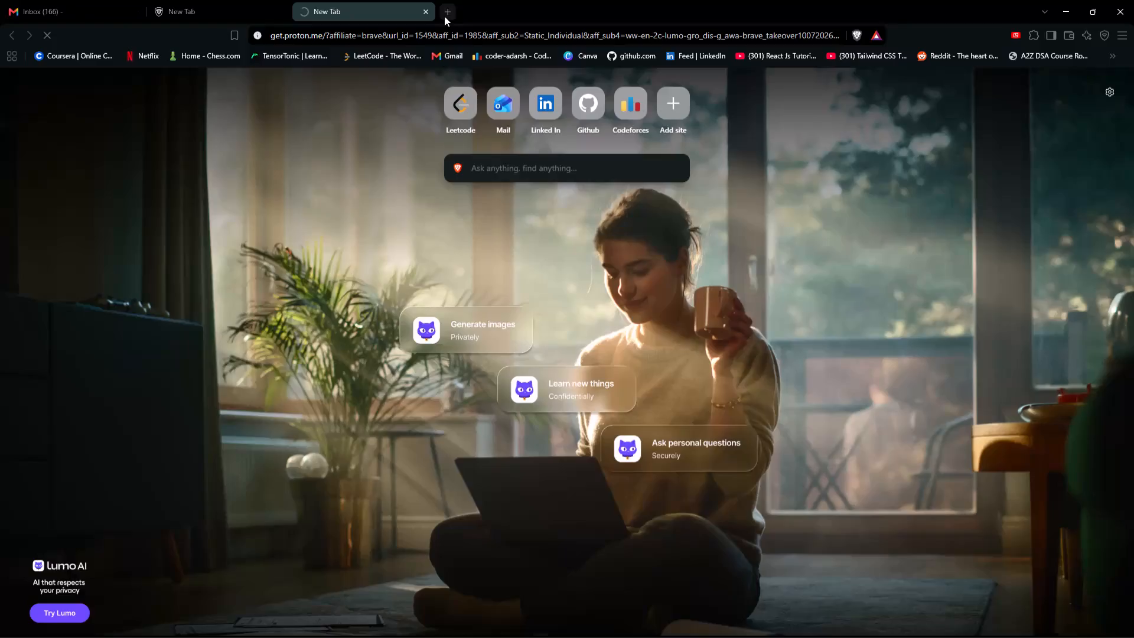
Open the GitHub website in a browser tab.
{"action": "left_click", "coordinate": [444, 16]}
{"action": "left_click", "coordinate": [426, 11]}
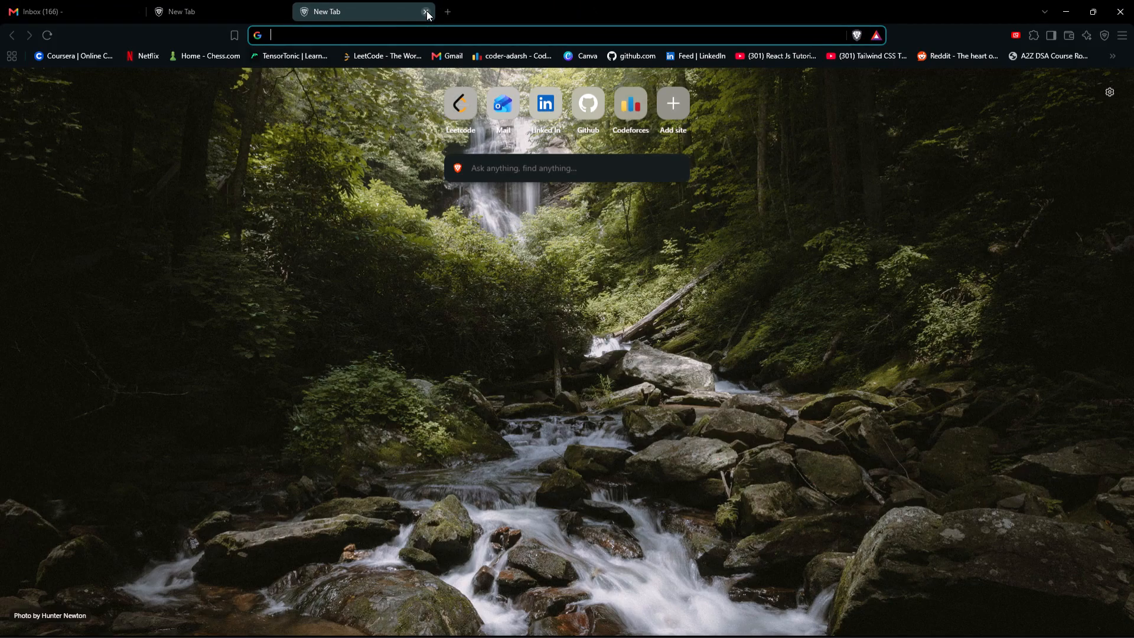
{"action": "type", "text": "github"}
{"action": "key", "text": "Return"}
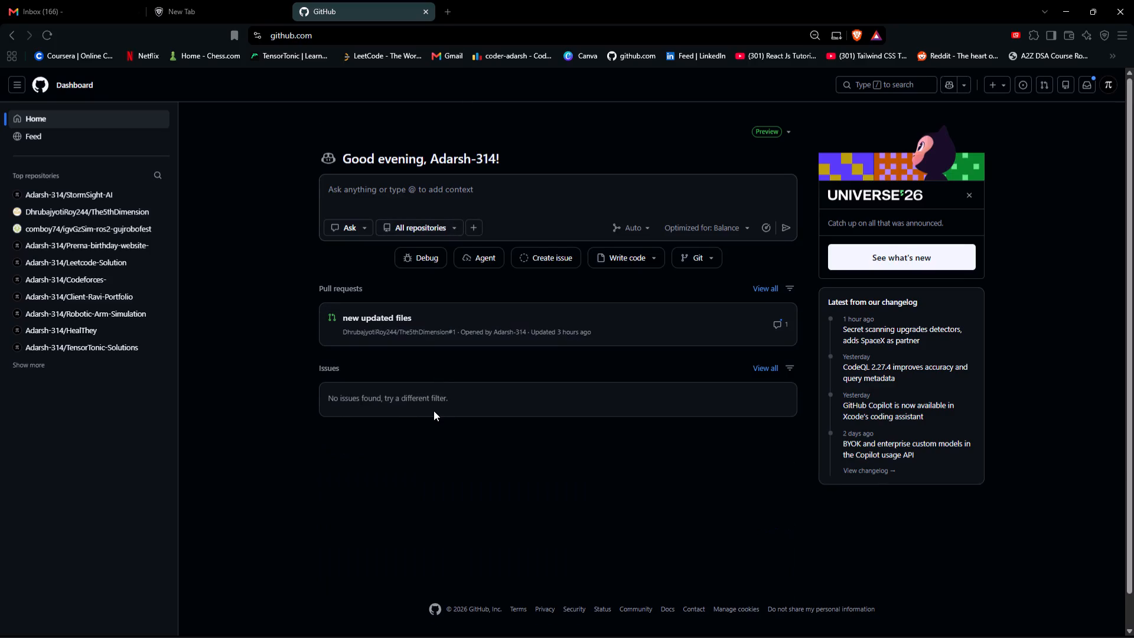
Launch Microsoft Word and create a blank document.
{"action": "left_click", "coordinate": [471, 621]}
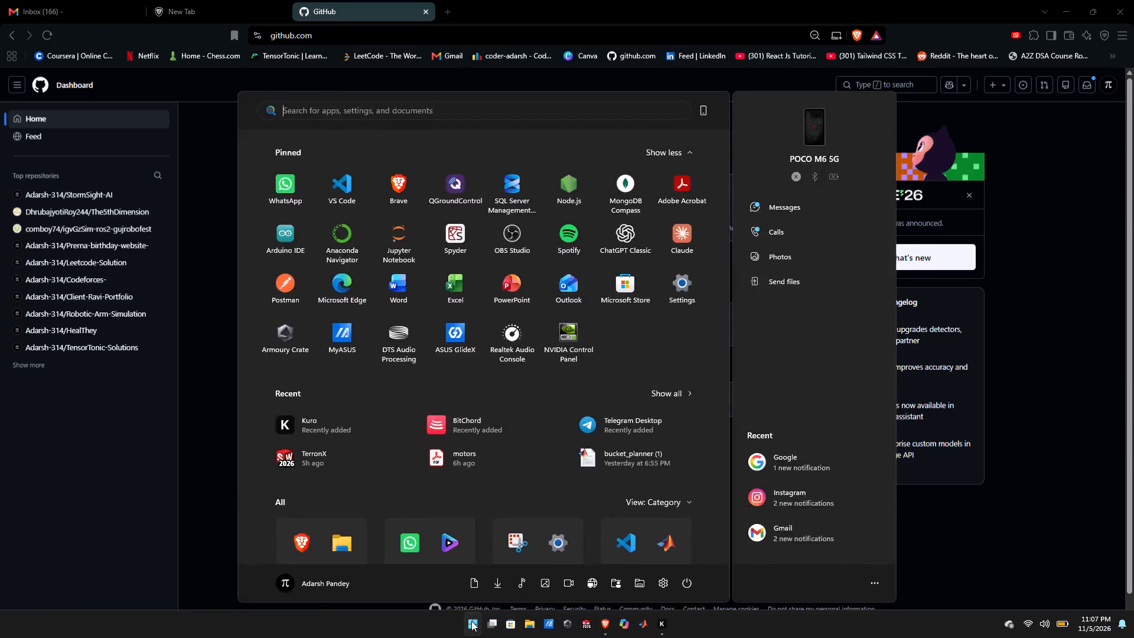
{"action": "type", "text": "ms"}
{"action": "key", "text": "space"}
{"action": "key", "text": "Return"}
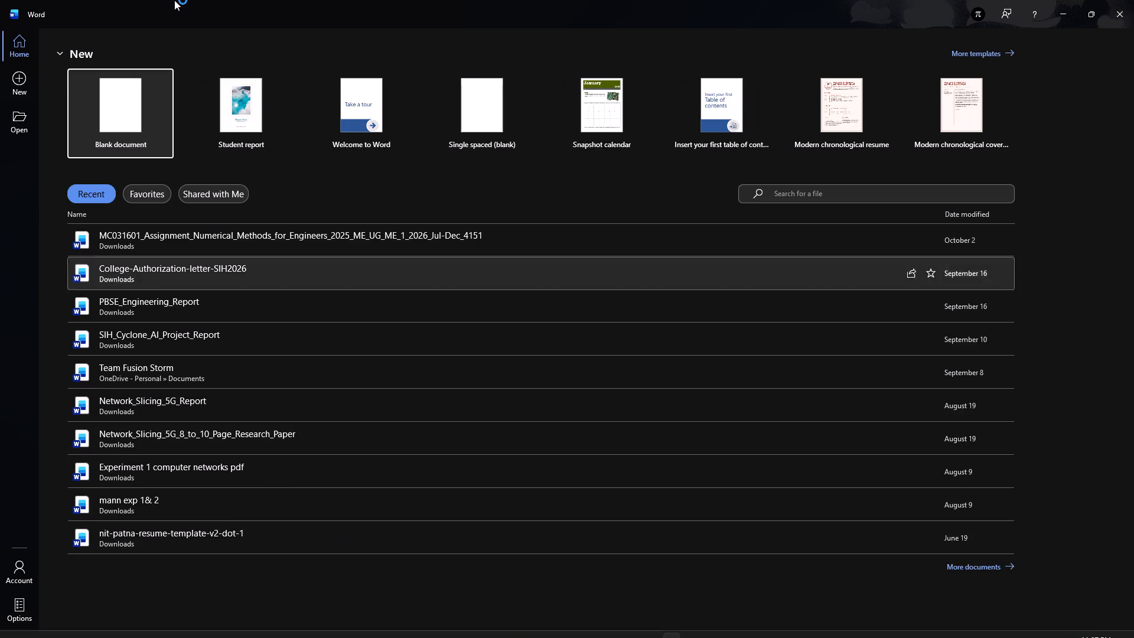
{"action": "left_click", "coordinate": [126, 116]}
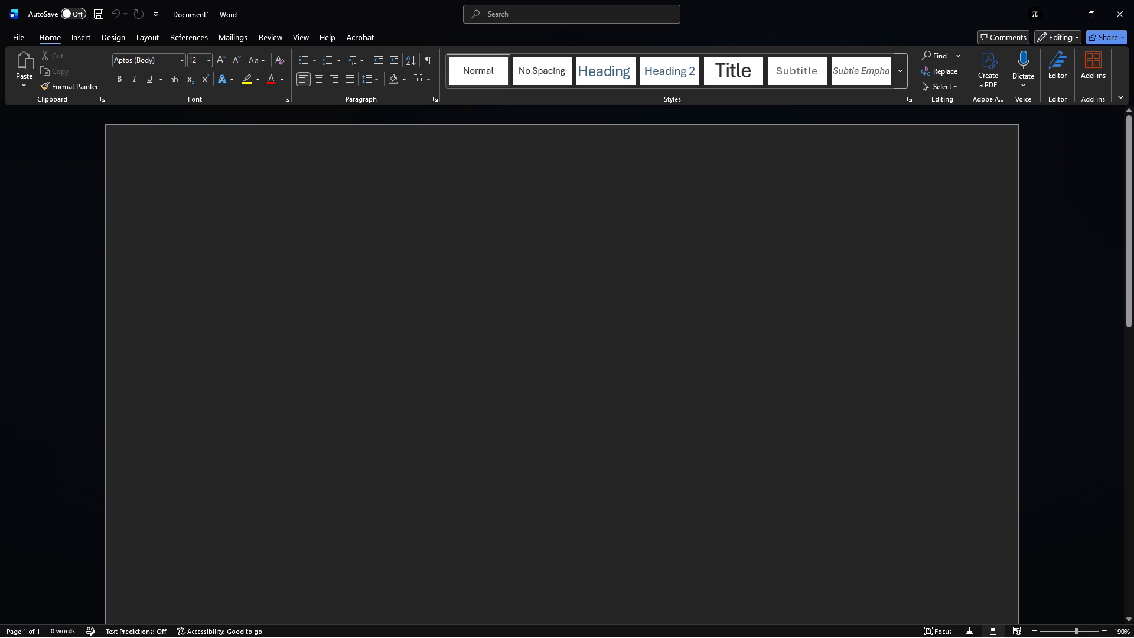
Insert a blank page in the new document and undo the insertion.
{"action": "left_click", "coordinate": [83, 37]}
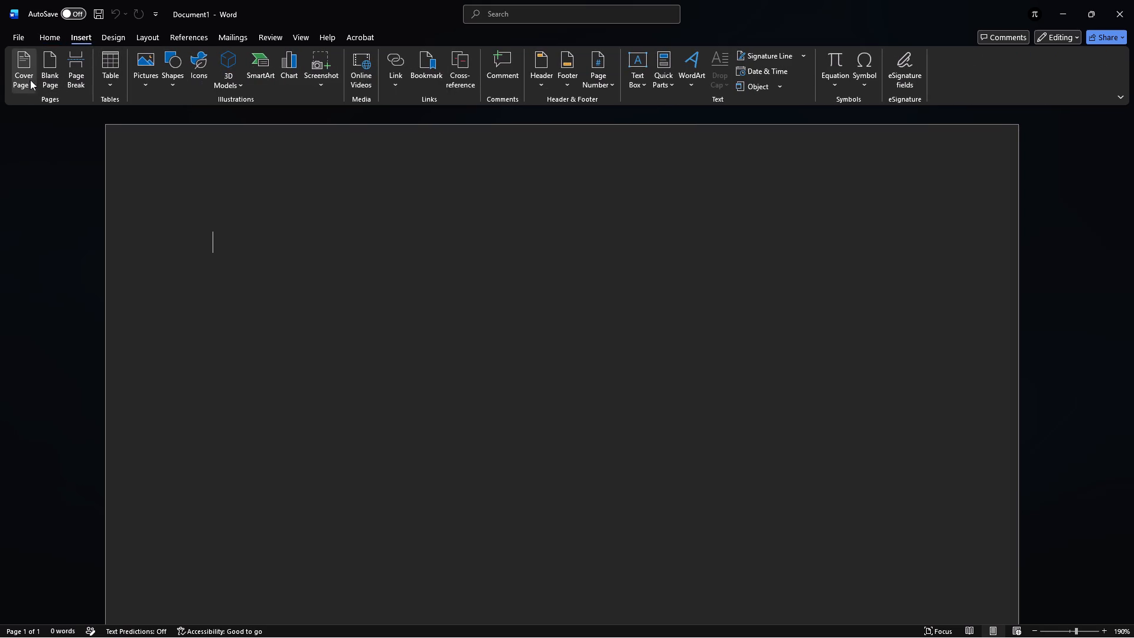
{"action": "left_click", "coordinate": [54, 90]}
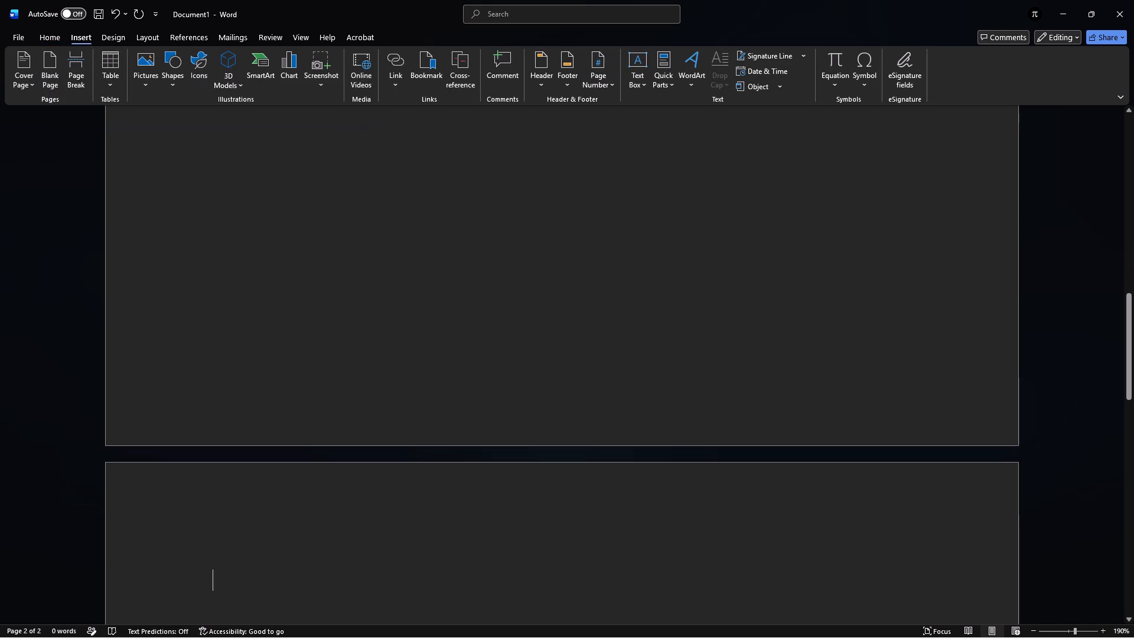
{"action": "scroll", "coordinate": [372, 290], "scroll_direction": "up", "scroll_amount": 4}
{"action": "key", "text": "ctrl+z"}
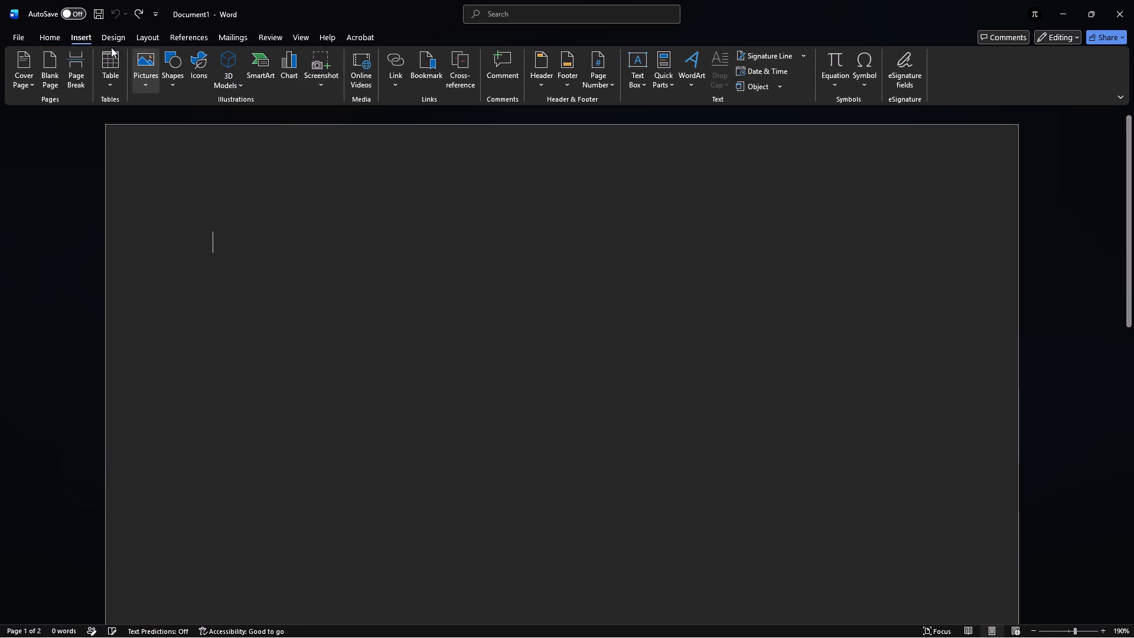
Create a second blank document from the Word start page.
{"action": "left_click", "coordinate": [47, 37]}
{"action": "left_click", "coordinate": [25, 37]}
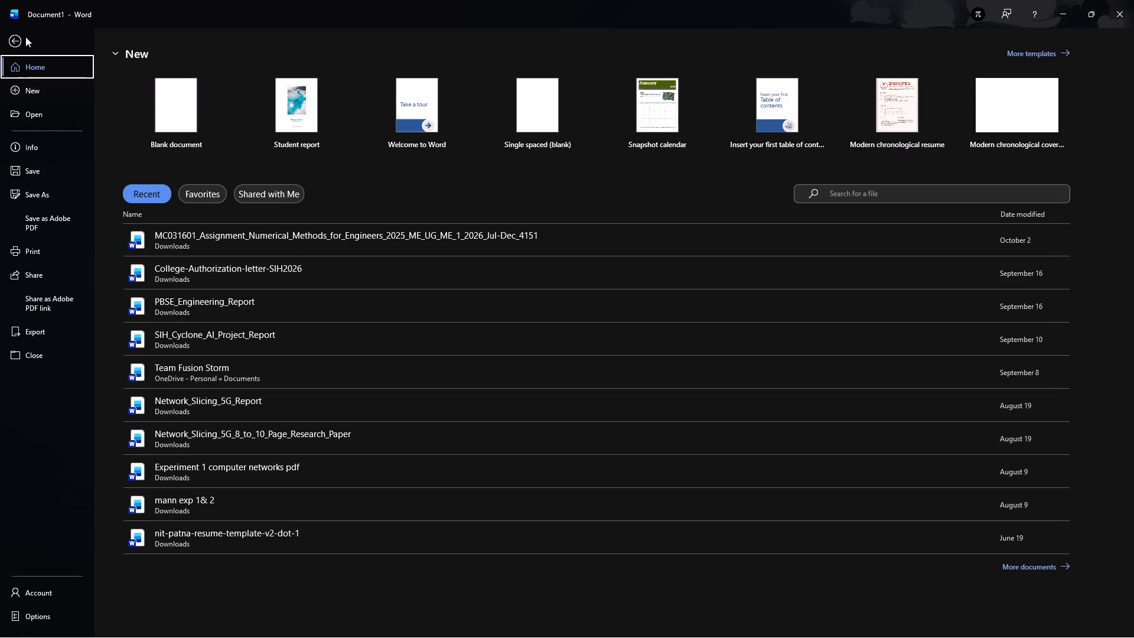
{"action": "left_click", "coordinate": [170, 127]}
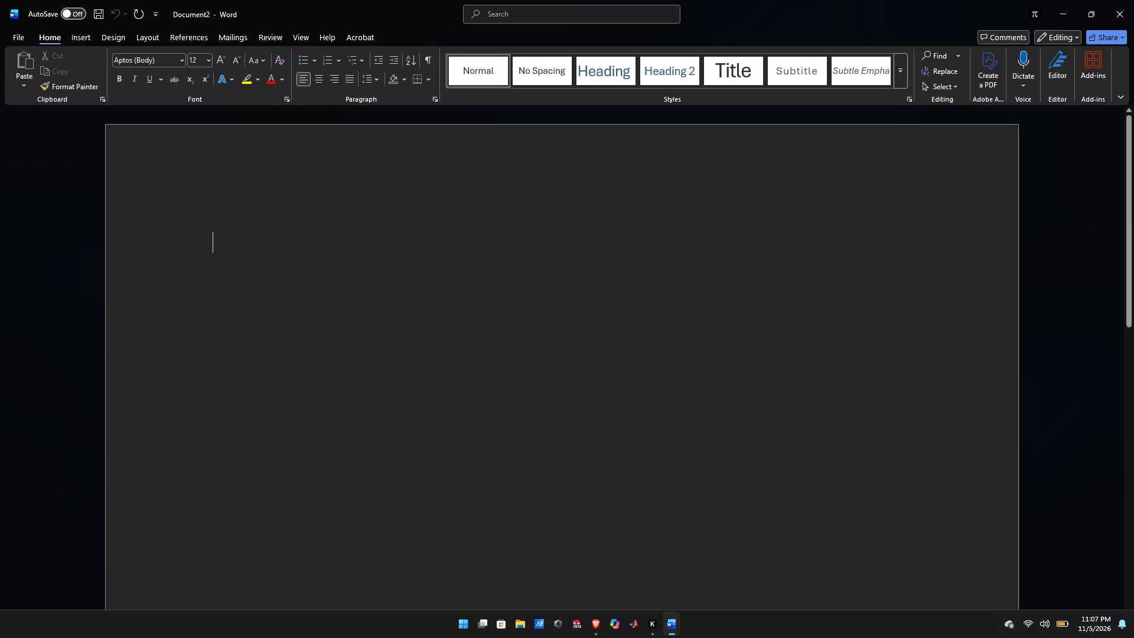
Create a third blank document from the new-document templates.
{"action": "left_click", "coordinate": [18, 39]}
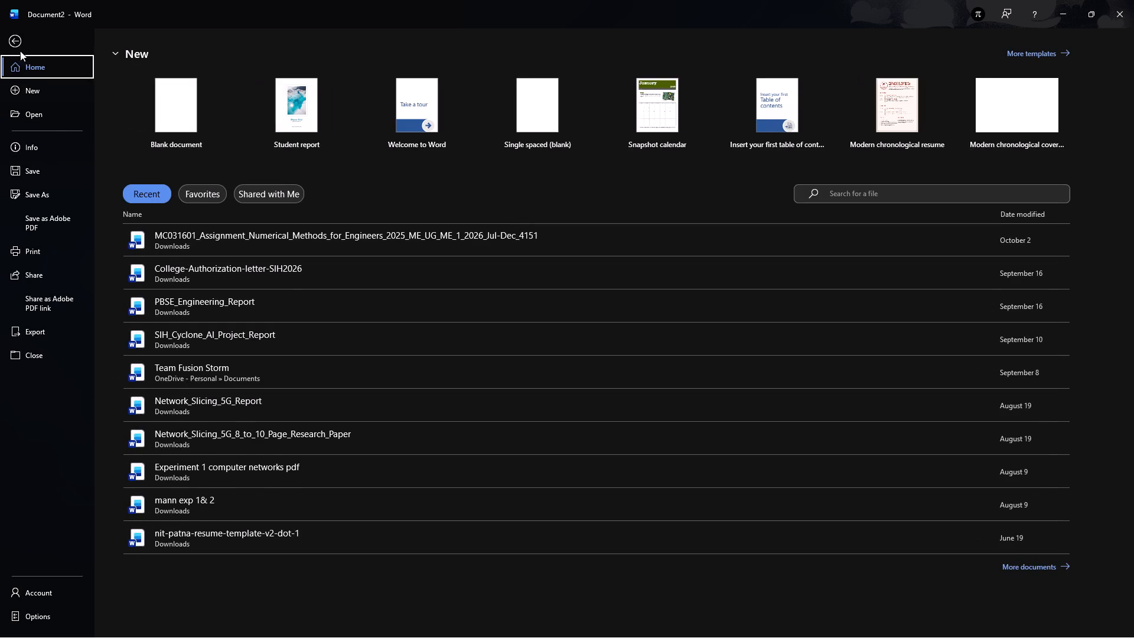
{"action": "left_click", "coordinate": [34, 86]}
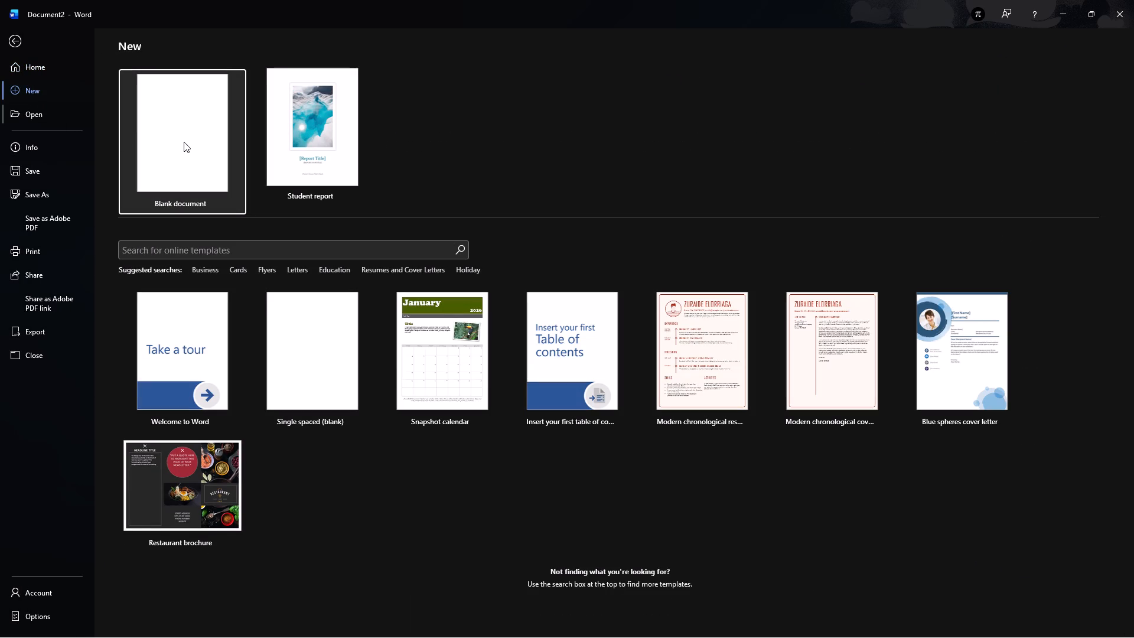
{"action": "left_click", "coordinate": [184, 142]}
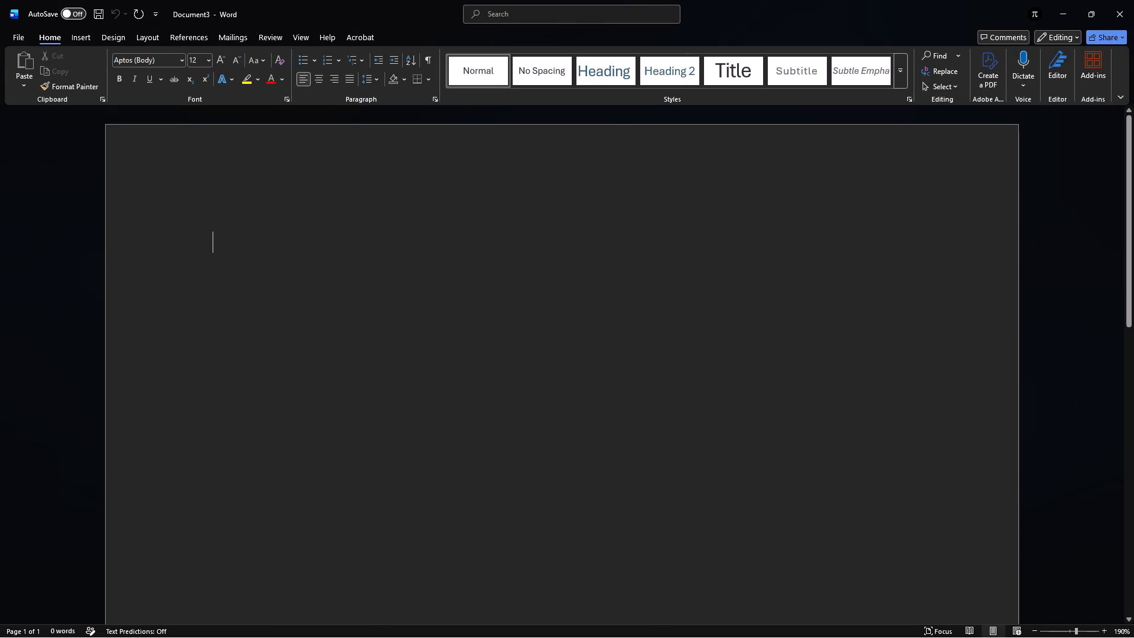
{"action": "scroll", "coordinate": [292, 193], "scroll_direction": "right", "scroll_amount": 1}
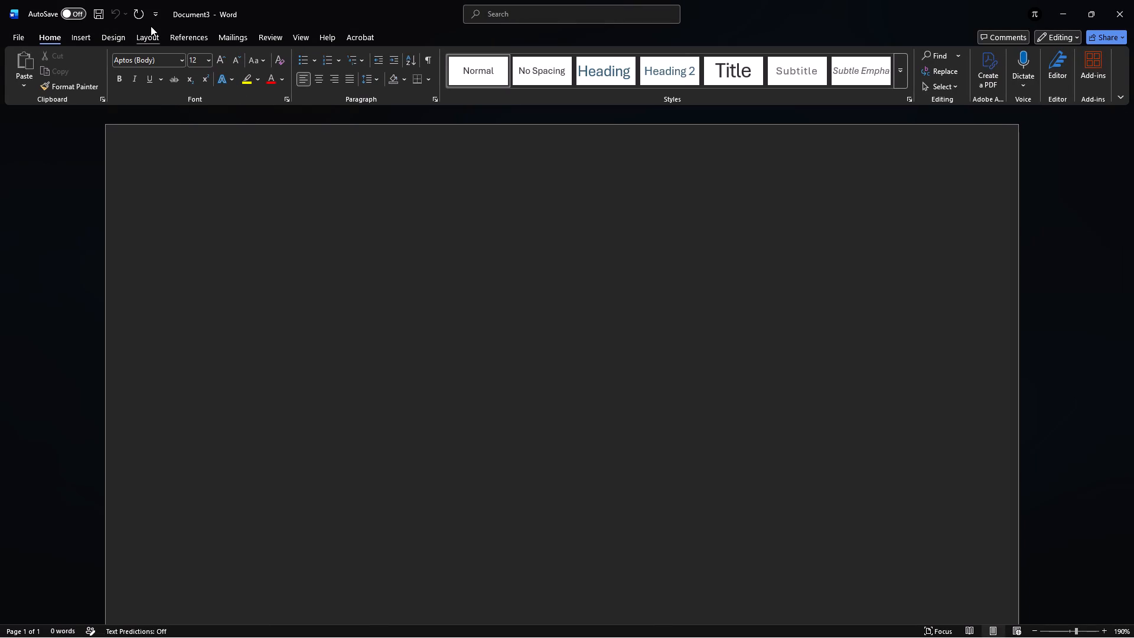
{"action": "left_click", "coordinate": [27, 90]}
{"action": "left_click", "coordinate": [27, 90]}
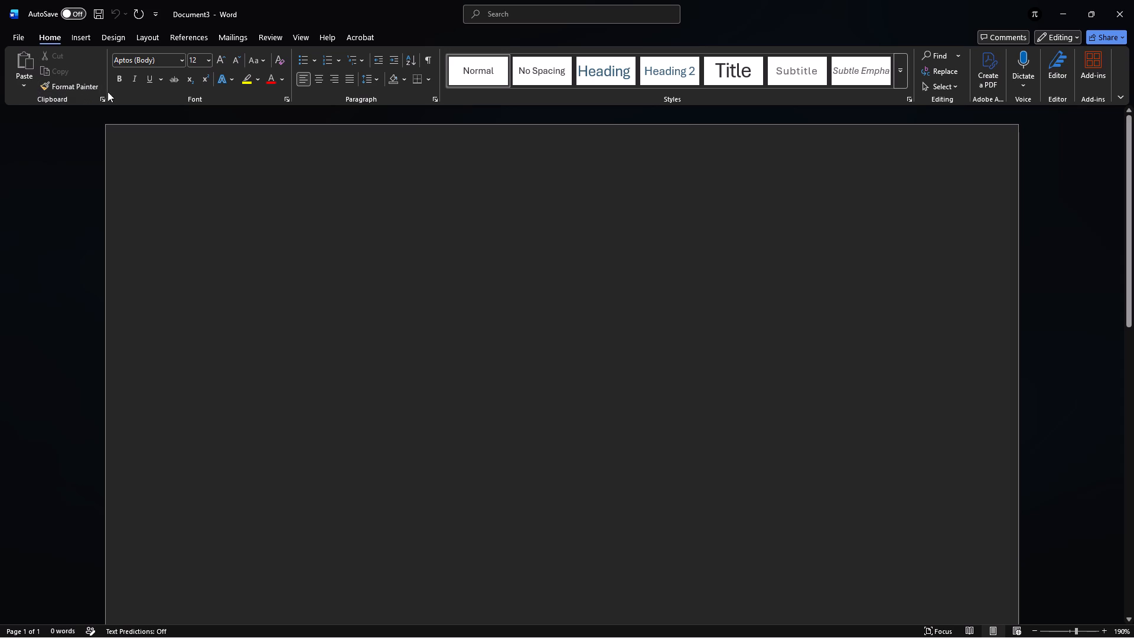
Set the page orientation of the new blank document to Portrait.
{"action": "left_click", "coordinate": [139, 35]}
{"action": "left_click", "coordinate": [64, 77]}
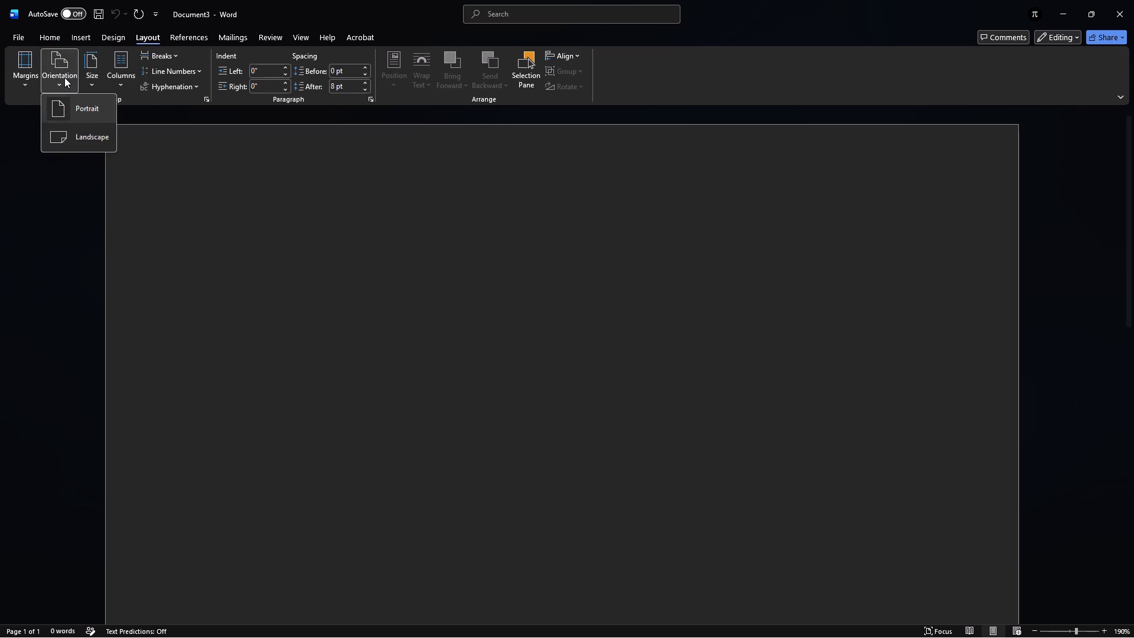
{"action": "left_click", "coordinate": [80, 103]}
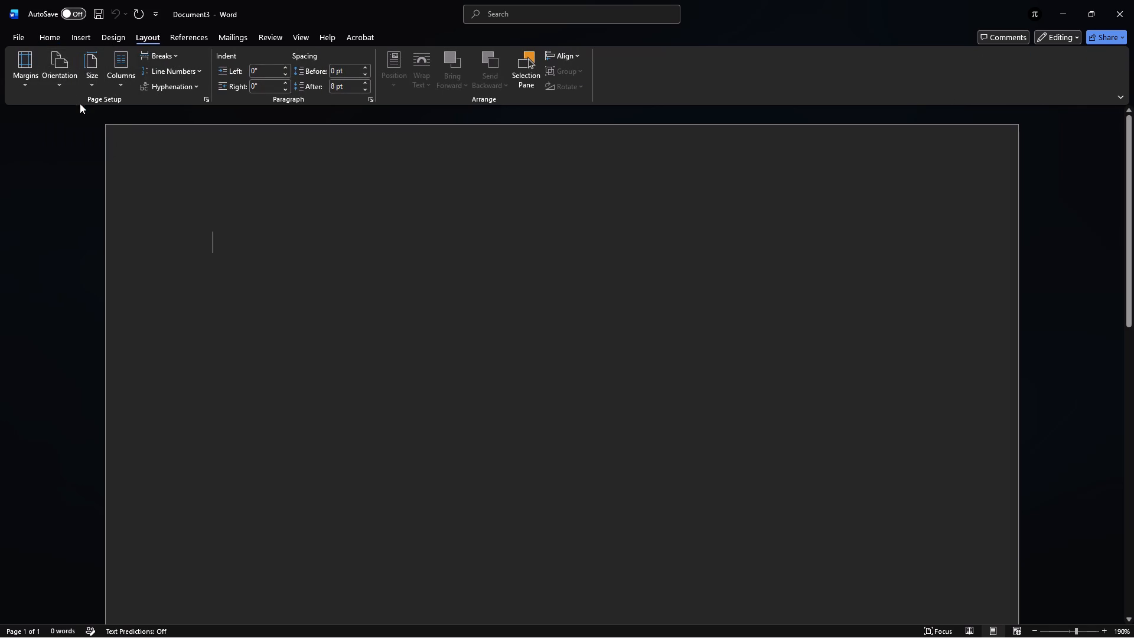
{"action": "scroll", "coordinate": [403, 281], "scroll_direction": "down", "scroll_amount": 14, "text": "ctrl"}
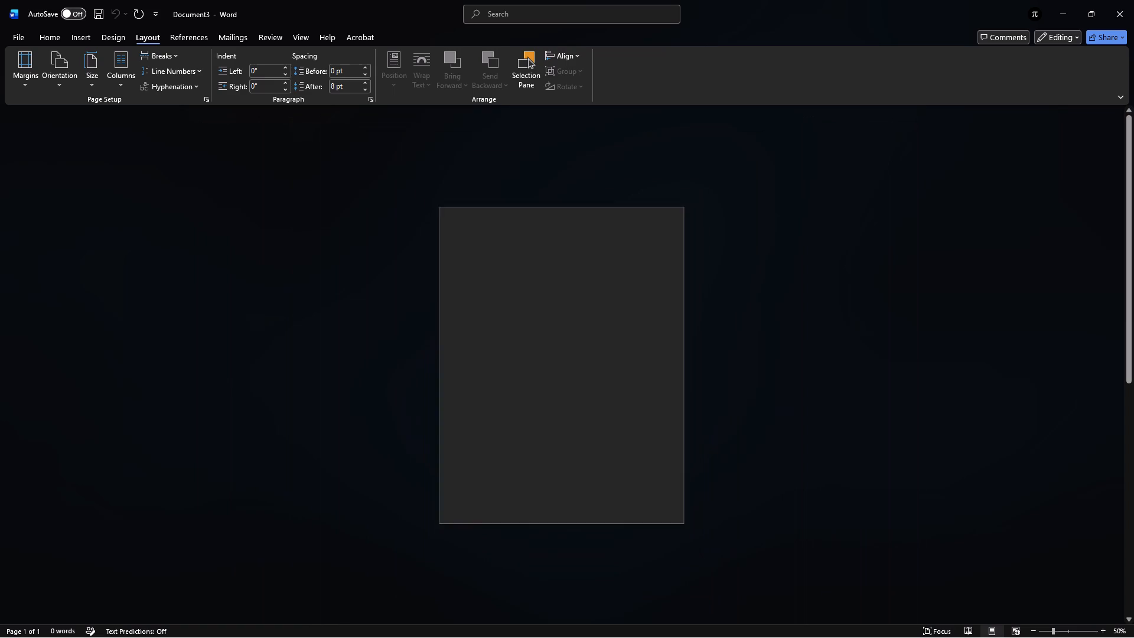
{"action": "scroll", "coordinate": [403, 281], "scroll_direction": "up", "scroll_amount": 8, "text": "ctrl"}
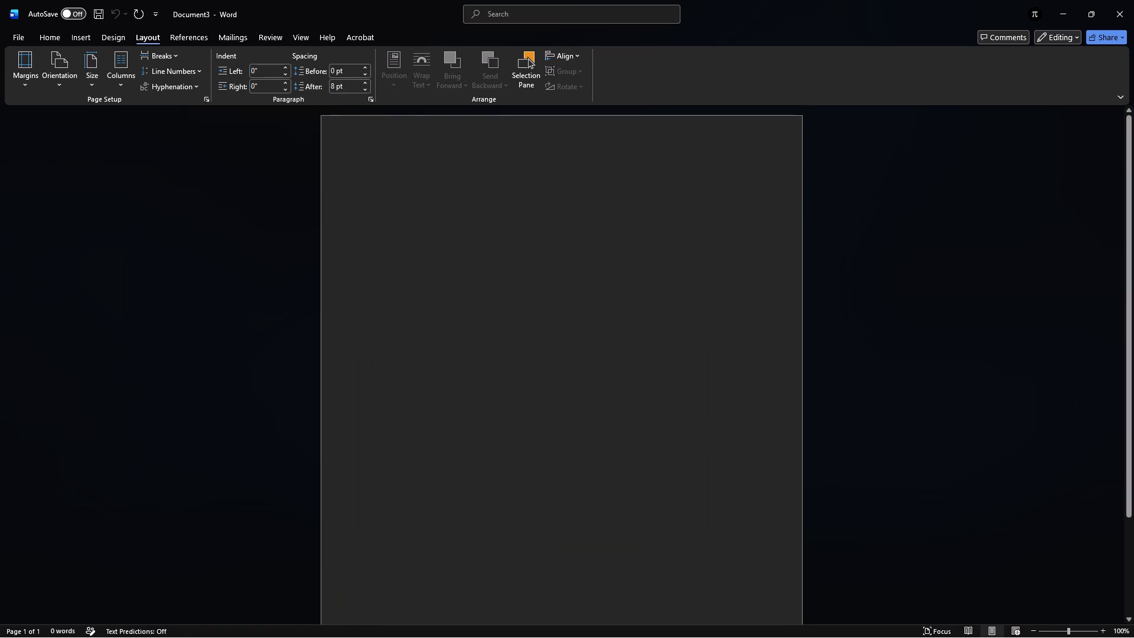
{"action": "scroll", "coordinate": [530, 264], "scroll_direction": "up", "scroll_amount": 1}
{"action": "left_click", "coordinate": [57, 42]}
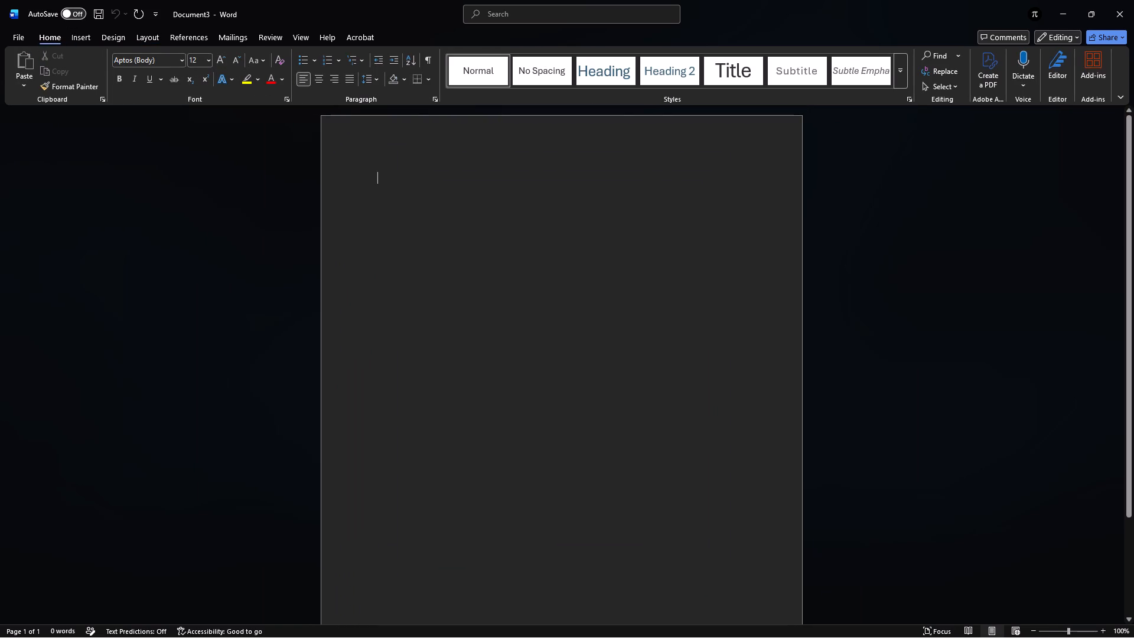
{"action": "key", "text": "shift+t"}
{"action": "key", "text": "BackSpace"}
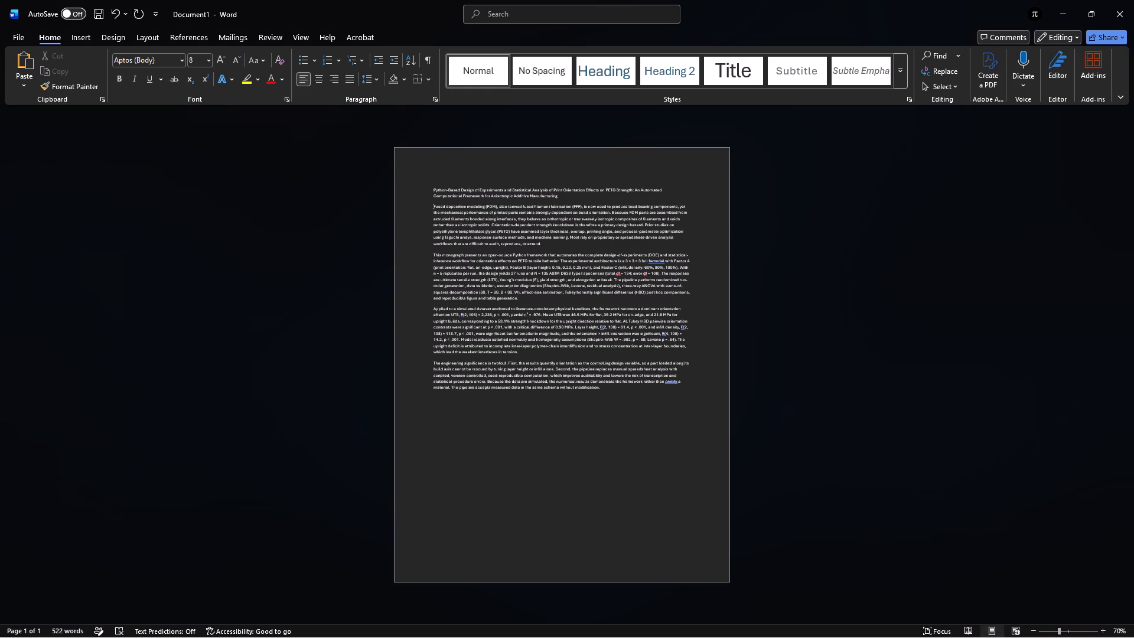
Centre the entire title paragraph and set its font size to 12.
{"action": "left_click_drag", "start_coordinate": [559, 194], "coordinate": [477, 177]}
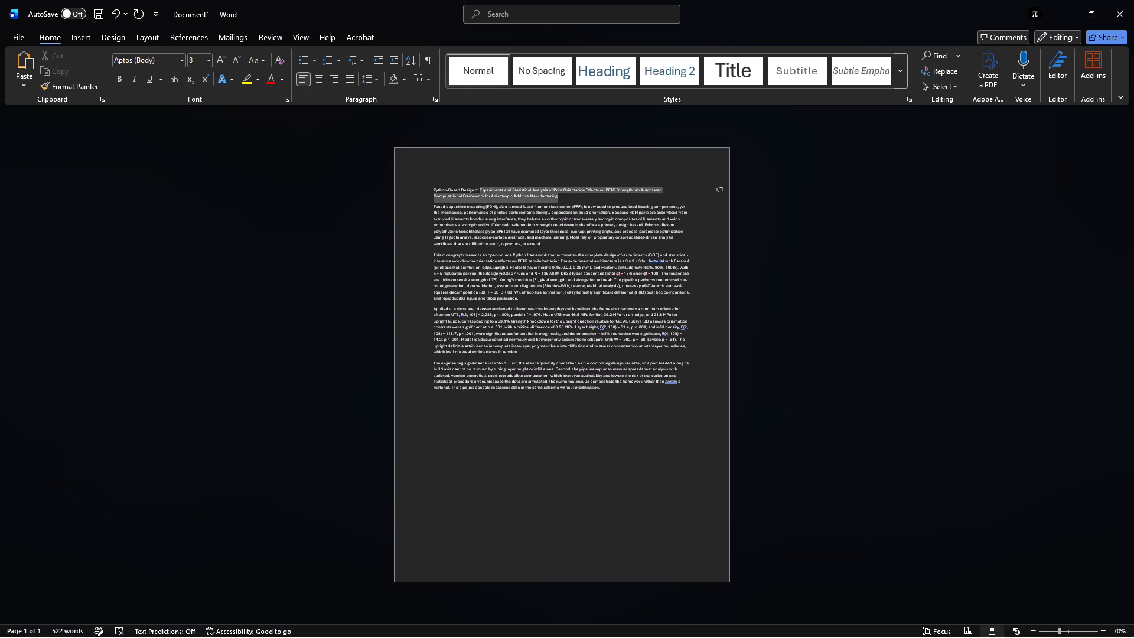
{"action": "left_click_drag", "start_coordinate": [477, 177], "coordinate": [434, 181]}
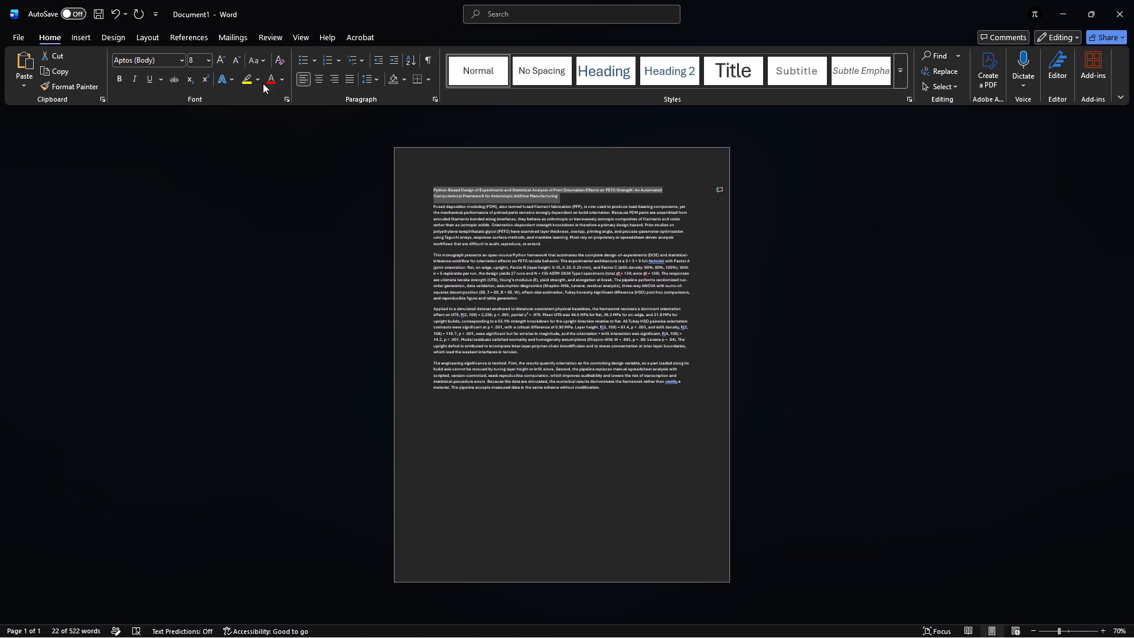
{"action": "left_click", "coordinate": [318, 78]}
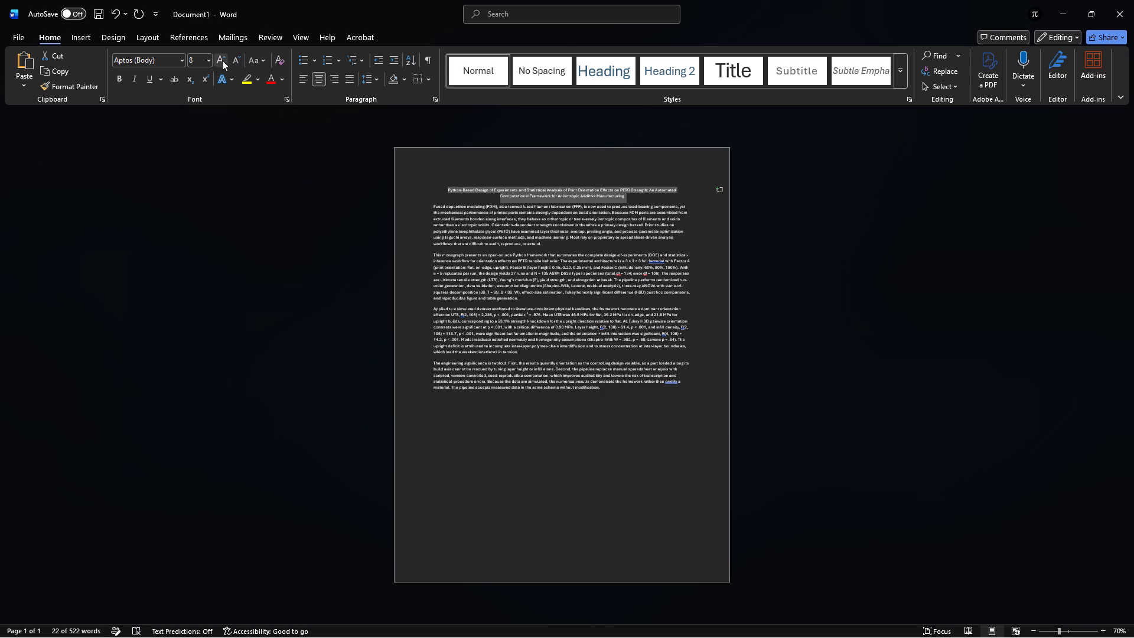
{"action": "left_click", "coordinate": [208, 60]}
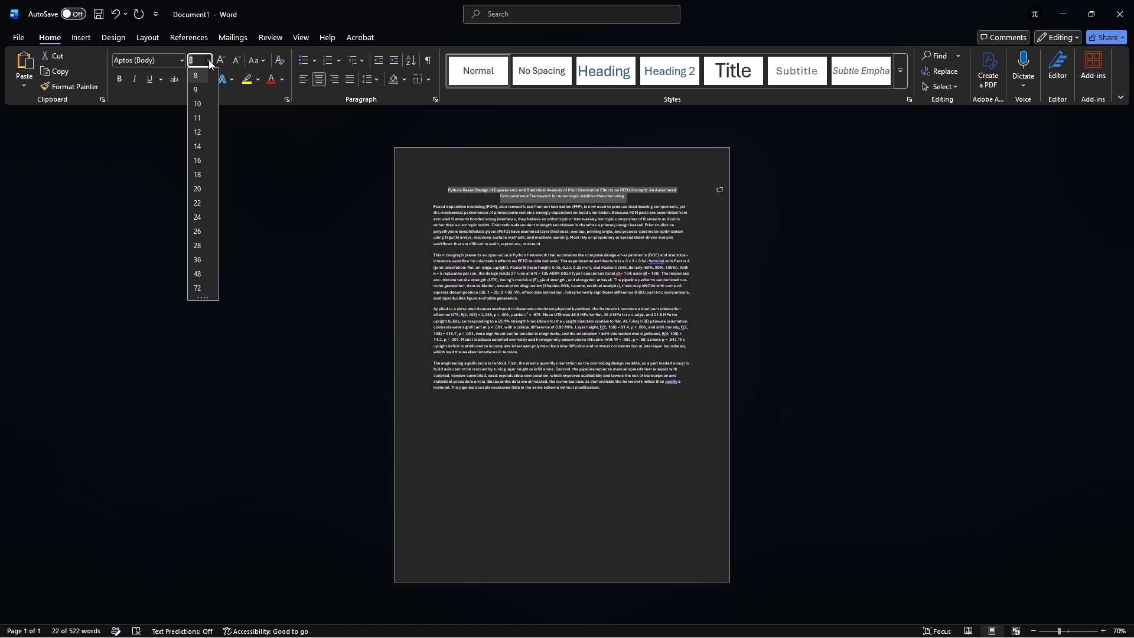
{"action": "left_click", "coordinate": [198, 126]}
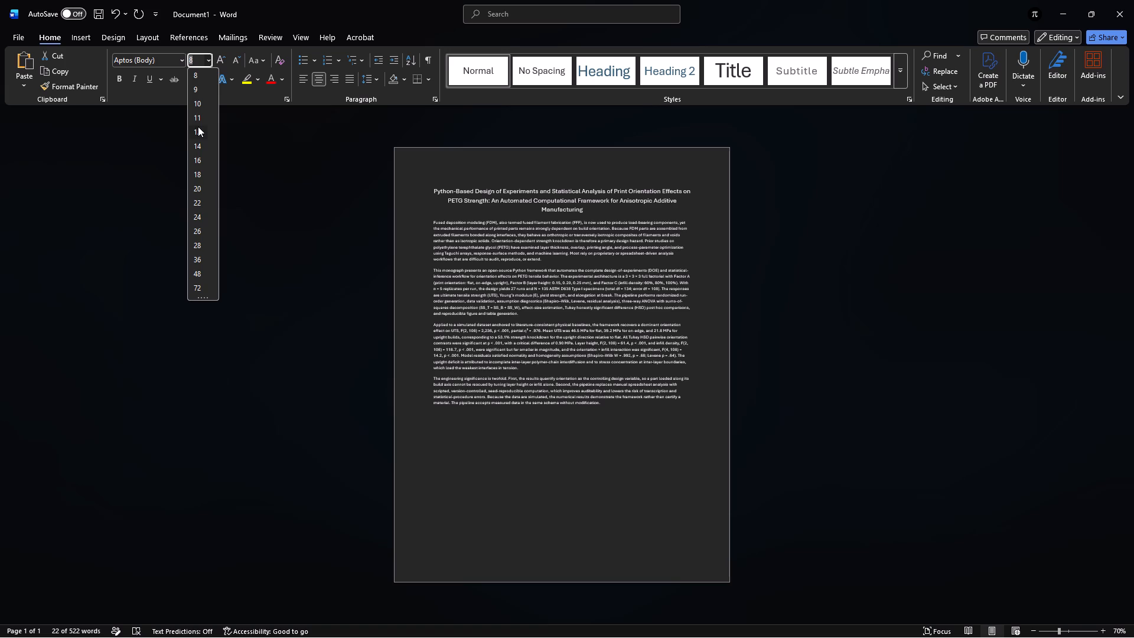
Change the title's font to Times New Roman.
{"action": "left_click", "coordinate": [184, 62]}
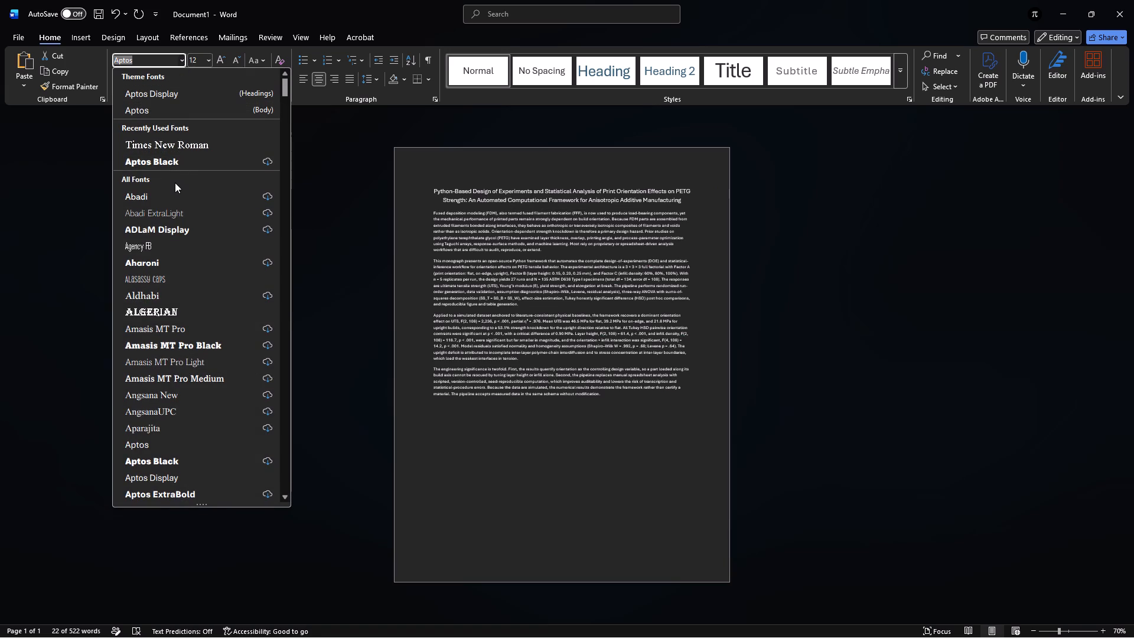
{"action": "type", "text": "Roman"}
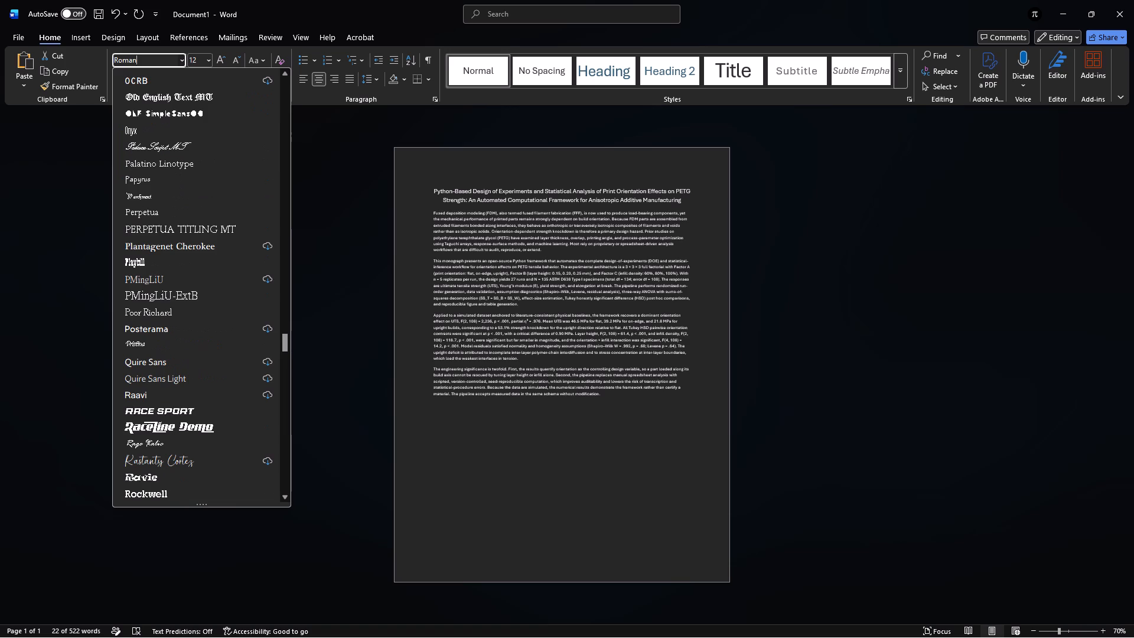
{"action": "key", "text": "BackSpace"}
{"action": "key", "text": "BackSpace"}
{"action": "key", "text": "BackSpace"}
{"action": "key", "text": "BackSpace"}
{"action": "key", "text": "BackSpace"}
{"action": "type", "text": "Times"}
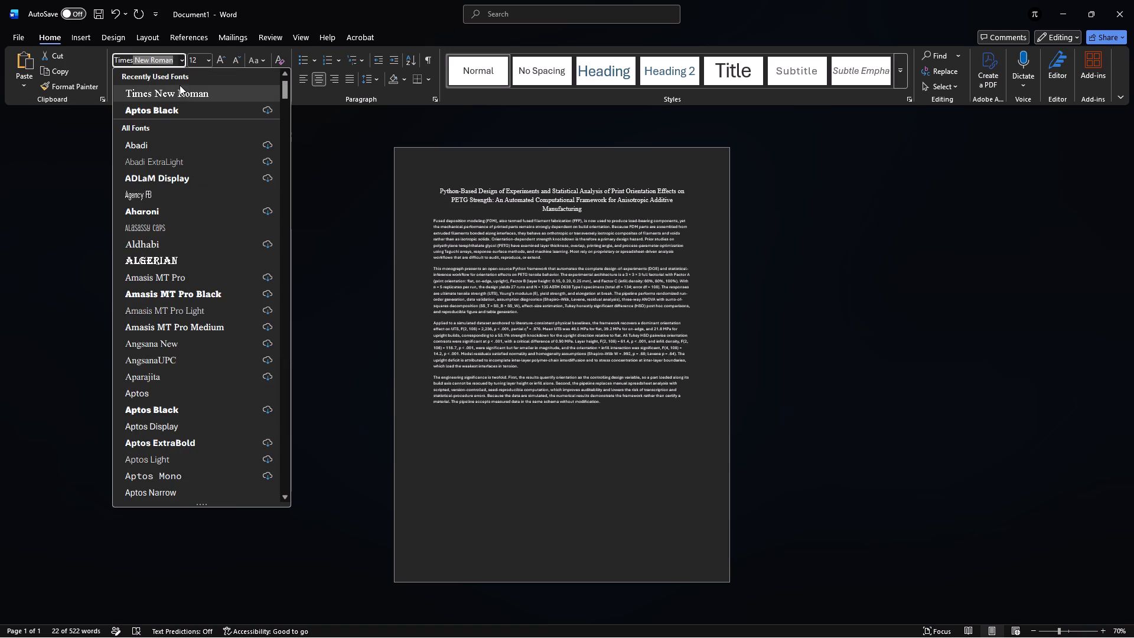
{"action": "left_click", "coordinate": [181, 86]}
{"action": "left_click", "coordinate": [439, 284]}
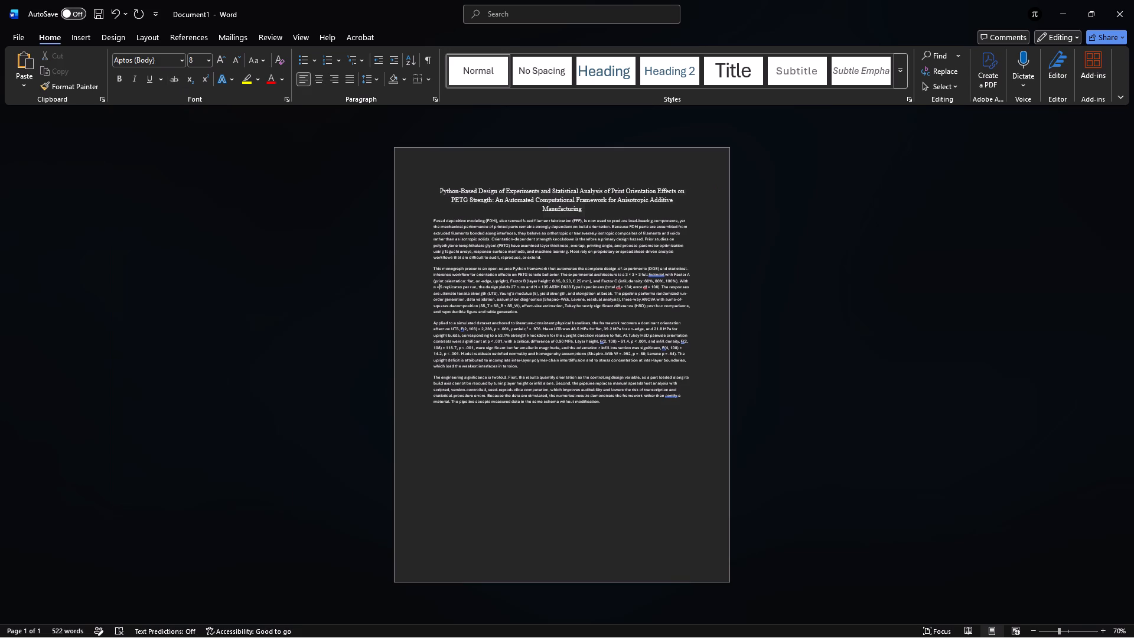
Change the font of all four abstract paragraphs to Times New Roman.
{"action": "left_click_drag", "start_coordinate": [607, 408], "coordinate": [438, 242]}
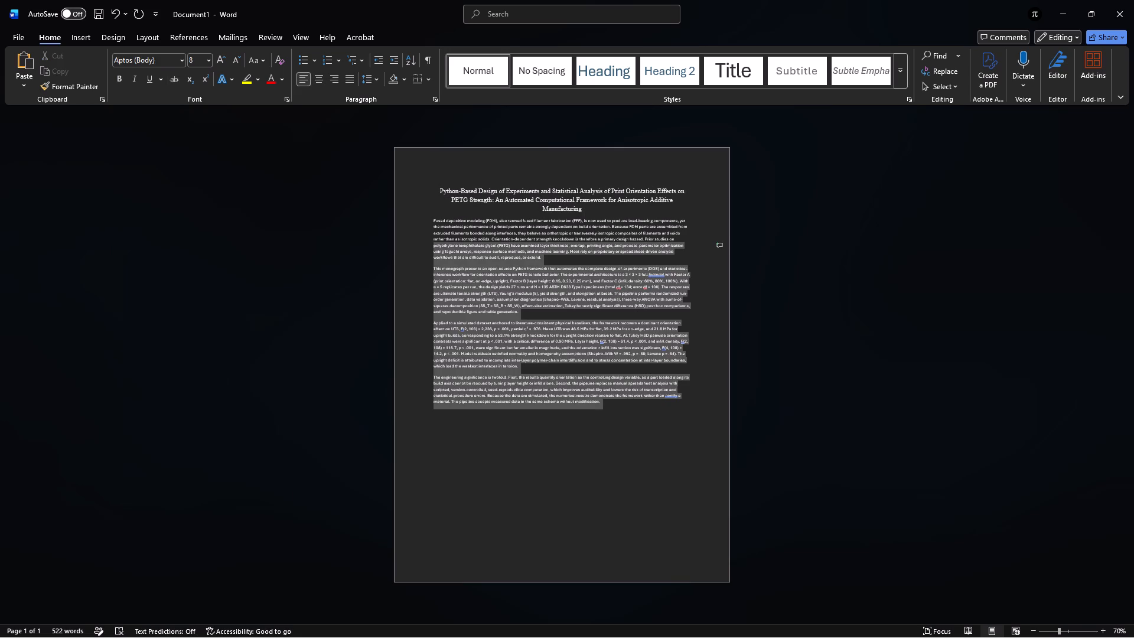
{"action": "left_click_drag", "start_coordinate": [438, 242], "coordinate": [432, 220]}
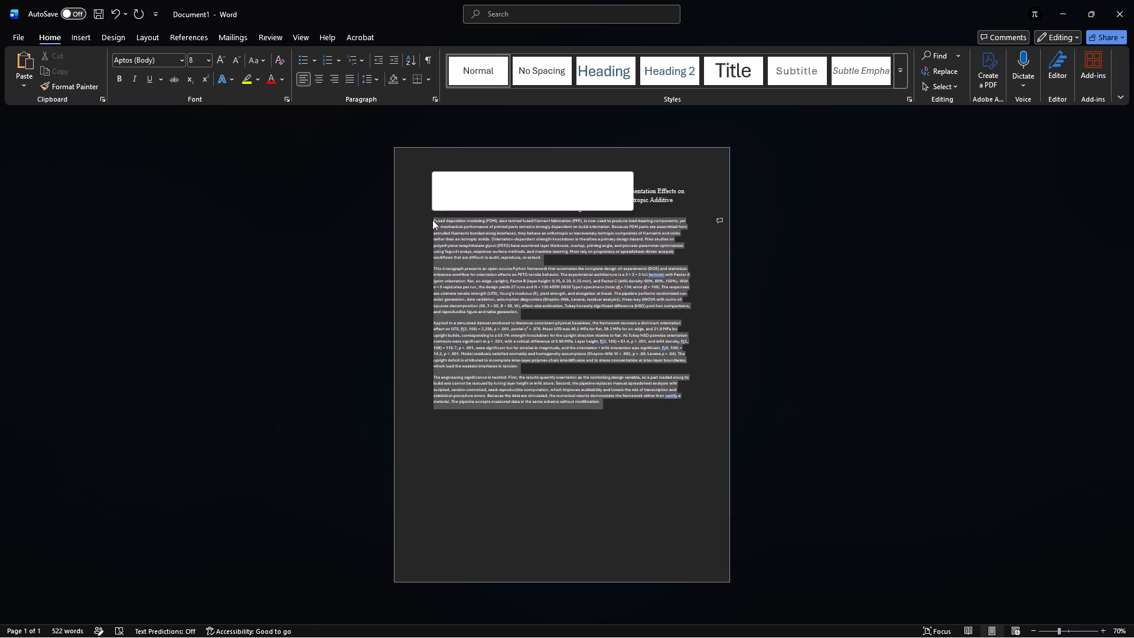
{"action": "left_click", "coordinate": [211, 58]}
{"action": "left_click", "coordinate": [172, 64]}
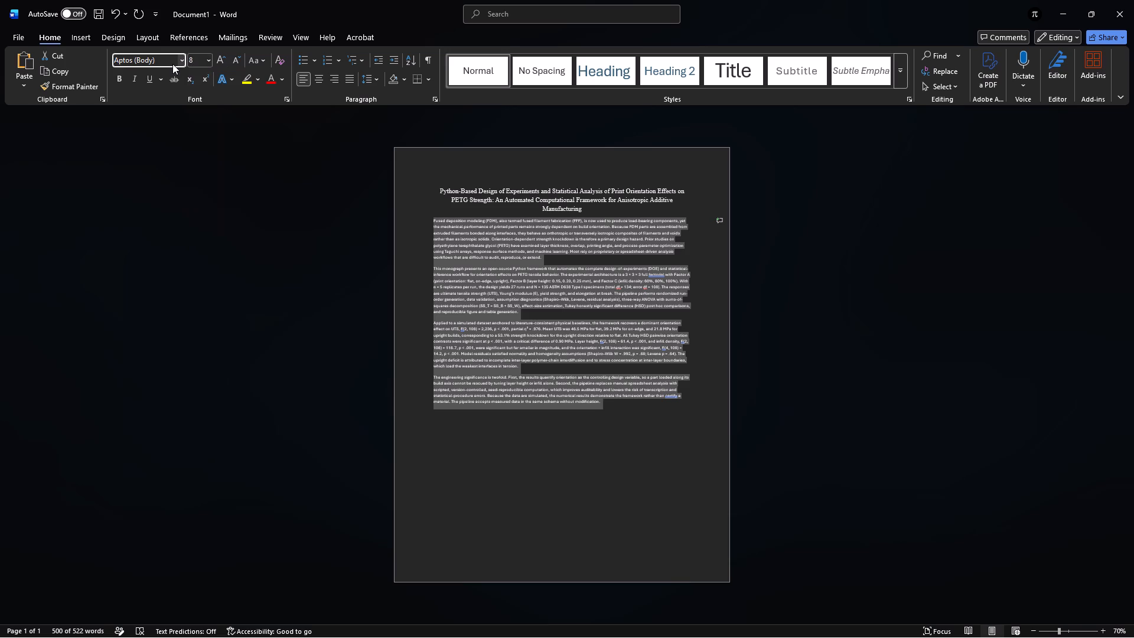
{"action": "left_click", "coordinate": [180, 57]}
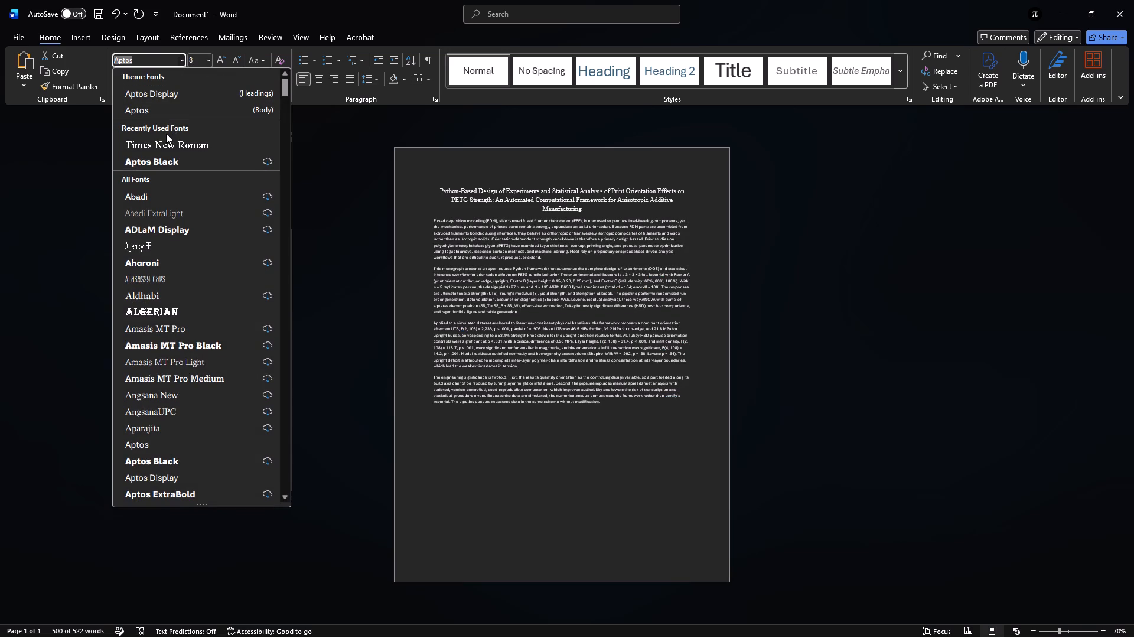
{"action": "left_click", "coordinate": [165, 146]}
{"action": "left_click", "coordinate": [462, 285]}
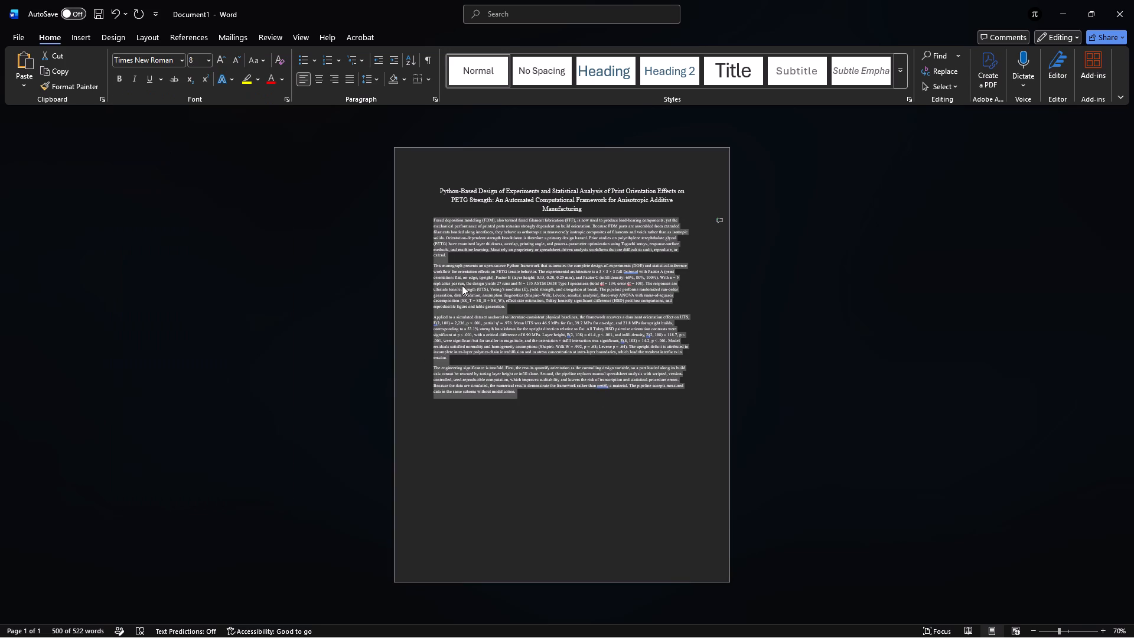
Add a blank line below the title and a left-aligned heading "I. ABSTRACT" above the abstract.
{"action": "left_click", "coordinate": [584, 214]}
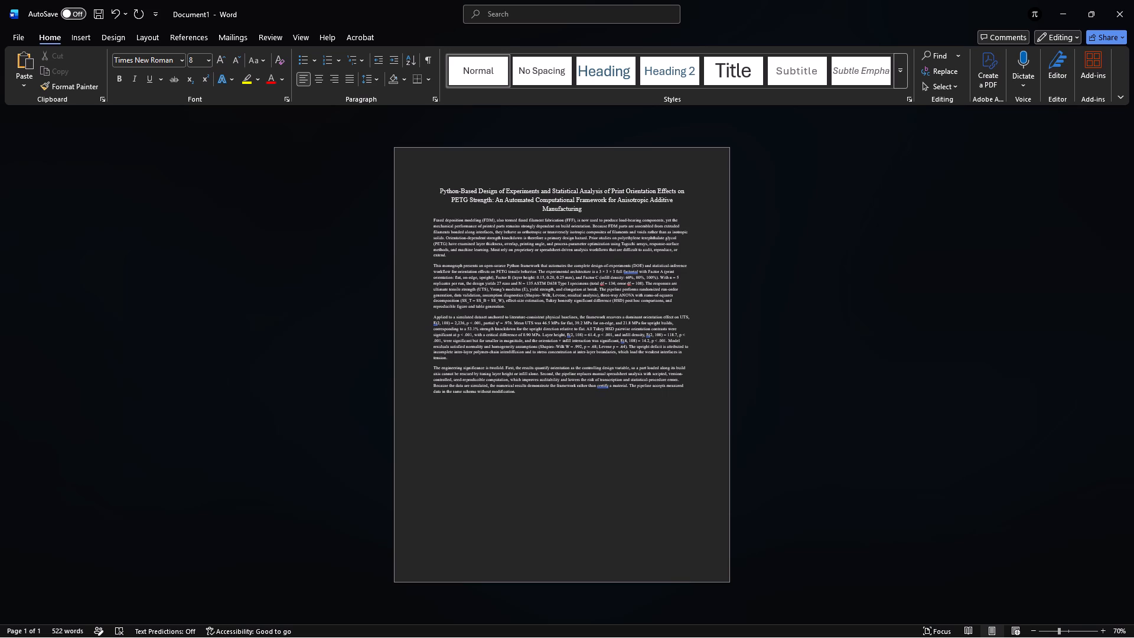
{"action": "key", "text": "Return"}
{"action": "key", "text": "Return"}
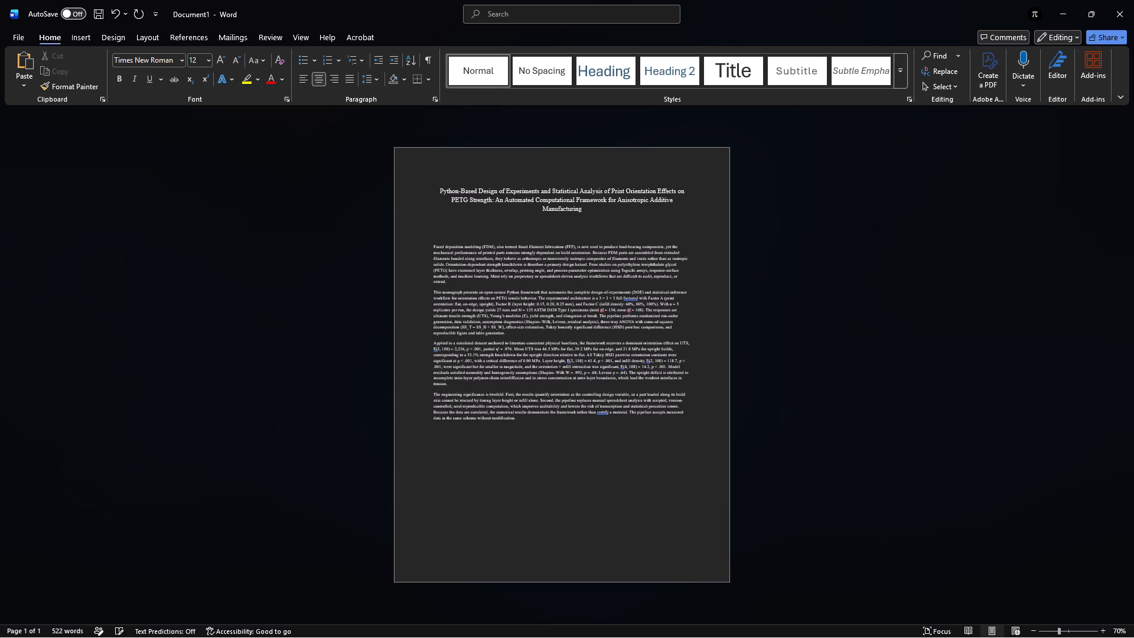
{"action": "left_click", "coordinate": [305, 79]}
{"action": "key", "text": "a"}
{"action": "key", "text": "BackSpace"}
{"action": "type", "text": "I."}
{"action": "key", "text": "space"}
{"action": "key", "text": "shift+a"}
{"action": "key", "text": "BackSpace"}
{"action": "key", "text": "a"}
{"action": "type", "text": "BSTRAF"}
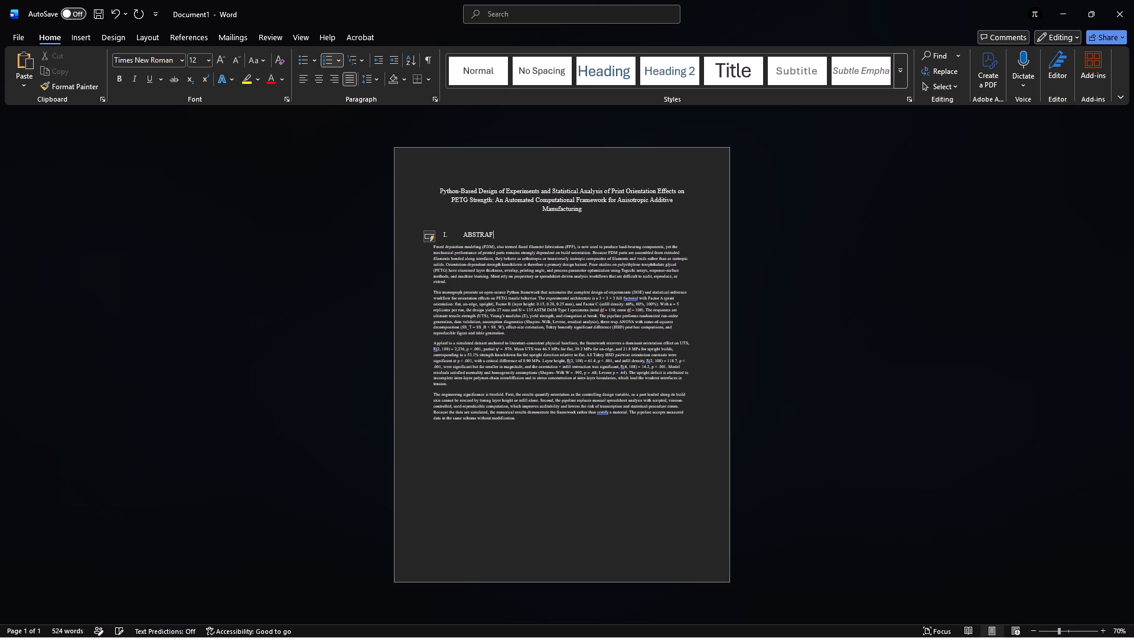
{"action": "key", "text": "BackSpace"}
{"action": "type", "text": "CT"}
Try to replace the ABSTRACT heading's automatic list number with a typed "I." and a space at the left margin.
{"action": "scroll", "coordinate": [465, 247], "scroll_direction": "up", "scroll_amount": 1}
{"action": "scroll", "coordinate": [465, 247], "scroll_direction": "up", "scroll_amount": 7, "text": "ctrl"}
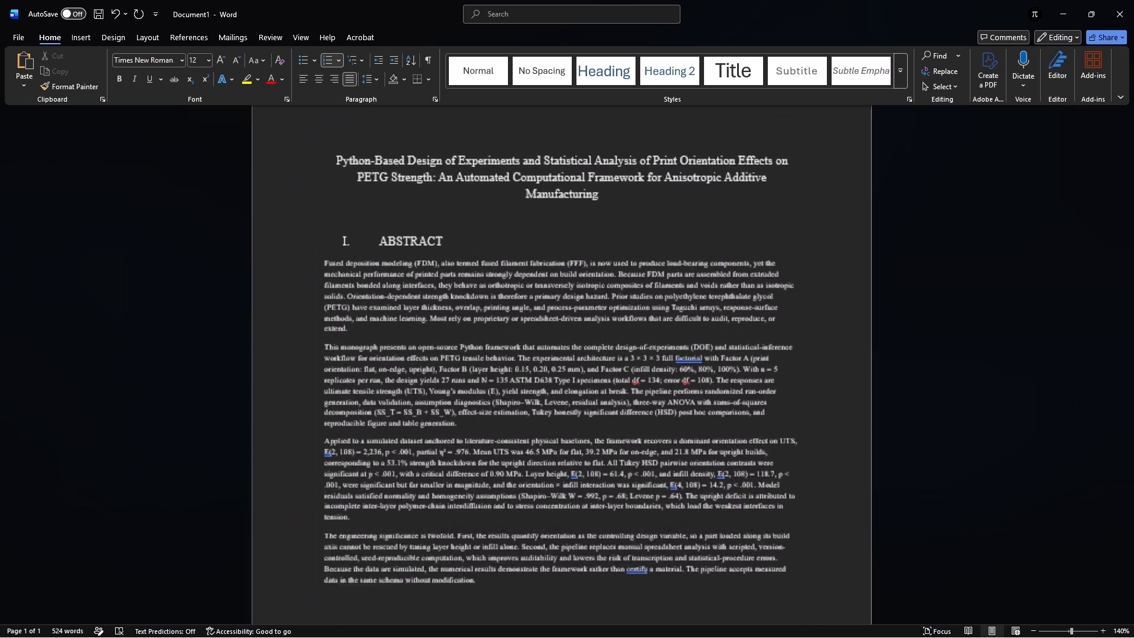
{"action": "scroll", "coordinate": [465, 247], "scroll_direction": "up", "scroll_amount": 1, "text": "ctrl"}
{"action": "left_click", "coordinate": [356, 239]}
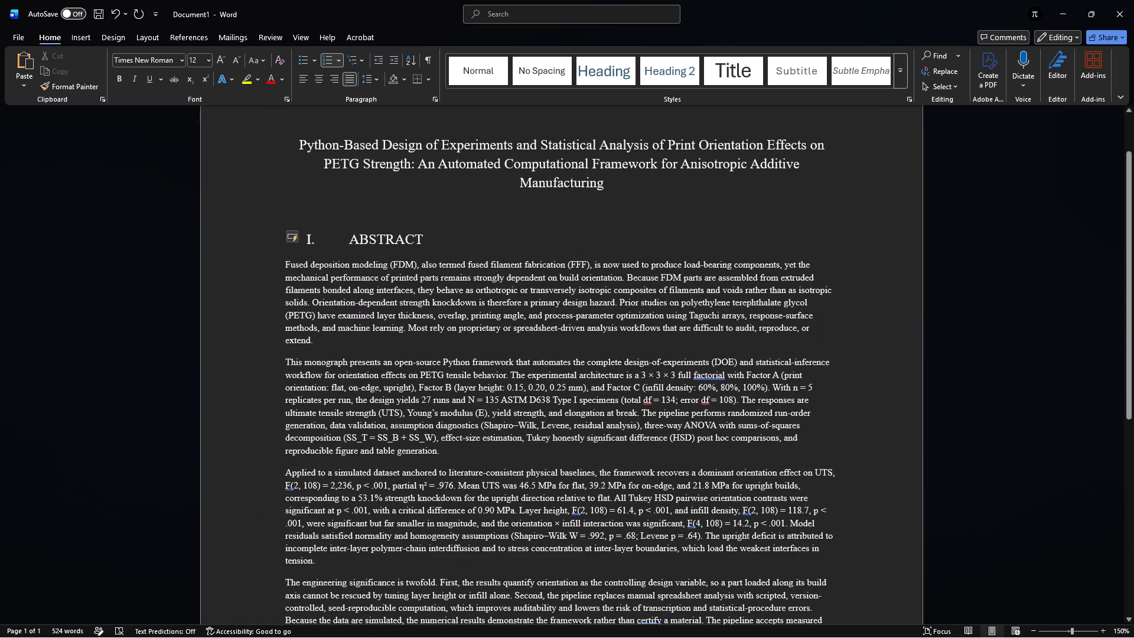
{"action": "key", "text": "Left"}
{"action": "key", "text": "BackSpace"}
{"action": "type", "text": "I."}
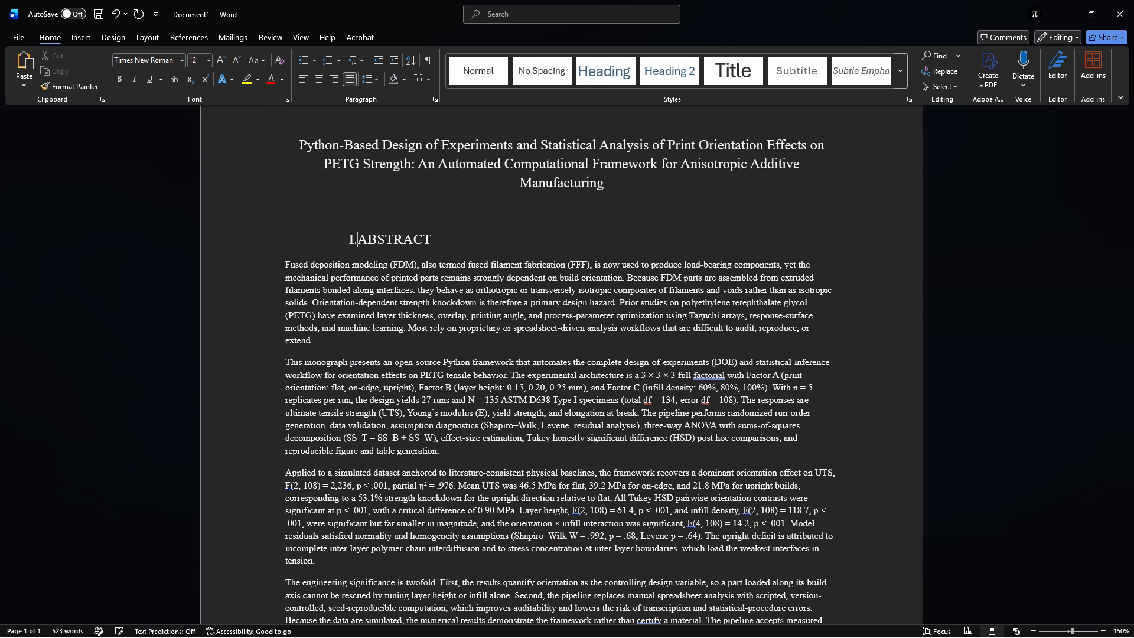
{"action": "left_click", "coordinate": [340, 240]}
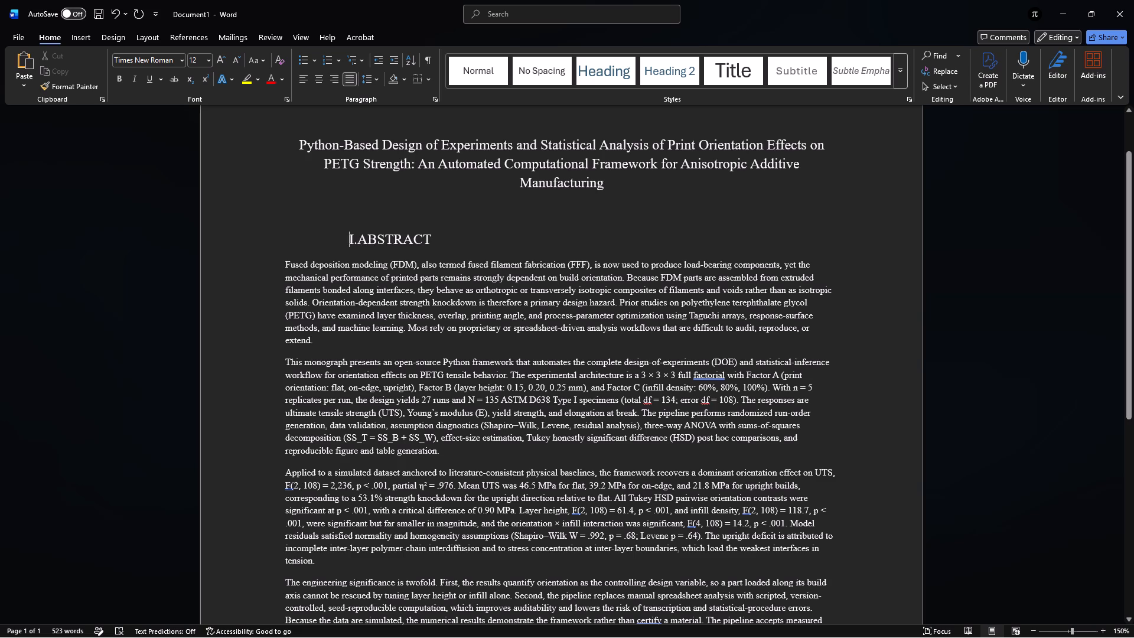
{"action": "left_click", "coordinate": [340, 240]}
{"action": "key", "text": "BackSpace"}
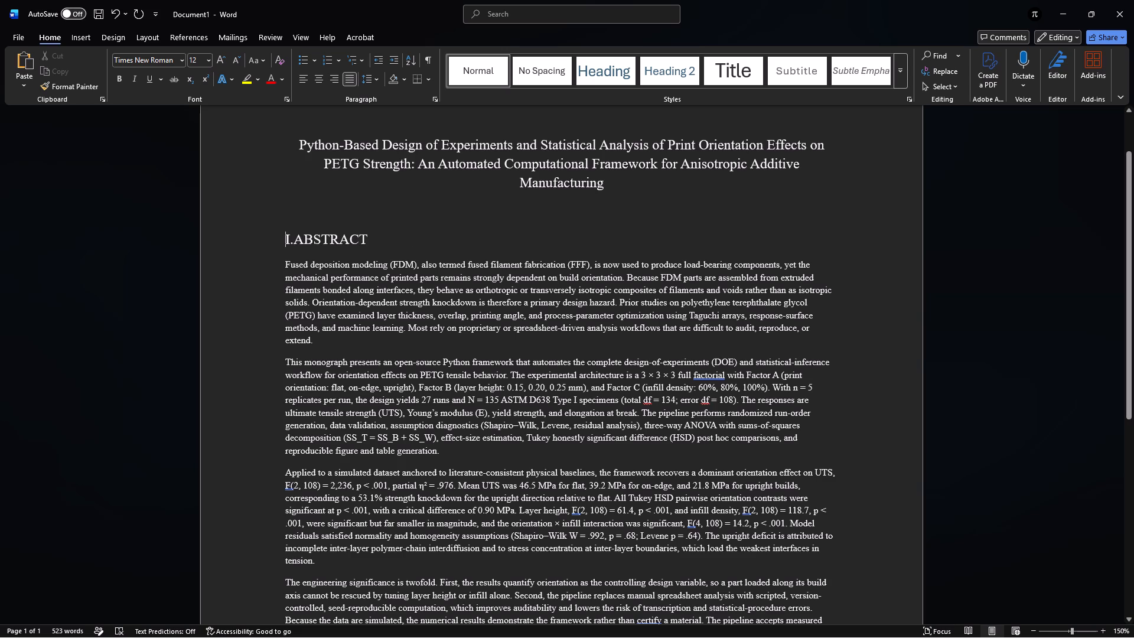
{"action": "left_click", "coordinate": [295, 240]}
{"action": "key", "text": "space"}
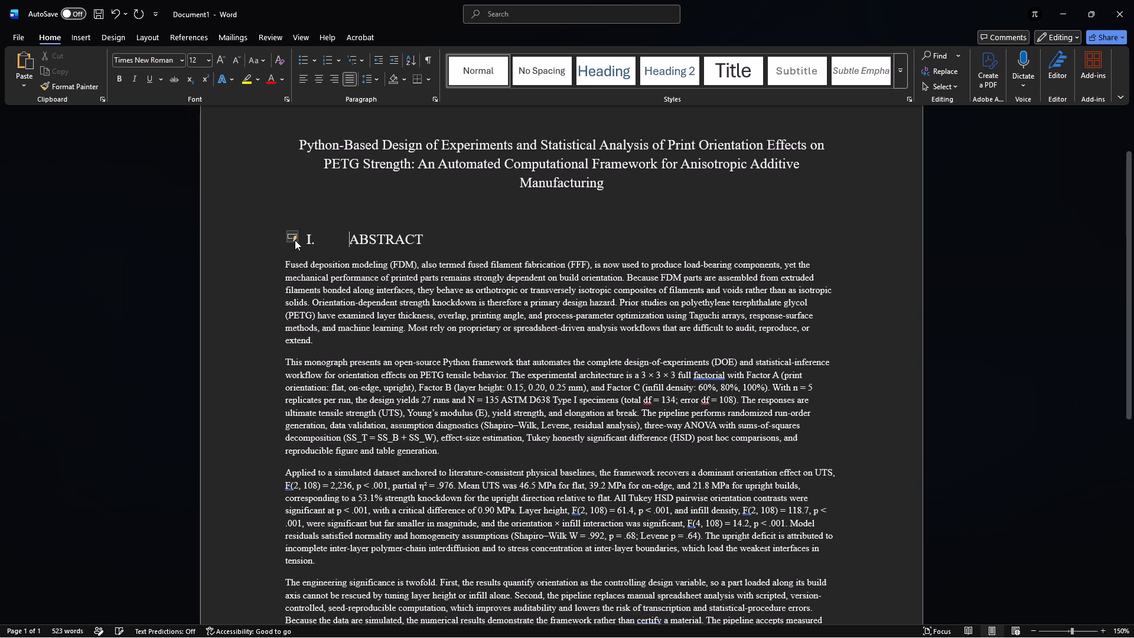
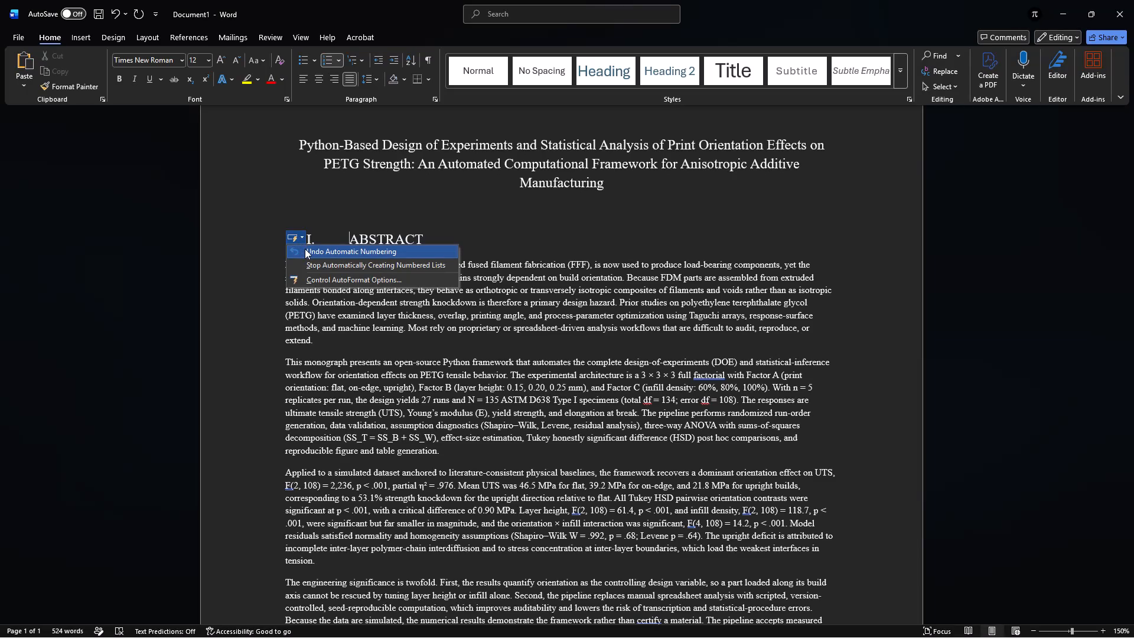
Undo the automatic numbering on the ABSTRACT heading and add an extra space between "I." and "ABSTRACT".
{"action": "left_click", "coordinate": [305, 249]}
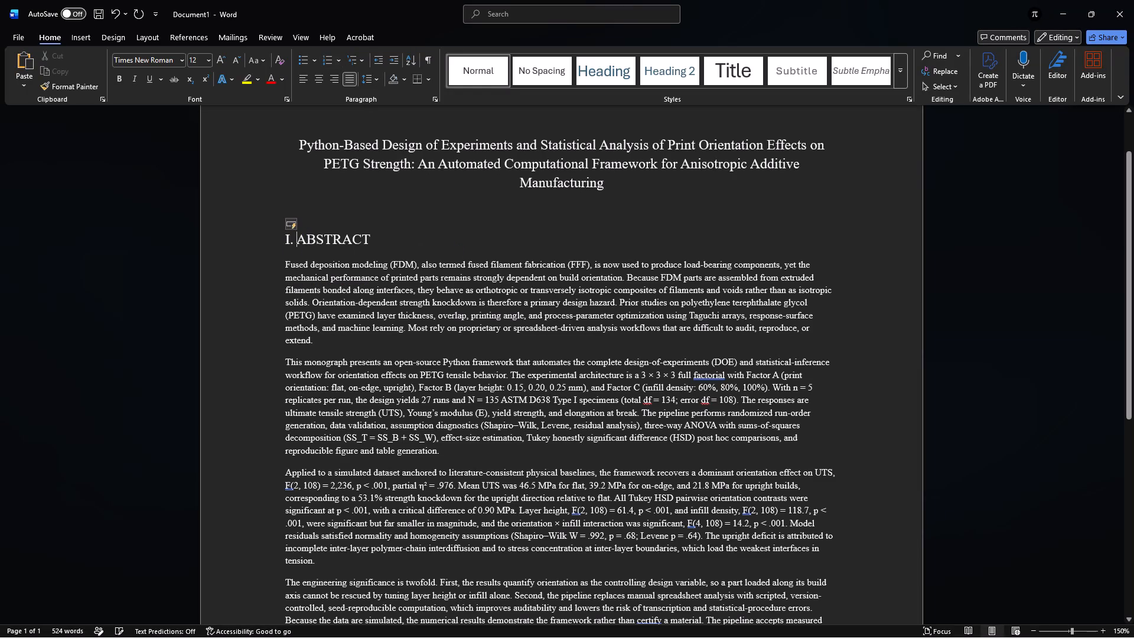
{"action": "key", "text": "space"}
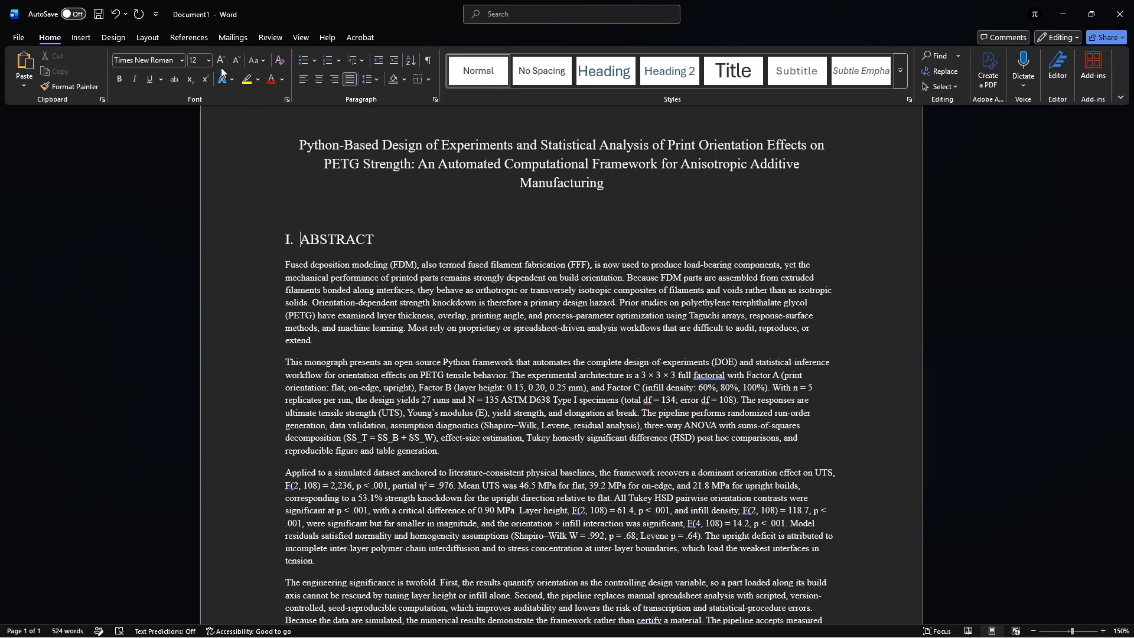
Draw a straight horizontal line about 6.59" long directly beneath the "I. ABSTRACT" heading, spanning the text width.
{"action": "left_click", "coordinate": [110, 35]}
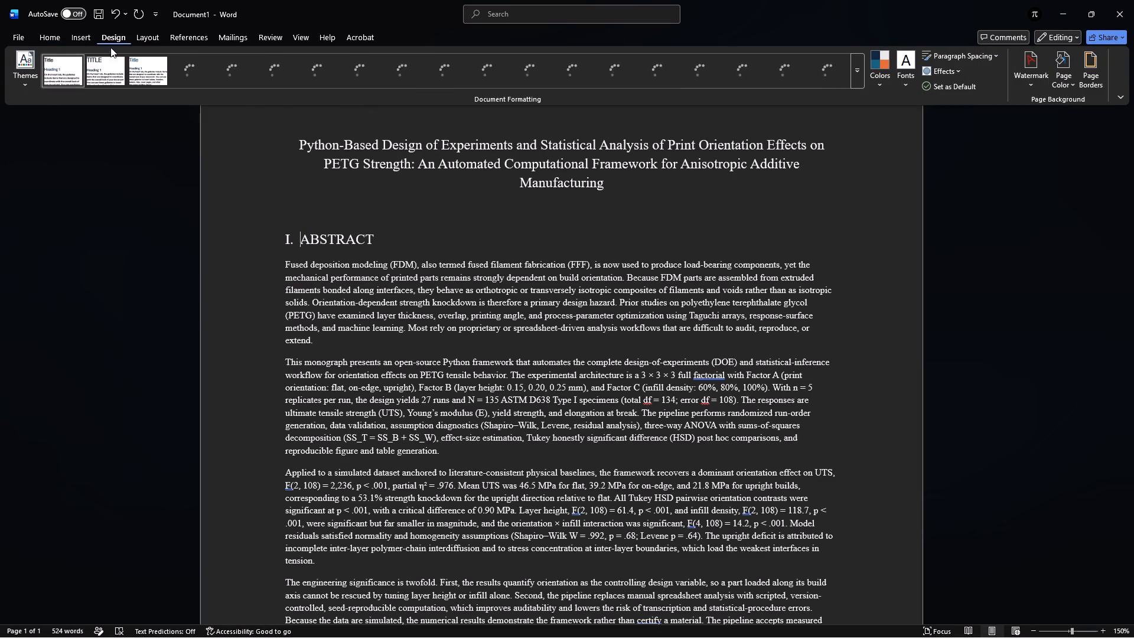
{"action": "left_click", "coordinate": [151, 37]}
{"action": "left_click", "coordinate": [188, 37]}
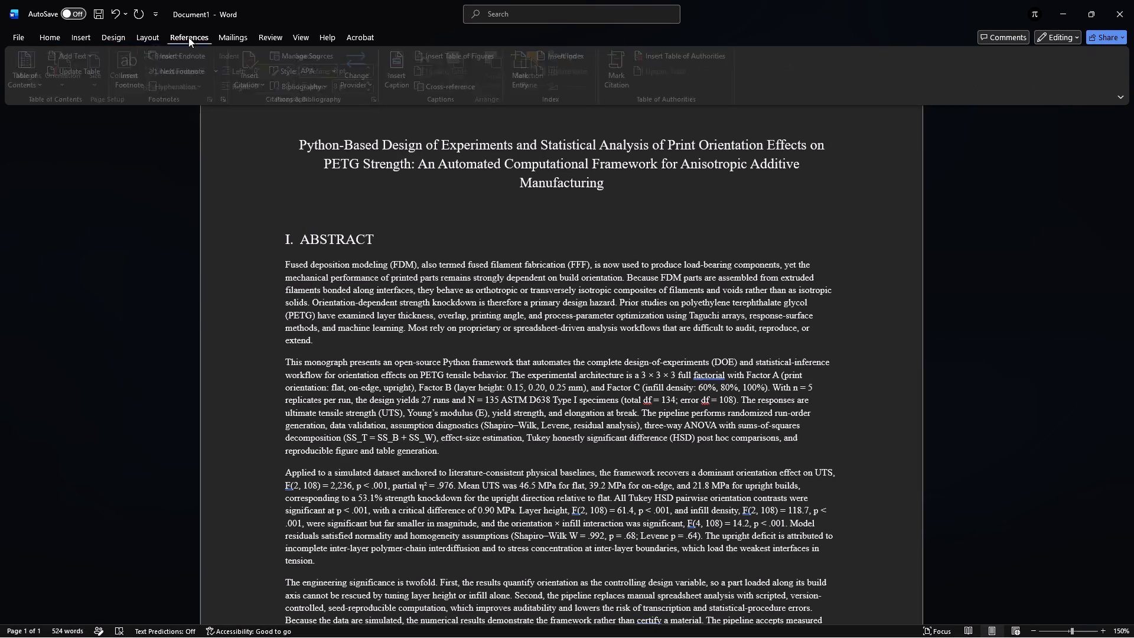
{"action": "left_click", "coordinate": [79, 34]}
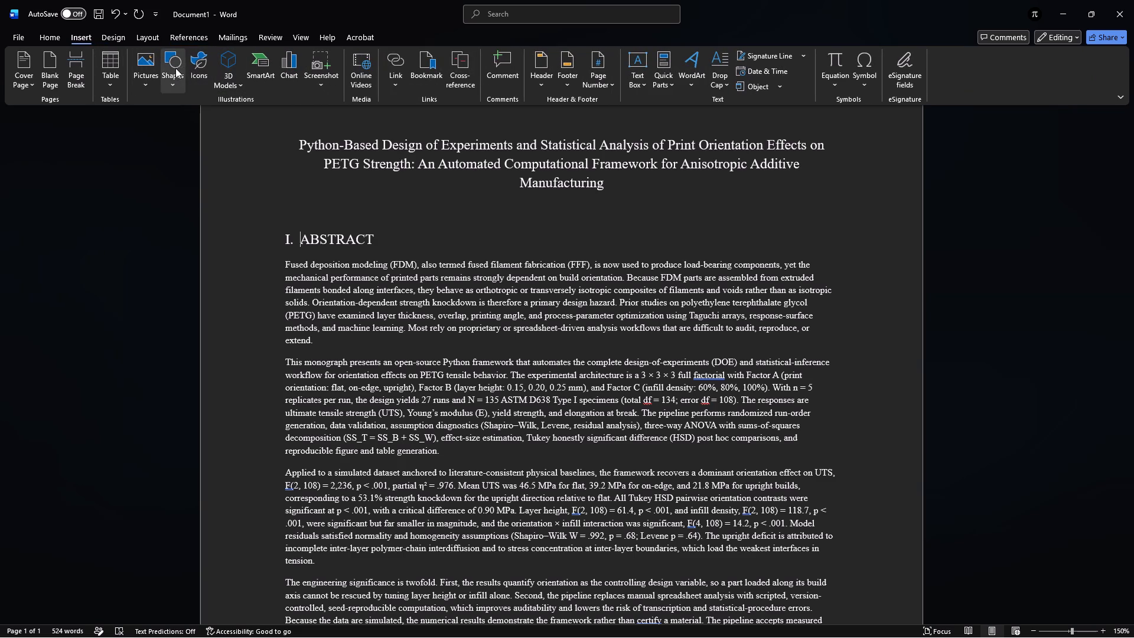
{"action": "left_click", "coordinate": [168, 74]}
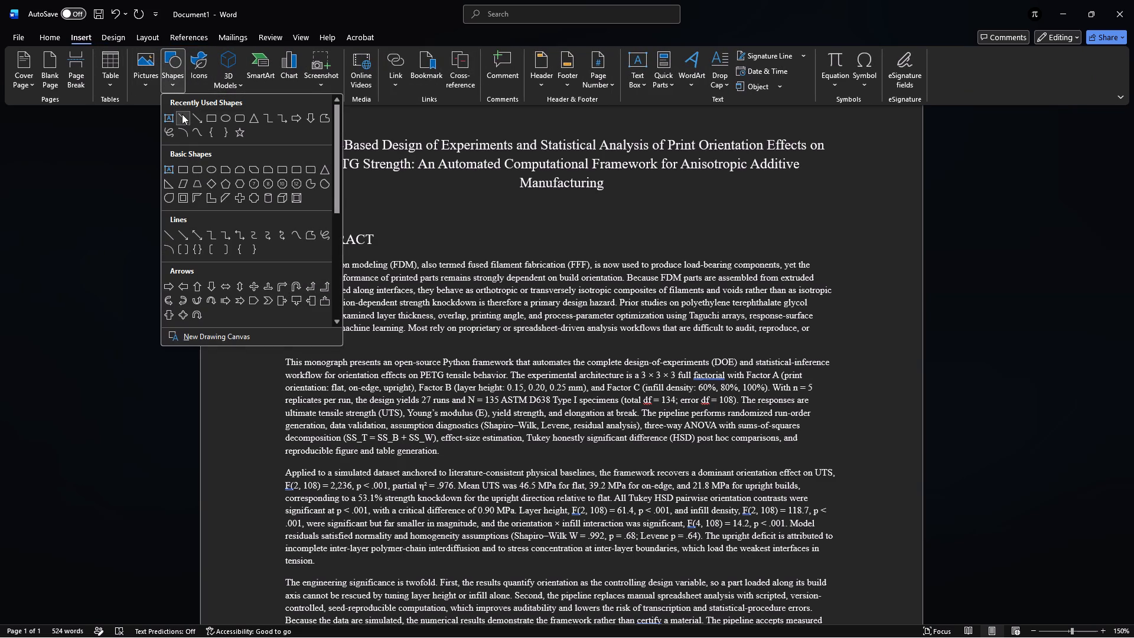
{"action": "left_click", "coordinate": [182, 114]}
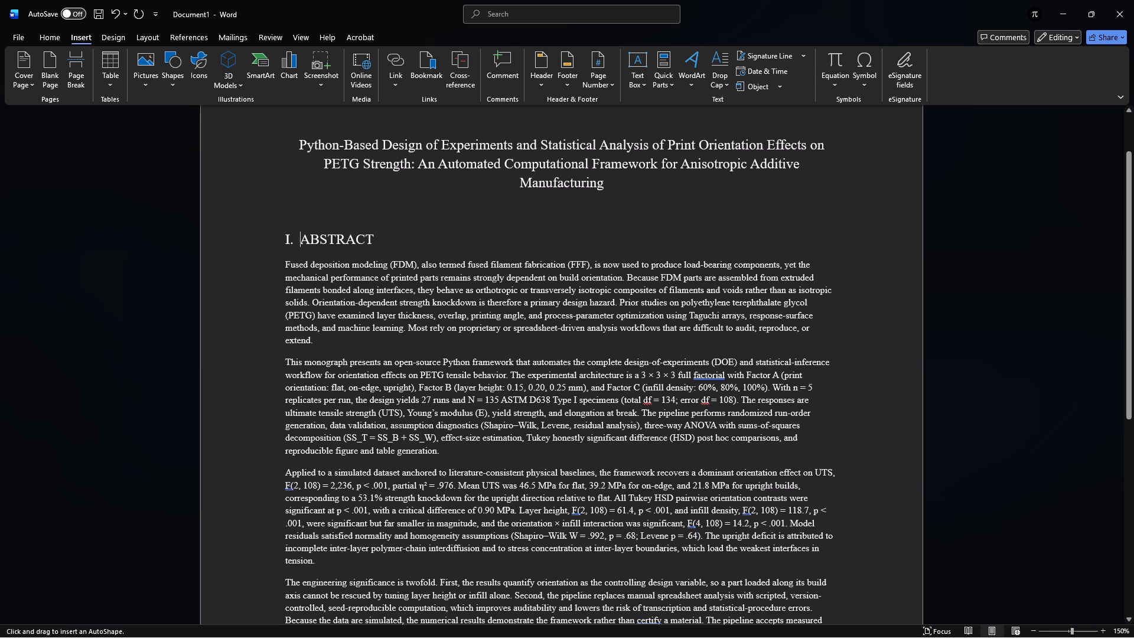
{"action": "left_click_drag", "start_coordinate": [290, 249], "coordinate": [730, 250]}
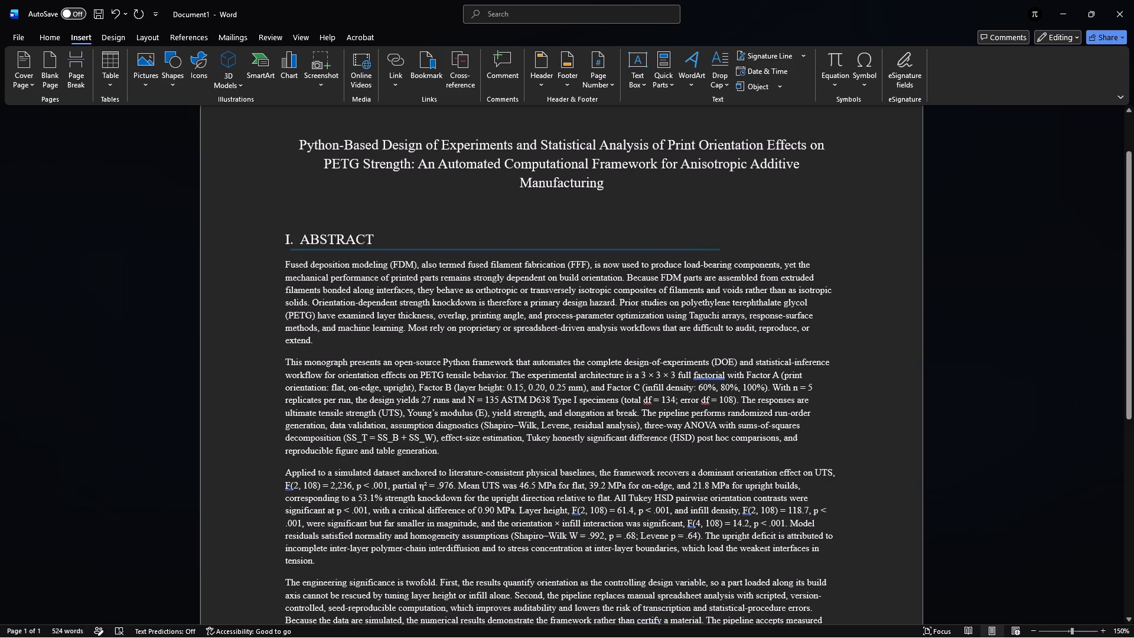
{"action": "left_click_drag", "start_coordinate": [730, 250], "coordinate": [850, 249]}
Nudge the line under the ABSTRACT heading leftward in small increments until its start aligns with the left margin.
{"action": "key", "text": "Left"}
{"action": "key", "text": "Left"}
{"action": "key", "text": "Left"}
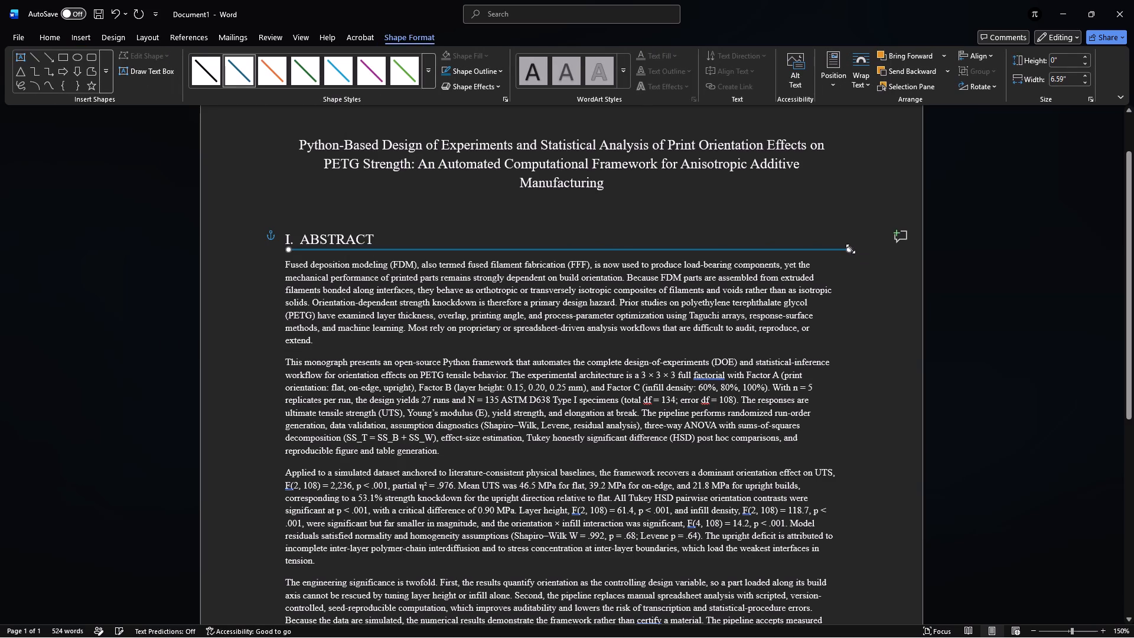
{"action": "key", "text": "Left"}
{"action": "key", "text": "Left"}
{"action": "key", "text": "Left"}
{"action": "key", "text": "Left"}
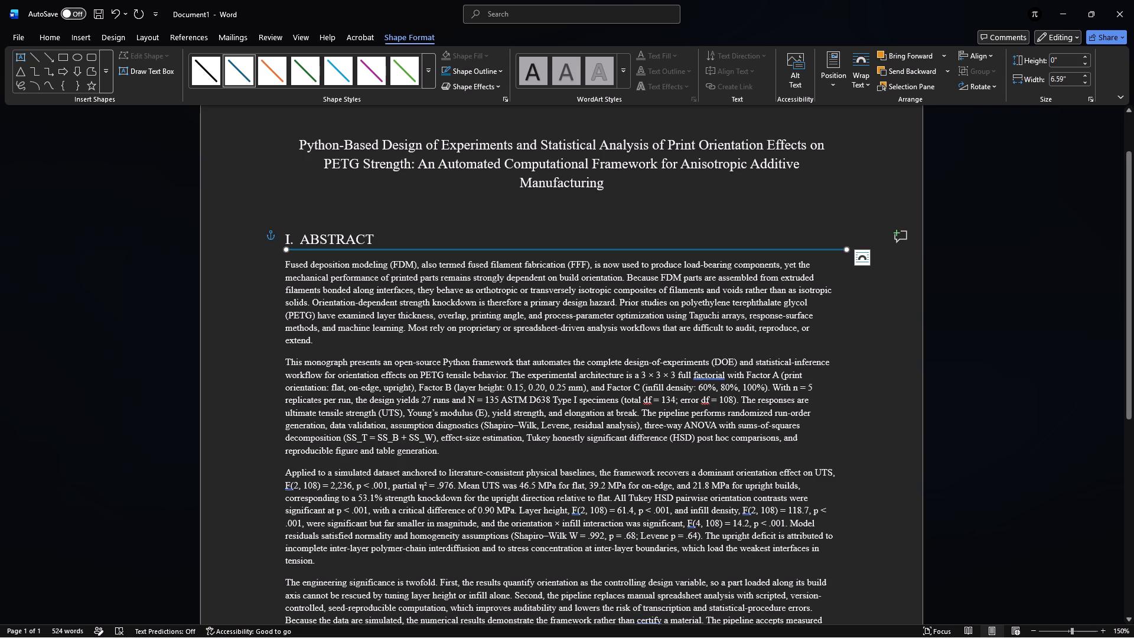
{"action": "left_click", "coordinate": [981, 308]}
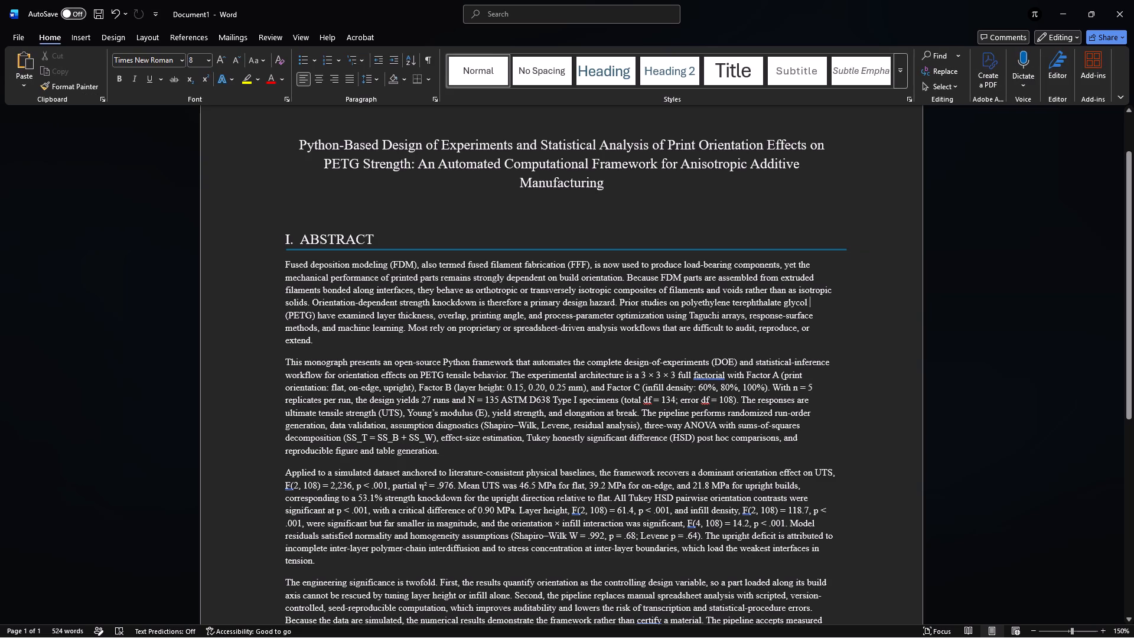
{"action": "left_click", "coordinate": [729, 249]}
{"action": "key", "text": "Left"}
{"action": "key", "text": "Left"}
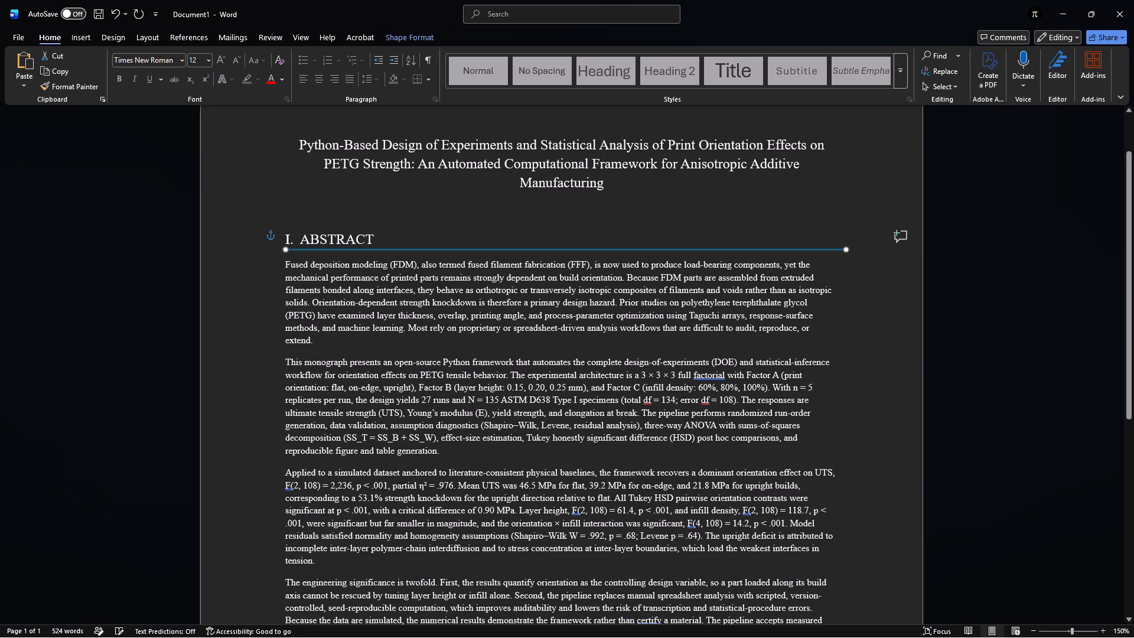
{"action": "key", "text": "Left"}
{"action": "key", "text": "Right"}
{"action": "left_click", "coordinate": [732, 380]}
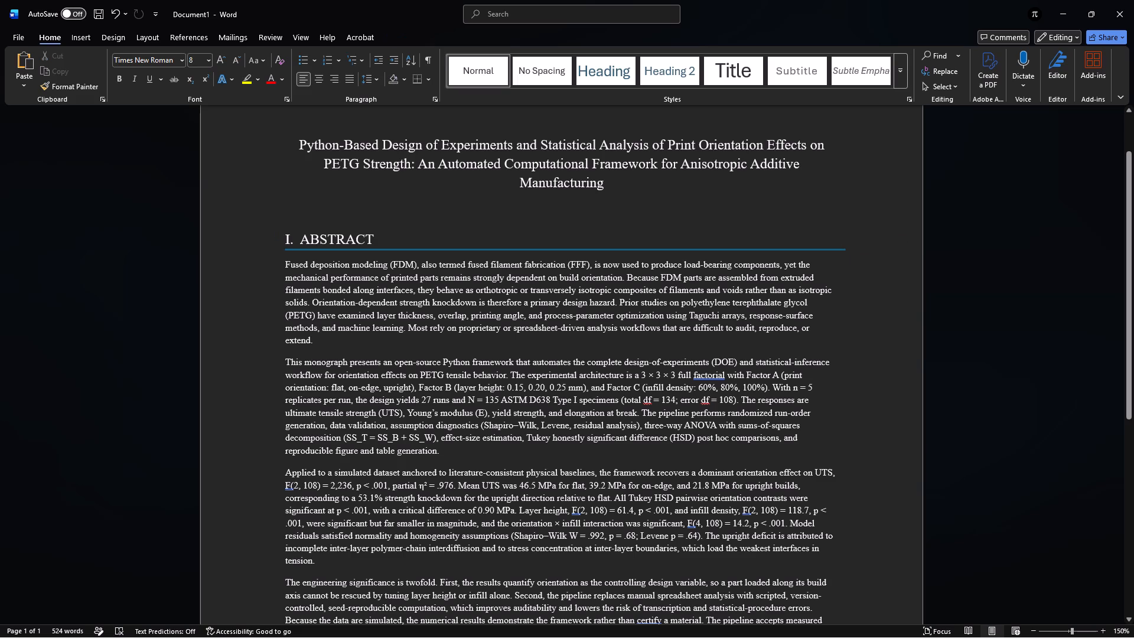
{"action": "left_click", "coordinate": [706, 249]}
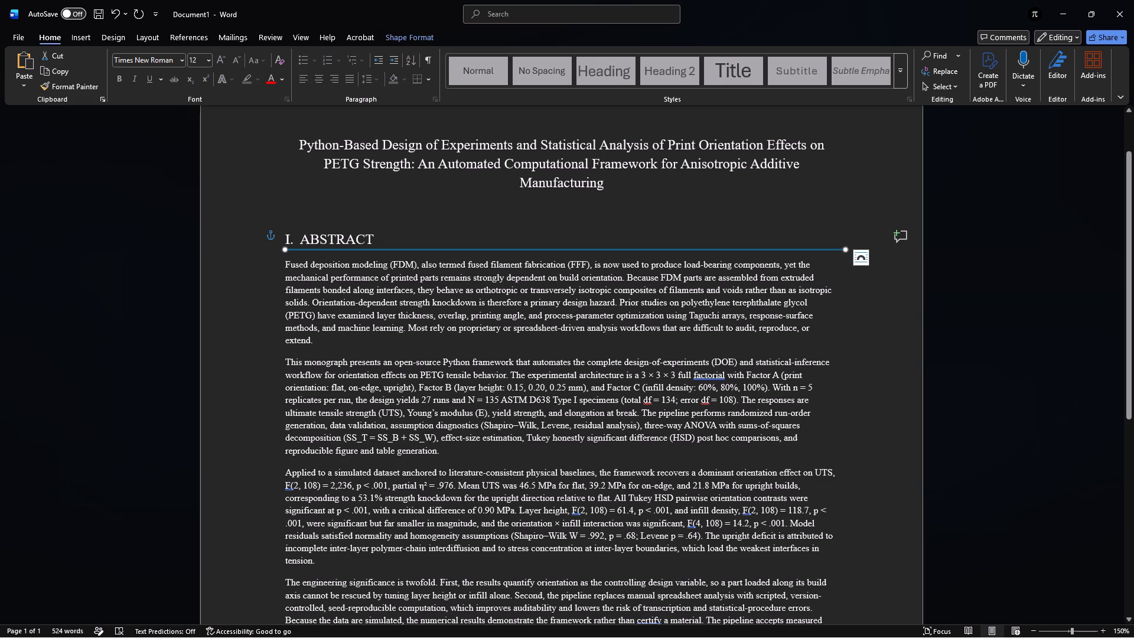
{"action": "key", "text": "Left"}
{"action": "key", "text": "Left"}
{"action": "left_click", "coordinate": [720, 351]}
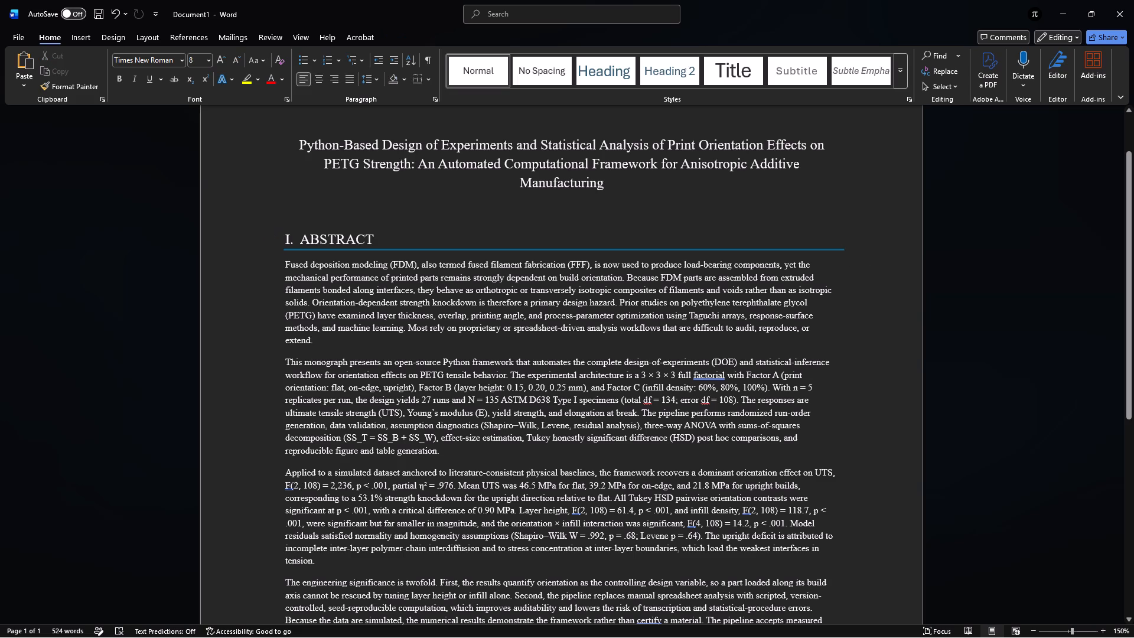
Justify all four abstract paragraphs.
{"action": "scroll", "coordinate": [719, 362], "scroll_direction": "down", "scroll_amount": 2}
{"action": "scroll", "coordinate": [668, 349], "scroll_direction": "up", "scroll_amount": 1}
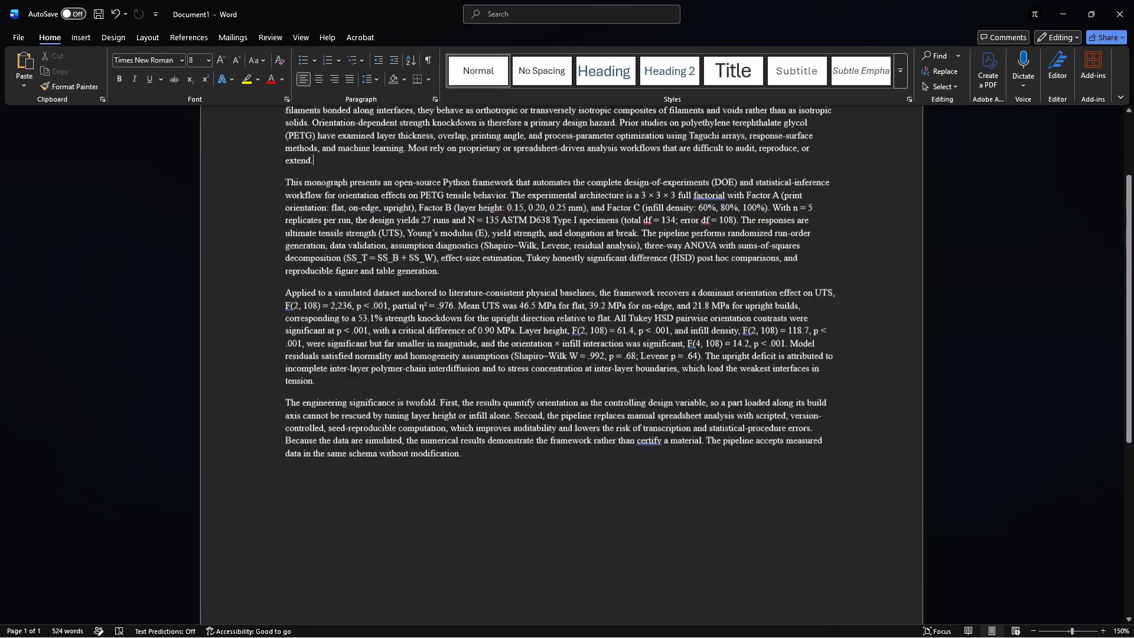
{"action": "scroll", "coordinate": [668, 349], "scroll_direction": "up", "scroll_amount": 1}
{"action": "scroll", "coordinate": [668, 349], "scroll_direction": "down", "scroll_amount": 3, "text": "ctrl"}
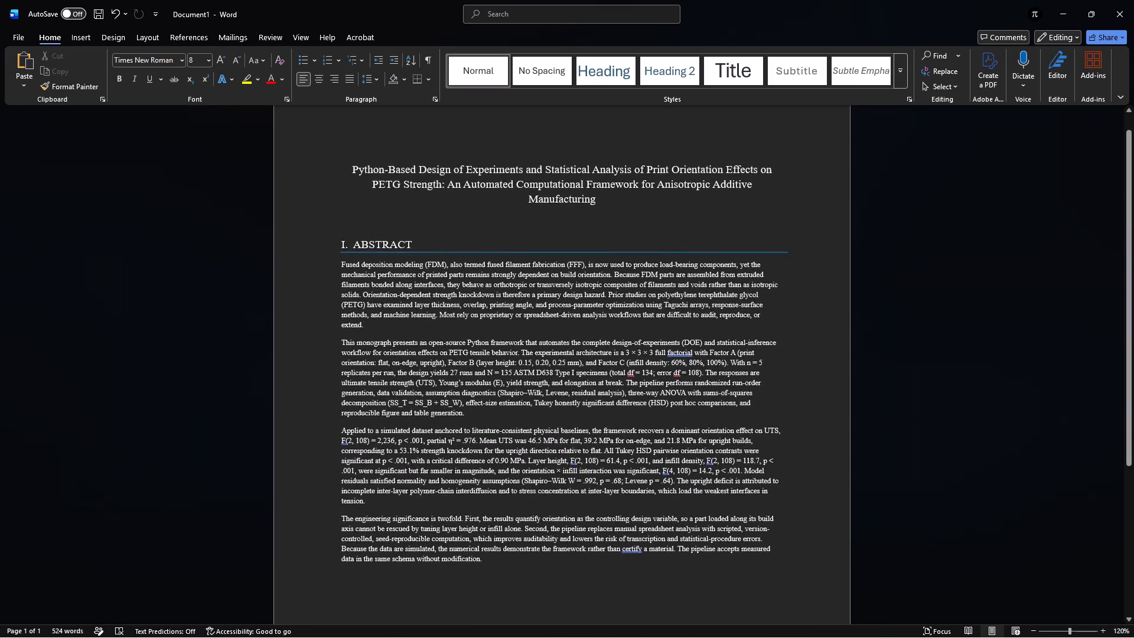
{"action": "left_click_drag", "start_coordinate": [496, 570], "coordinate": [355, 294]}
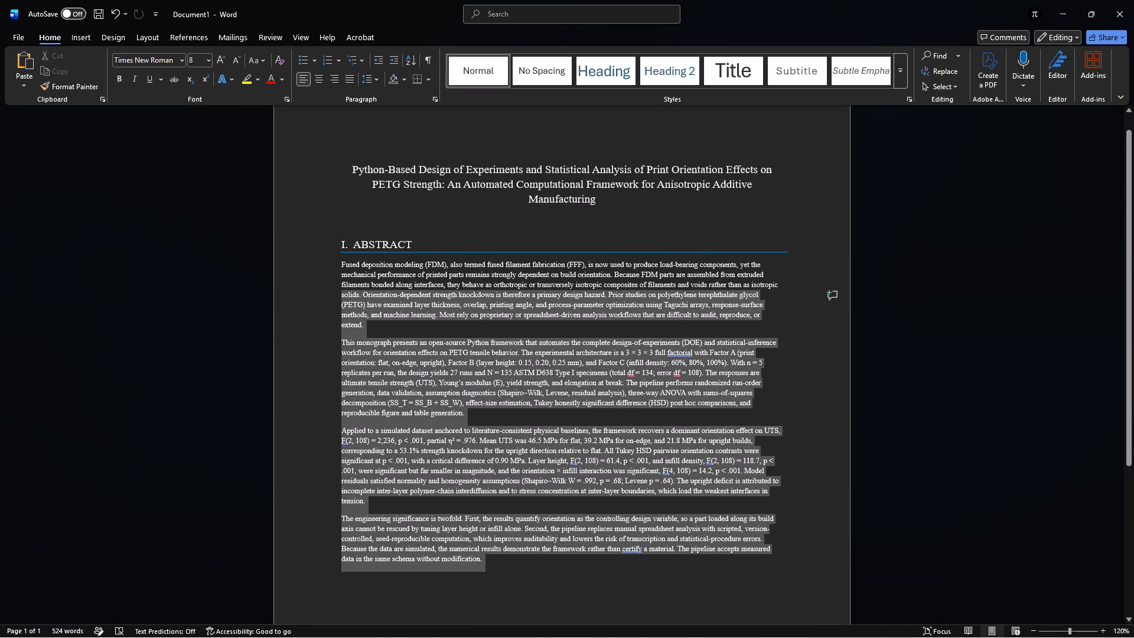
{"action": "left_click_drag", "start_coordinate": [355, 294], "coordinate": [341, 266]}
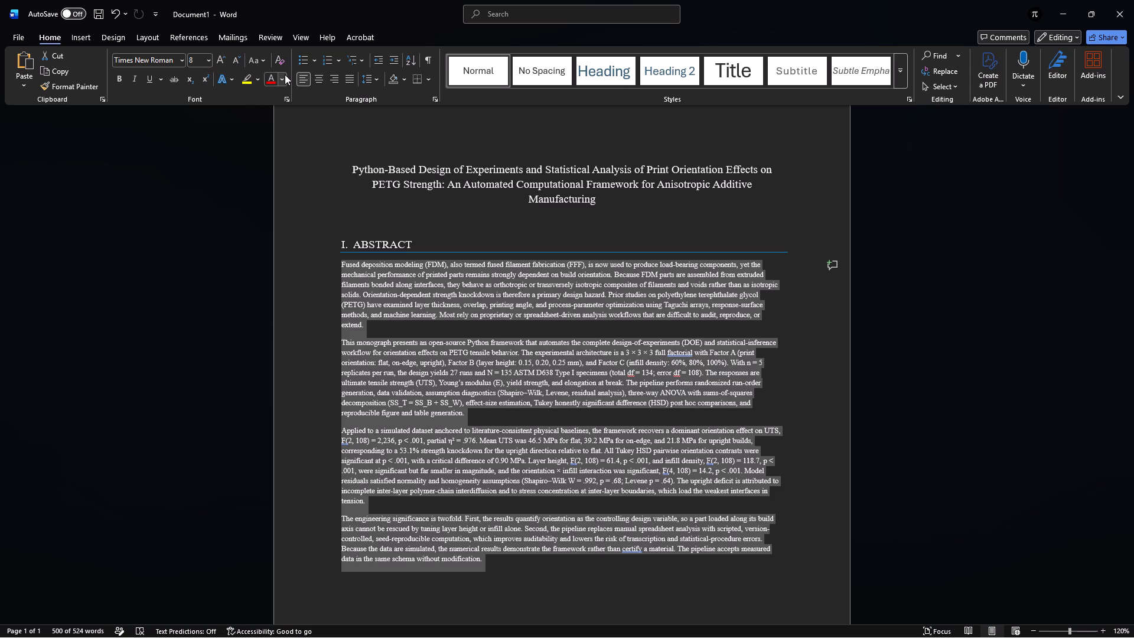
{"action": "left_click", "coordinate": [315, 80]}
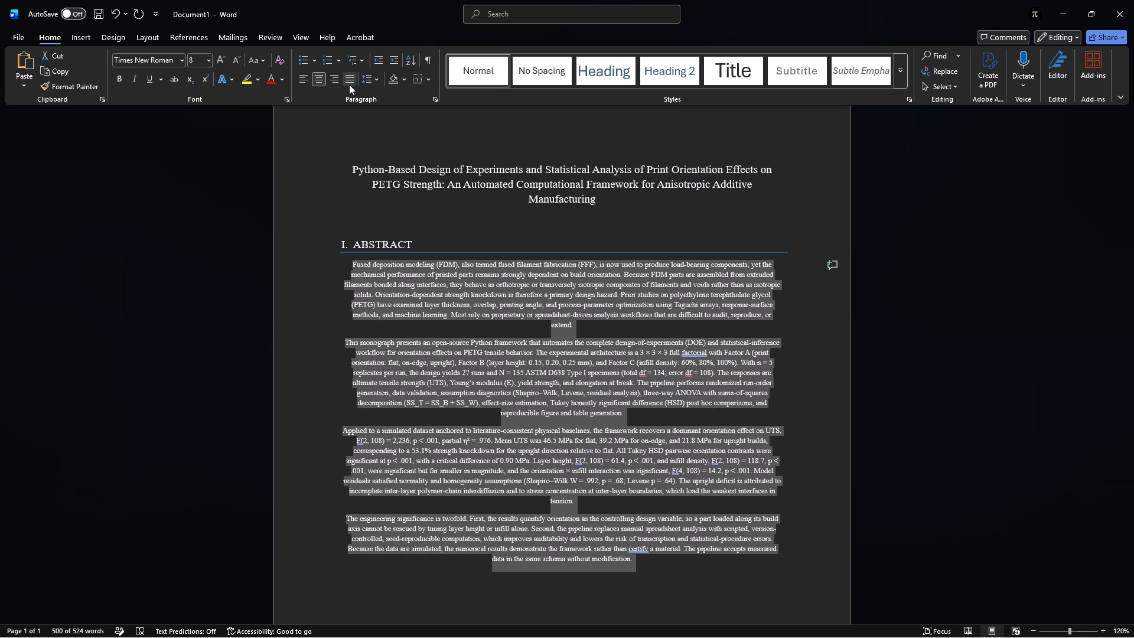
{"action": "left_click", "coordinate": [349, 84]}
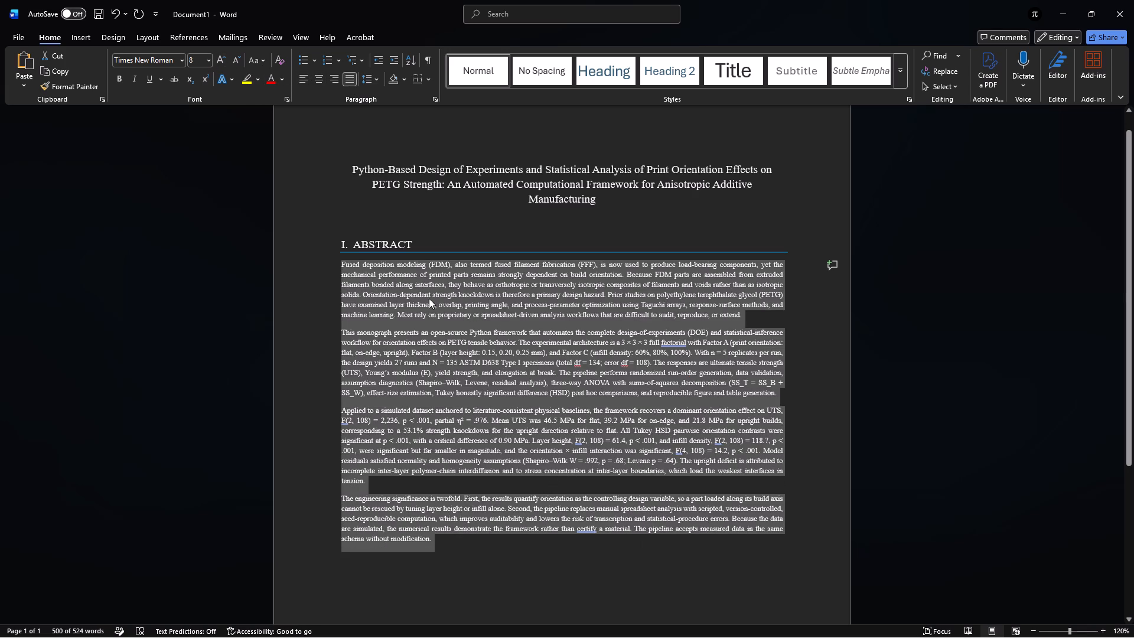
{"action": "left_click", "coordinate": [489, 513]}
Increase the left indent of all four abstract paragraphs by two levels.
{"action": "scroll", "coordinate": [489, 513], "scroll_direction": "down", "scroll_amount": 1}
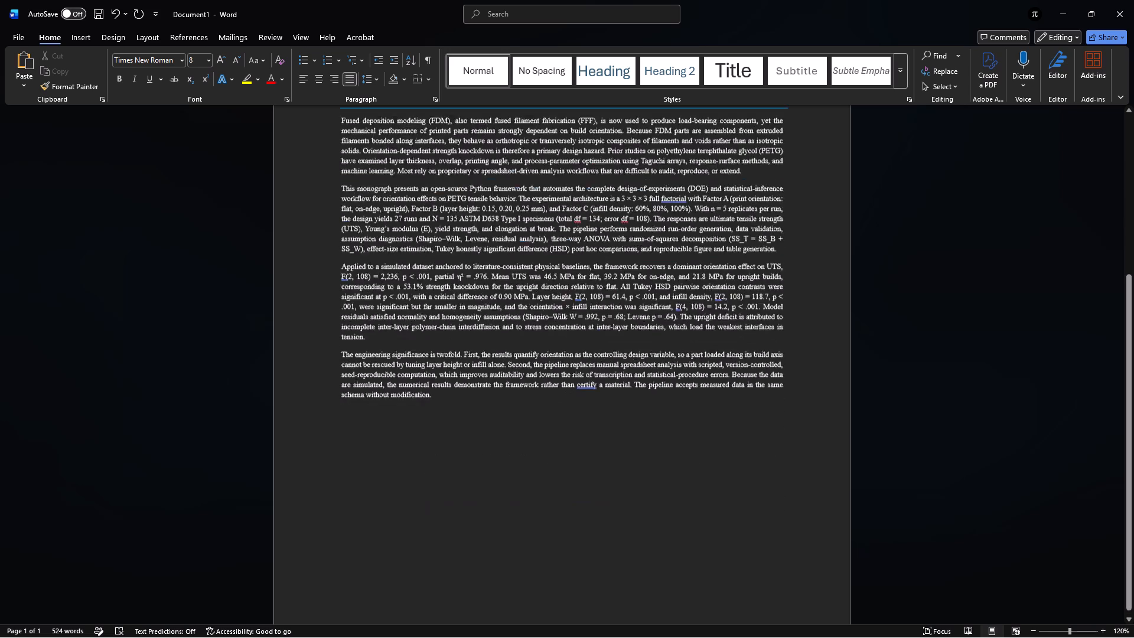
{"action": "scroll", "coordinate": [489, 513], "scroll_direction": "down", "scroll_amount": 1}
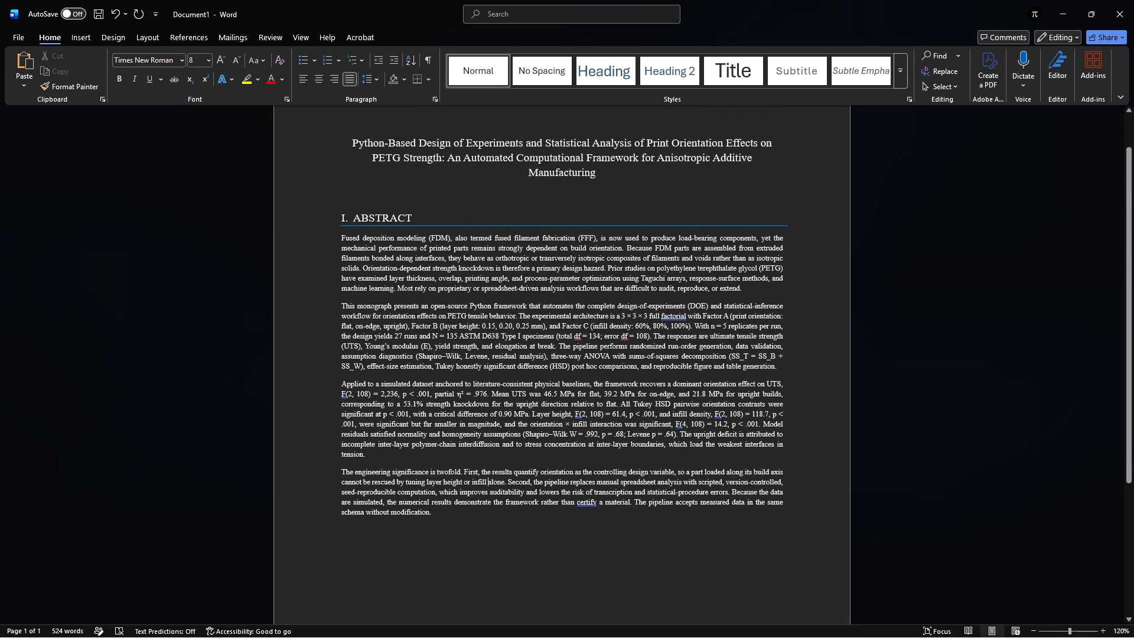
{"action": "left_click_drag", "start_coordinate": [339, 237], "coordinate": [432, 485]}
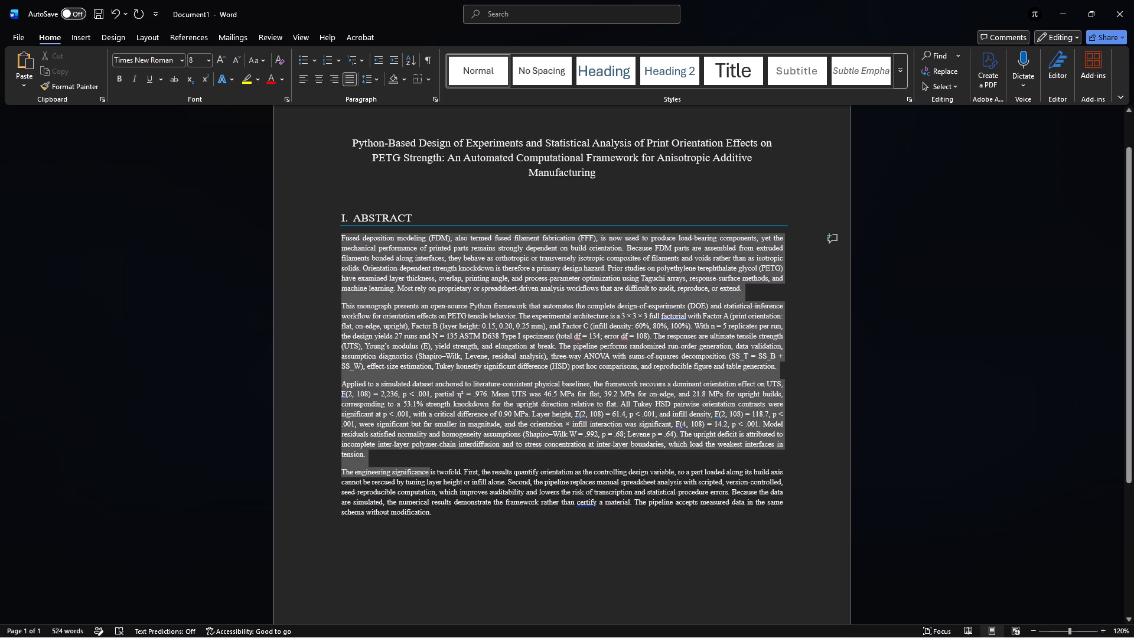
{"action": "left_click_drag", "start_coordinate": [432, 485], "coordinate": [428, 509]}
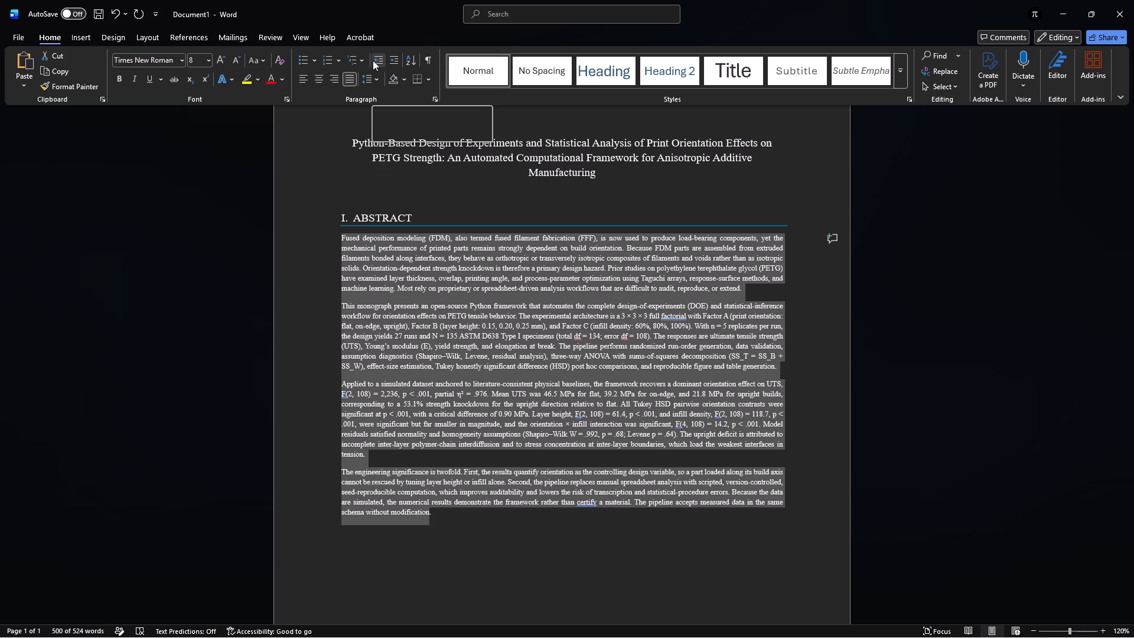
{"action": "left_click", "coordinate": [393, 57]}
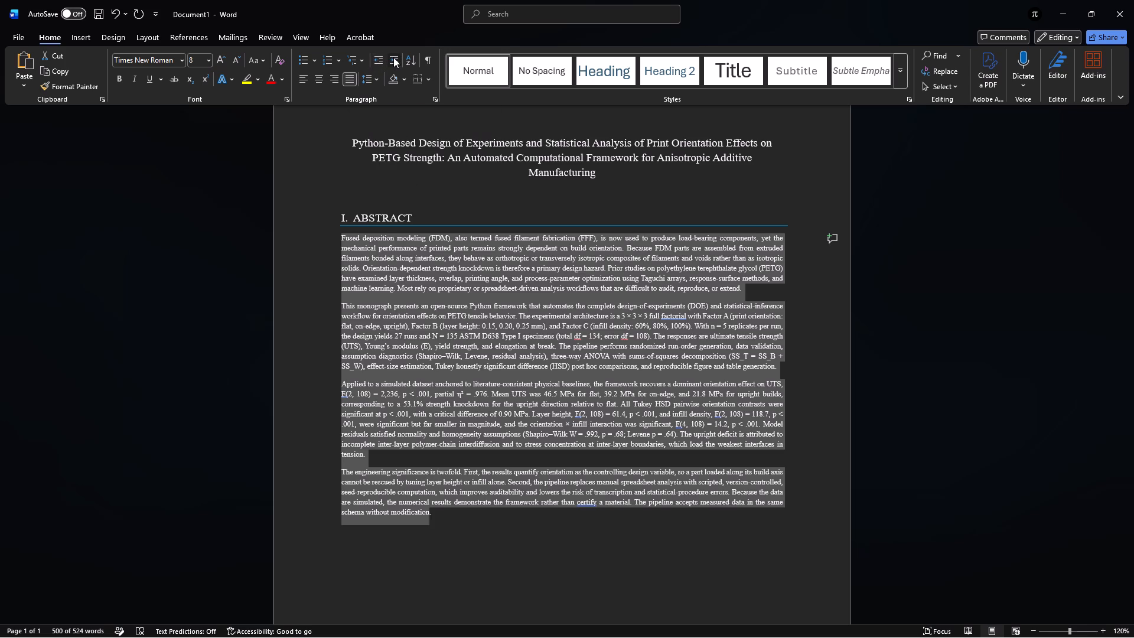
{"action": "left_click", "coordinate": [393, 57]}
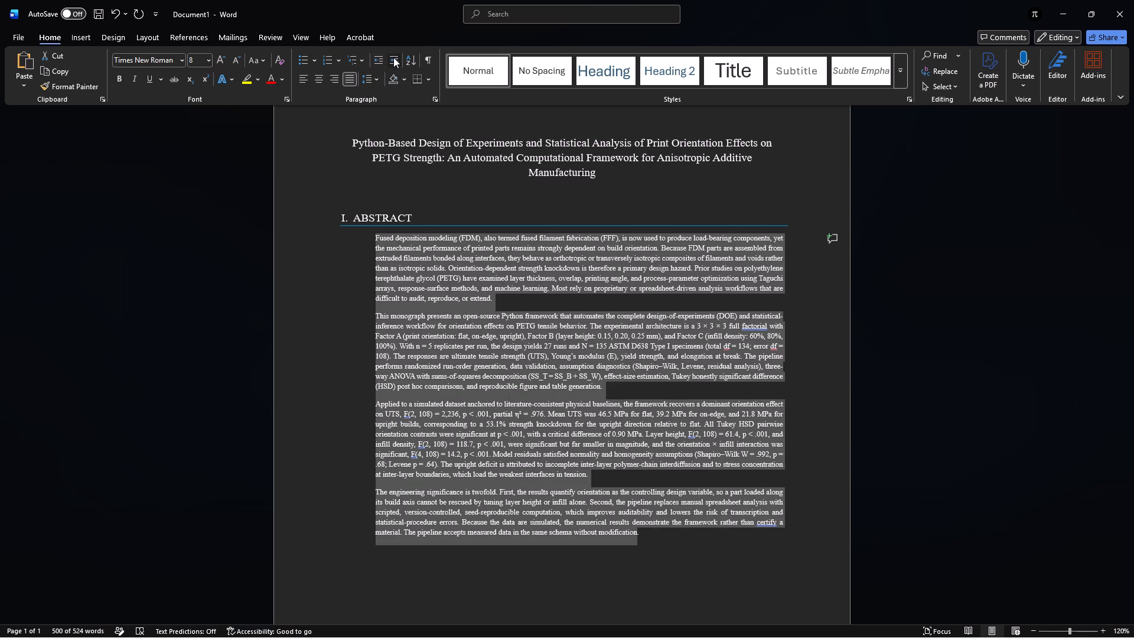
{"action": "left_click", "coordinate": [726, 358]}
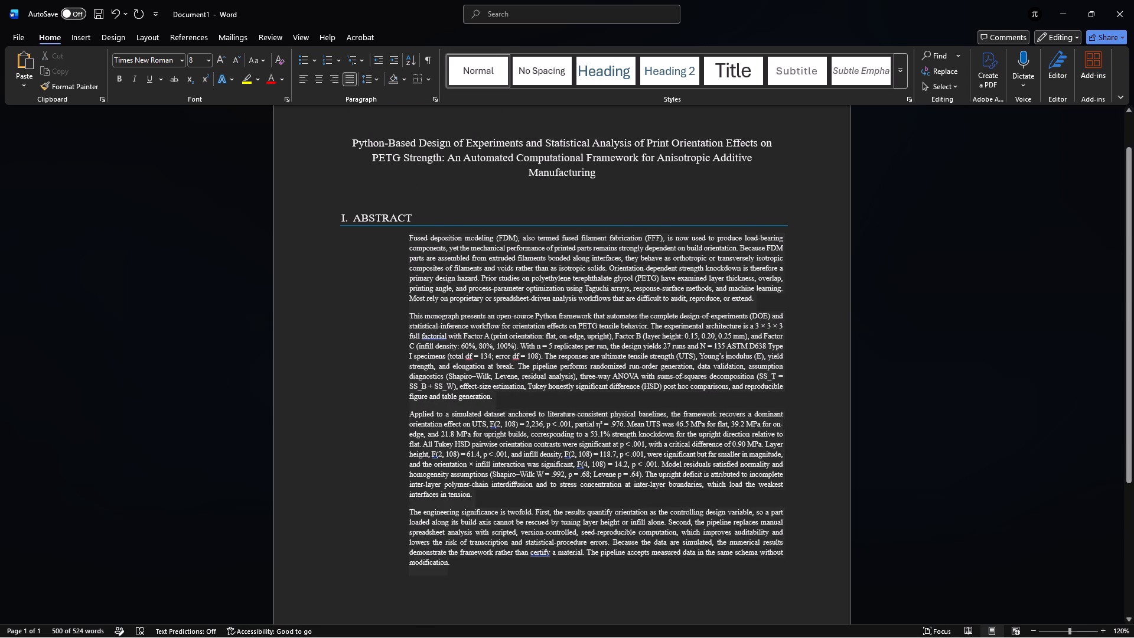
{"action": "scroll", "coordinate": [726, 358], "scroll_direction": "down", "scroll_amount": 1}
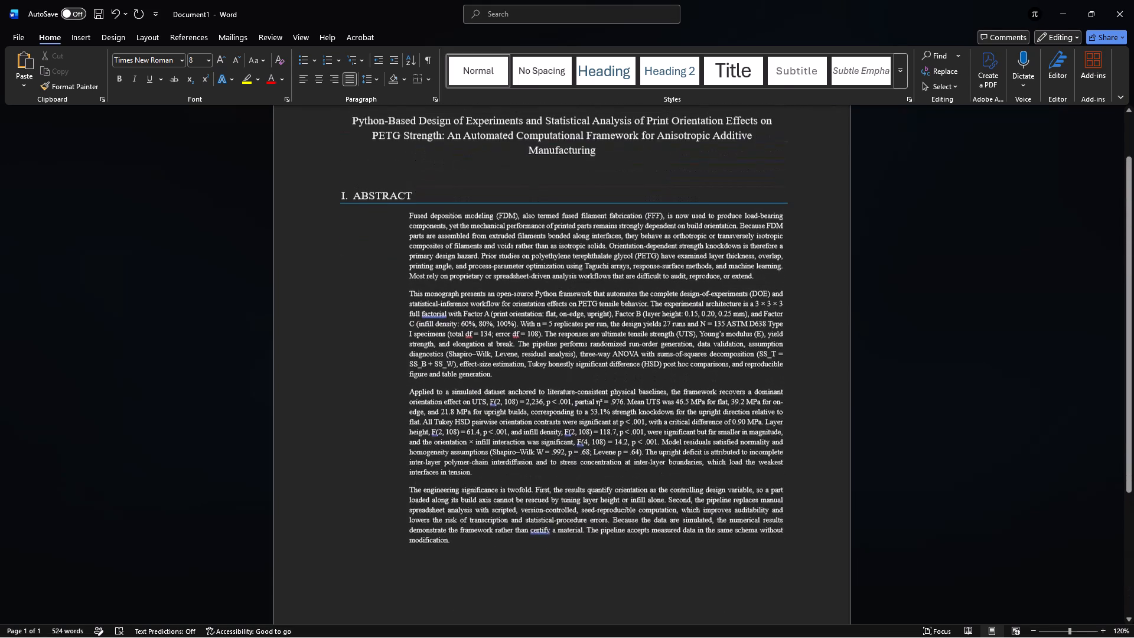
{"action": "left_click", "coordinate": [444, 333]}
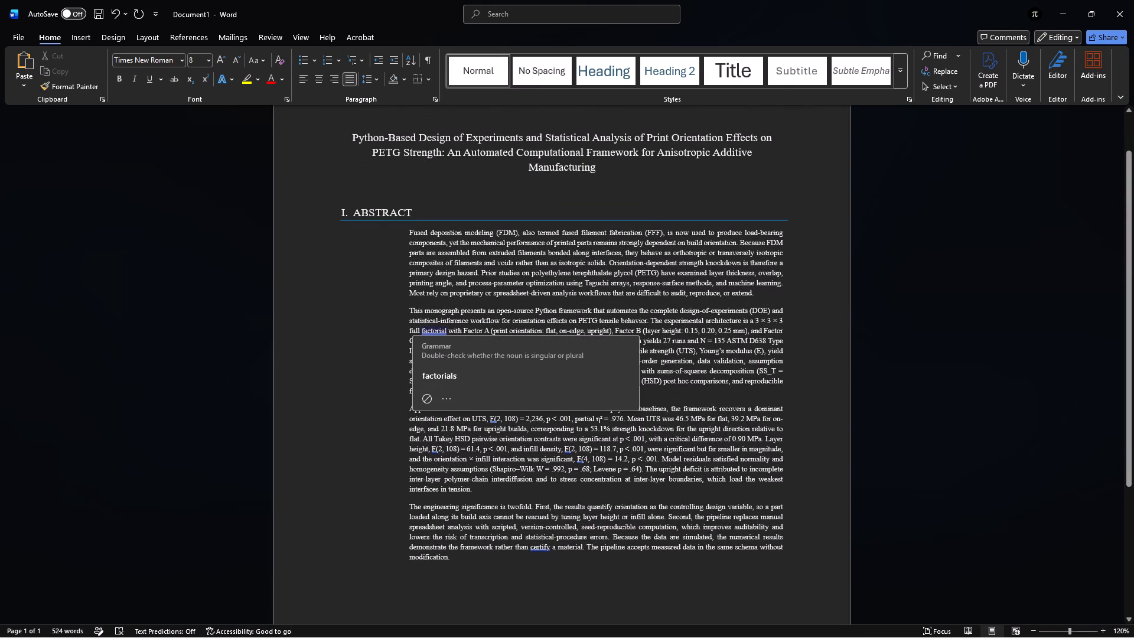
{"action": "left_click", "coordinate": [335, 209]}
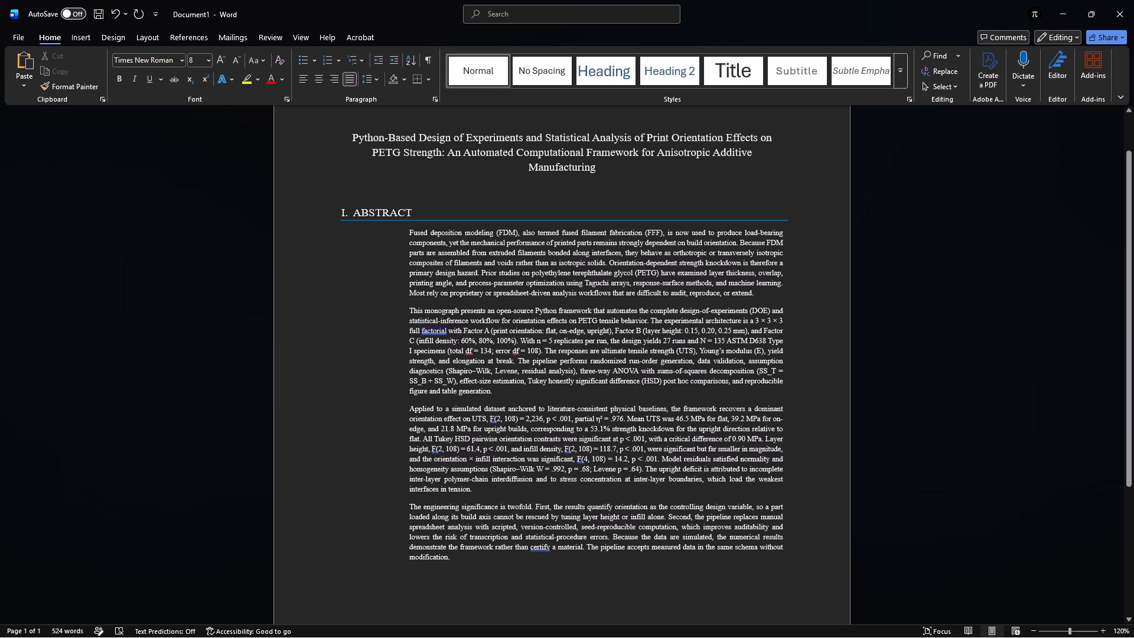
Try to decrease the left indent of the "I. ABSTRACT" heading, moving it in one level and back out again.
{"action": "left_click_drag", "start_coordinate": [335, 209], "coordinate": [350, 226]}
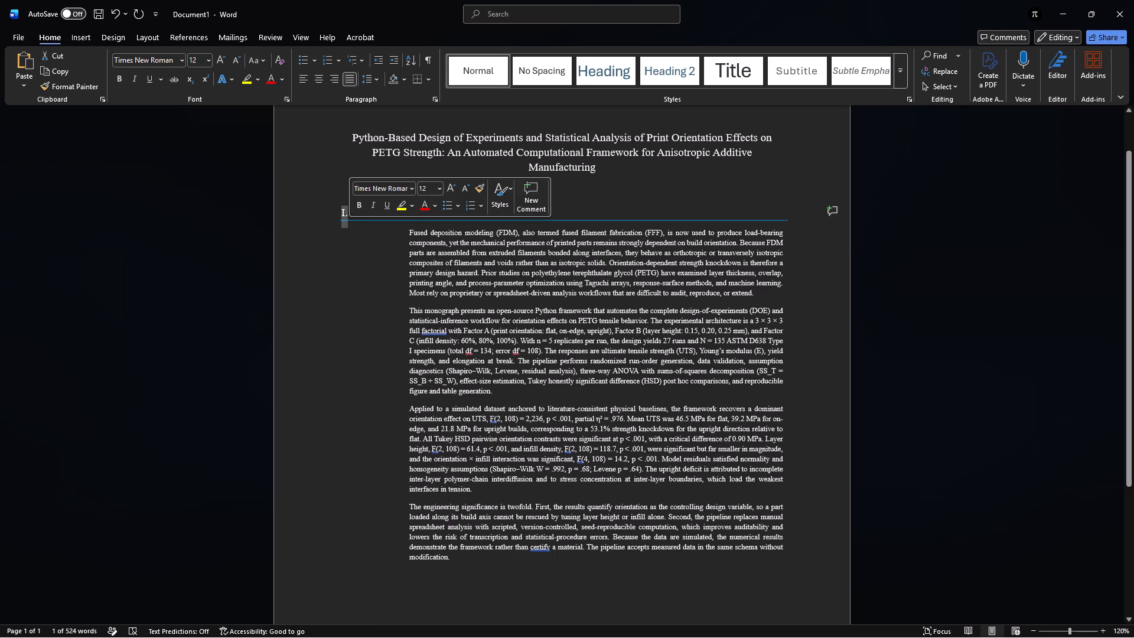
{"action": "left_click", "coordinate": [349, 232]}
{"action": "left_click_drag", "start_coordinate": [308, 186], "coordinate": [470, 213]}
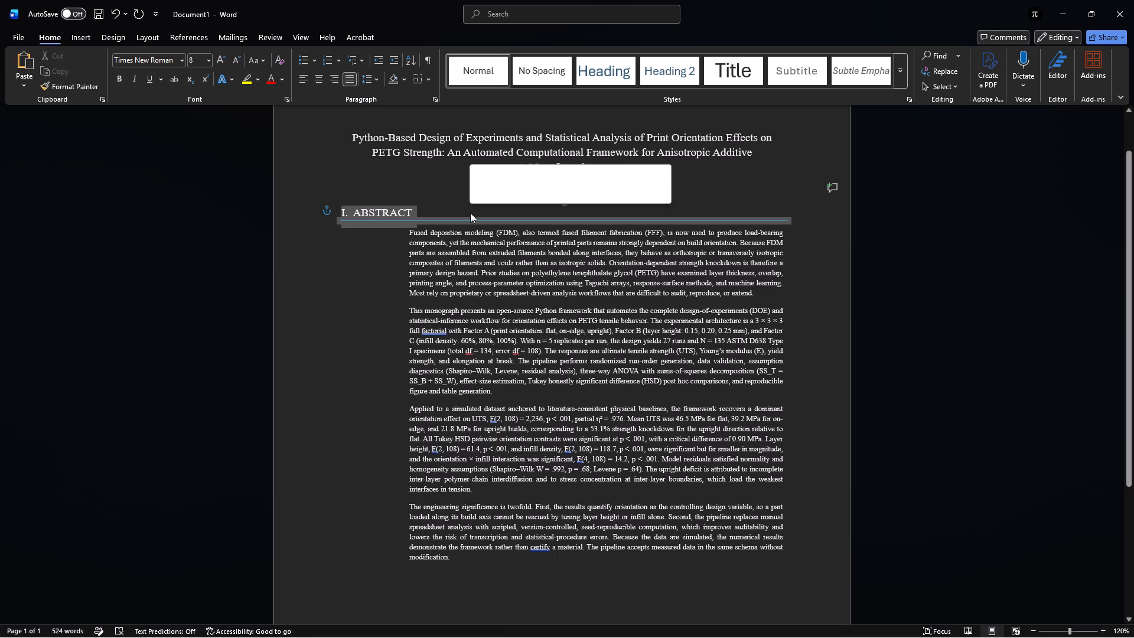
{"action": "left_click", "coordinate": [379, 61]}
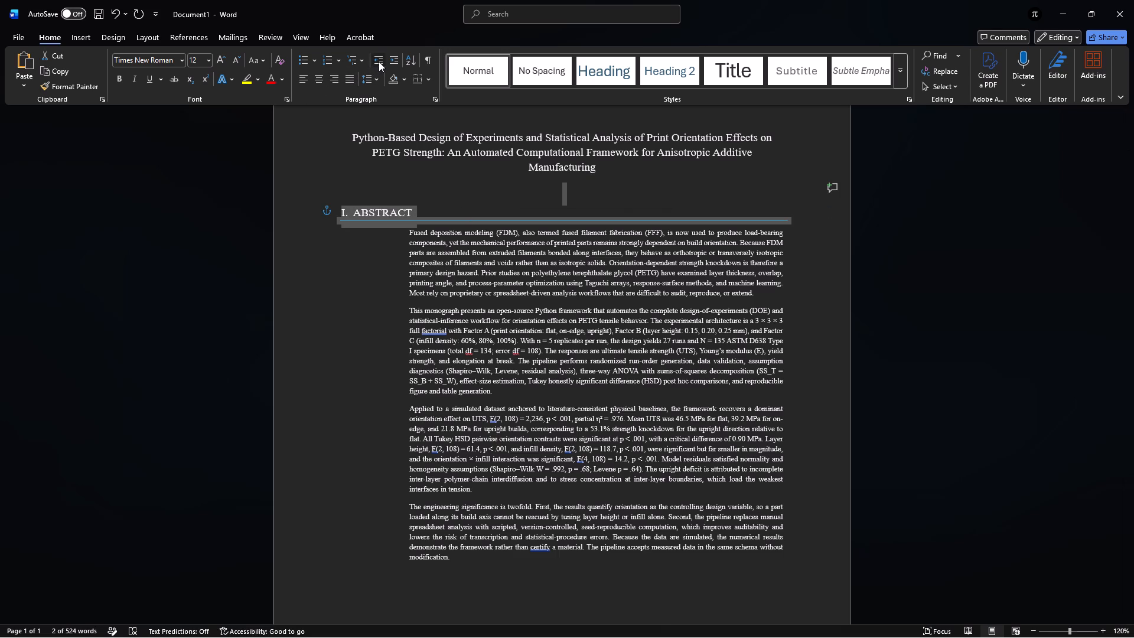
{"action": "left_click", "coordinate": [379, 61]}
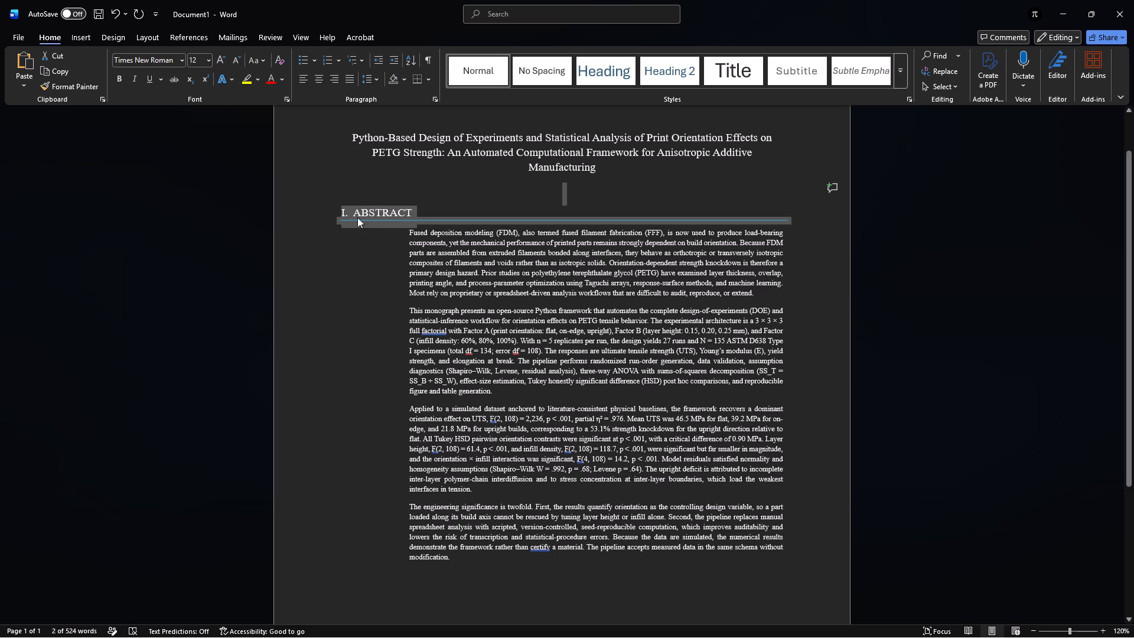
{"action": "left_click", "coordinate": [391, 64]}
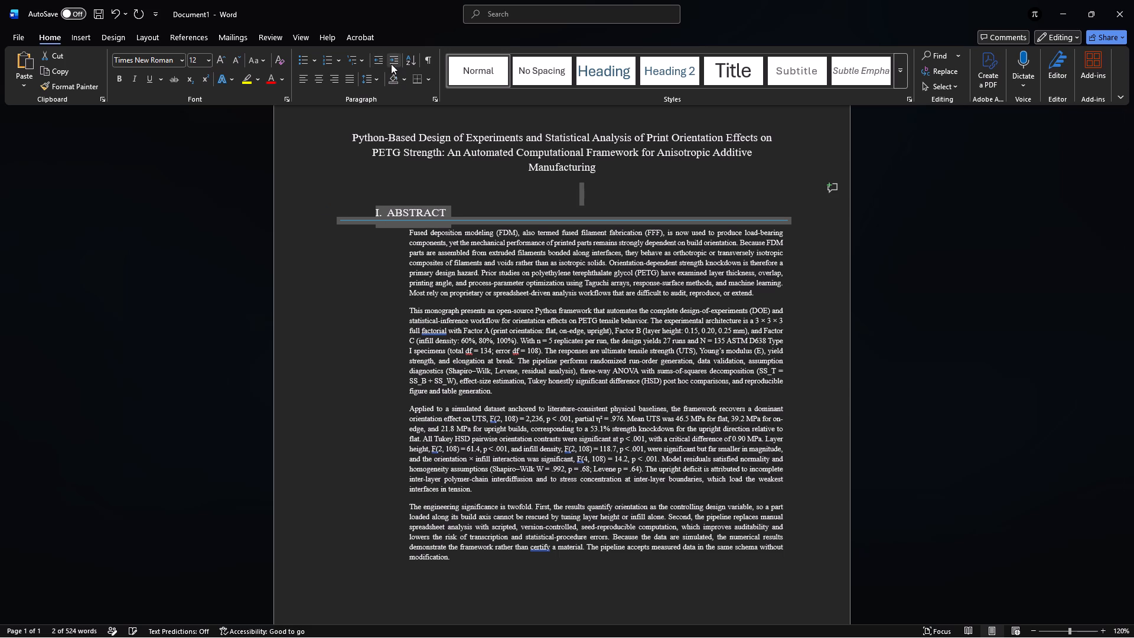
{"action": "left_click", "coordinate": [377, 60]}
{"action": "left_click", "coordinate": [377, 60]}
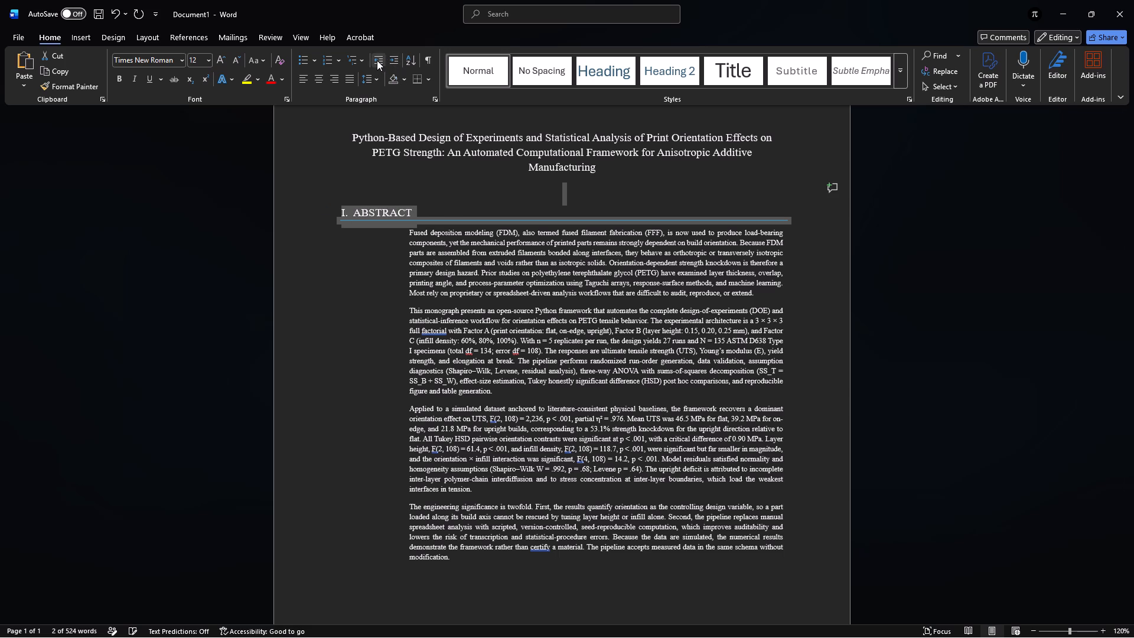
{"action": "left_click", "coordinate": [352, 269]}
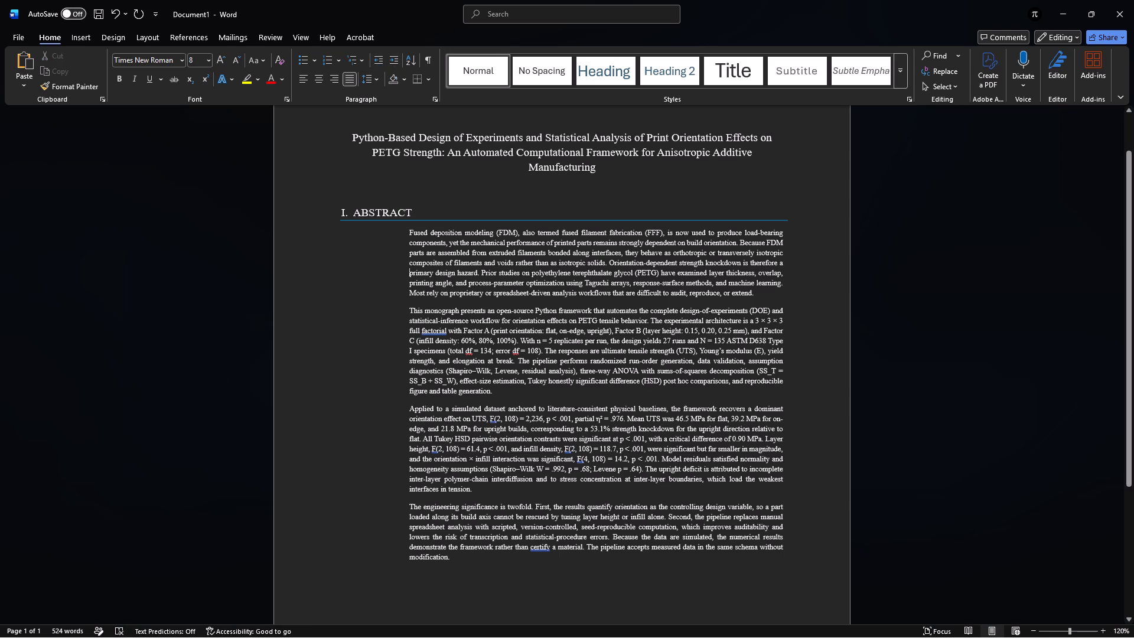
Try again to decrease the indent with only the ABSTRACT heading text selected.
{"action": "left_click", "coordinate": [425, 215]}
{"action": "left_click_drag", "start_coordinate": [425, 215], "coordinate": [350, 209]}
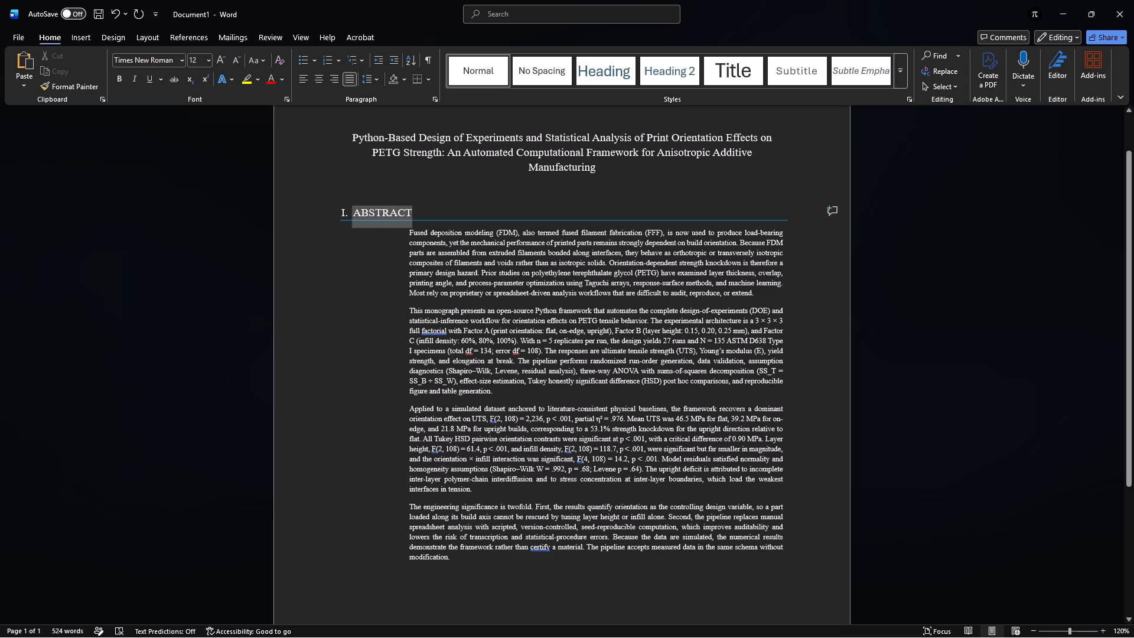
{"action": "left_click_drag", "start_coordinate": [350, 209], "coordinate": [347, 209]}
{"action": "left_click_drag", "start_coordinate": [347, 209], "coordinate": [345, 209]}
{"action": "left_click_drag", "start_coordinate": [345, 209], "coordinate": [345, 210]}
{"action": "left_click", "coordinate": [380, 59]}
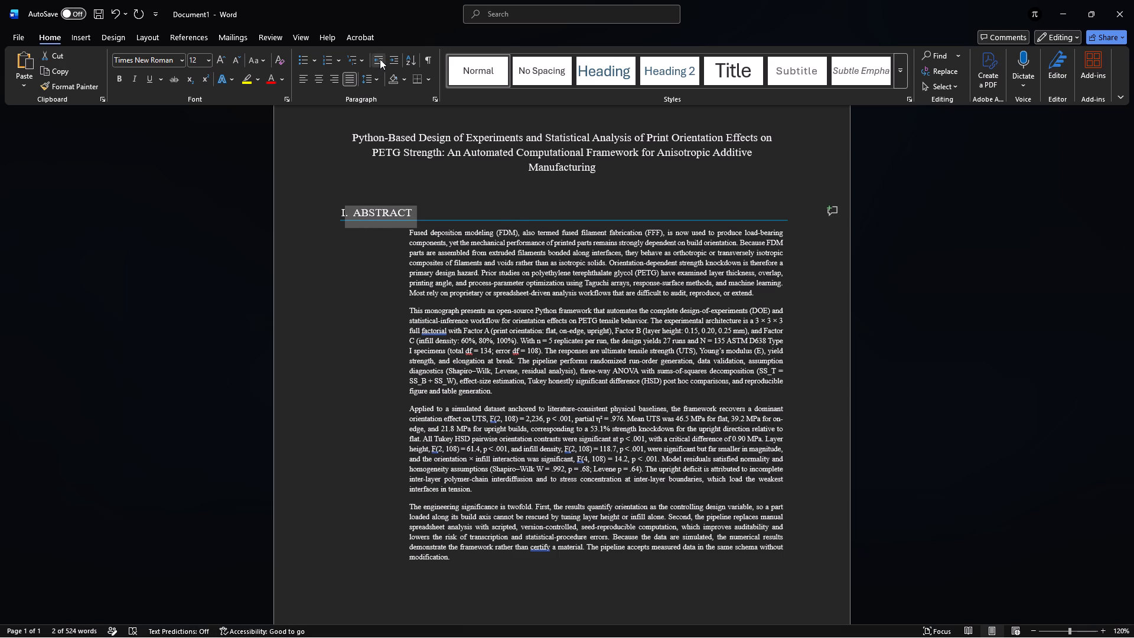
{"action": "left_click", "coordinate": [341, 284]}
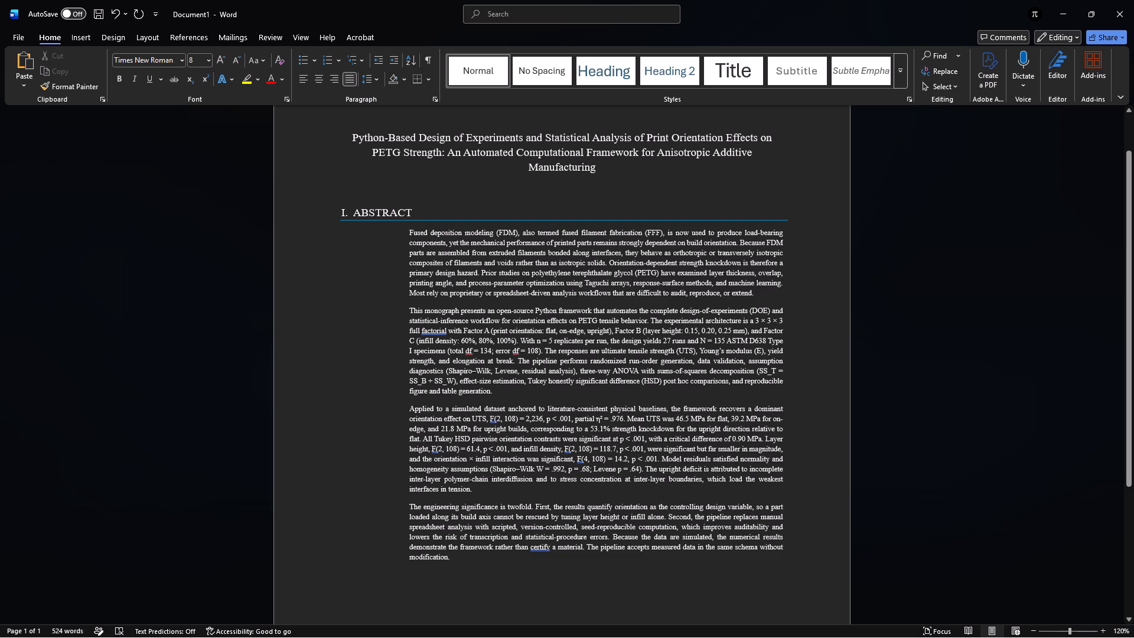
Insert a space between F and its opening parenthesis in all four F-statistics of the third abstract paragraph, viewed at 150% zoom.
{"action": "scroll", "coordinate": [346, 216], "scroll_direction": "up", "scroll_amount": 1}
{"action": "scroll", "coordinate": [346, 216], "scroll_direction": "down", "scroll_amount": 2}
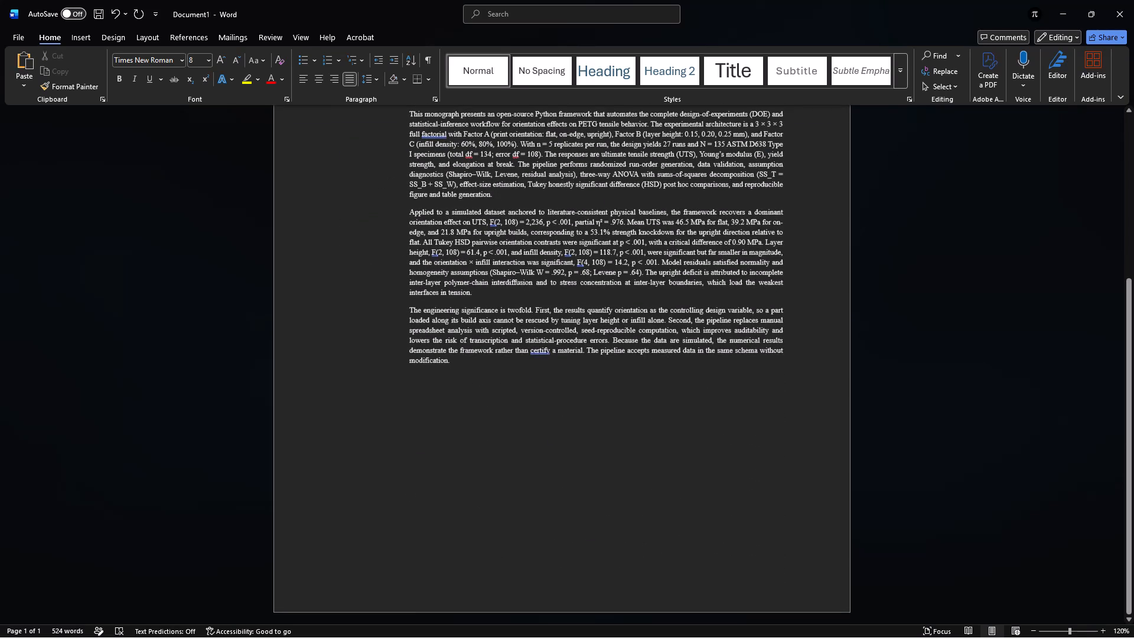
{"action": "scroll", "coordinate": [506, 311], "scroll_direction": "up", "scroll_amount": 3, "text": "ctrl"}
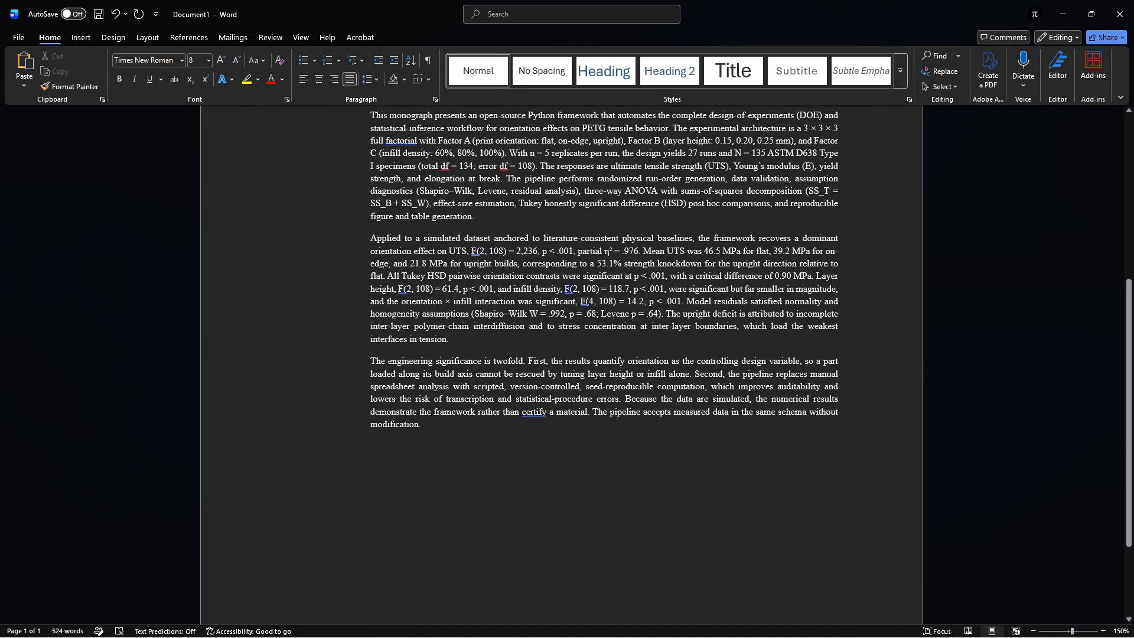
{"action": "left_click", "coordinate": [568, 292]}
{"action": "key", "text": "space"}
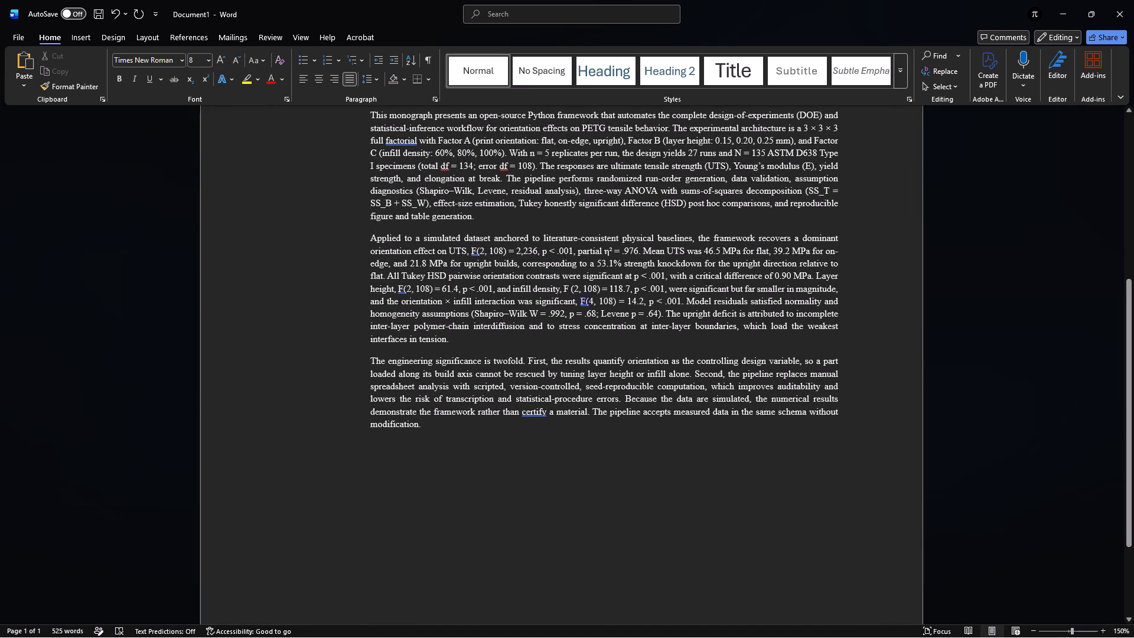
{"action": "left_click", "coordinate": [585, 300]}
{"action": "key", "text": "space"}
{"action": "left_click", "coordinate": [402, 290]}
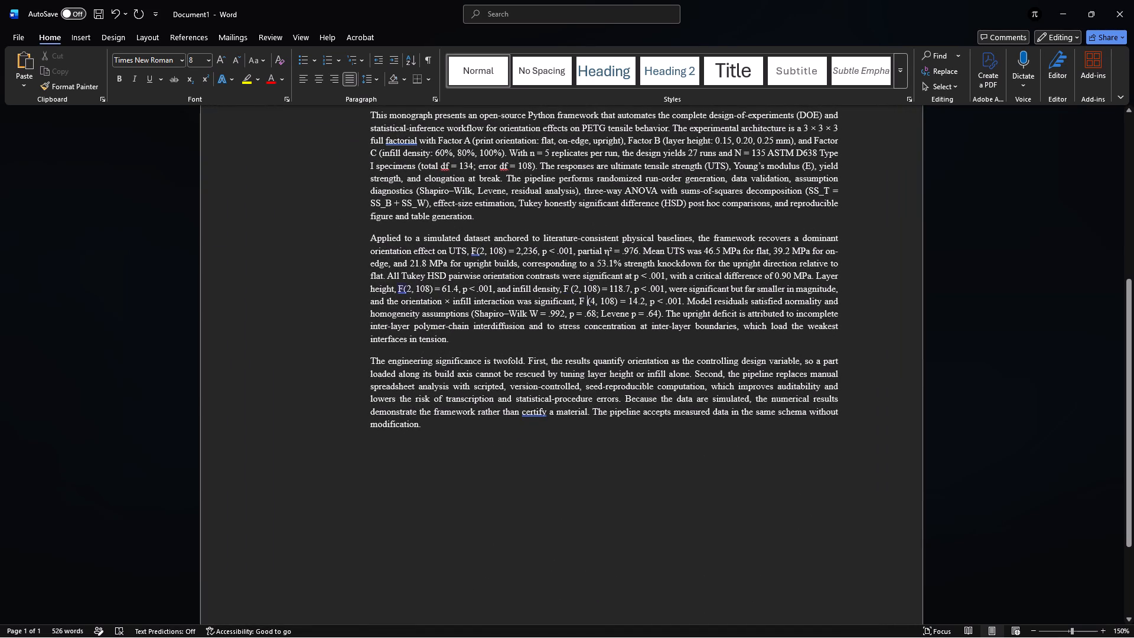
{"action": "key", "text": "space"}
{"action": "left_click", "coordinate": [478, 250]}
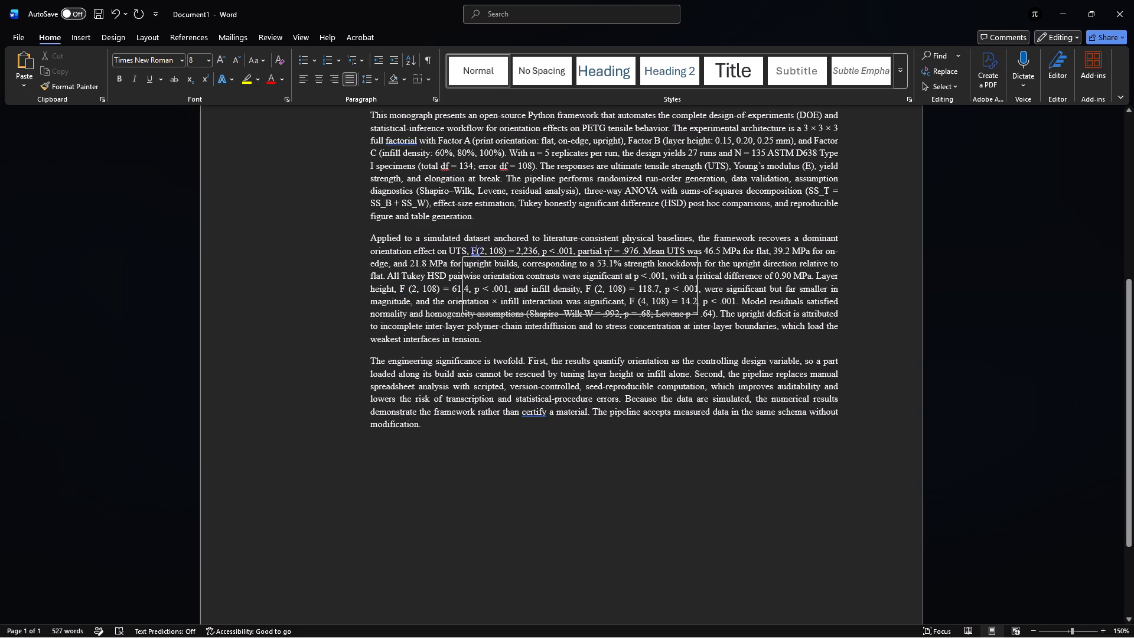
{"action": "key", "text": "space"}
Accept the grammar suggestions "certifying" in the fourth abstract paragraph and "factorials" in the second.
{"action": "left_click", "coordinate": [533, 411]}
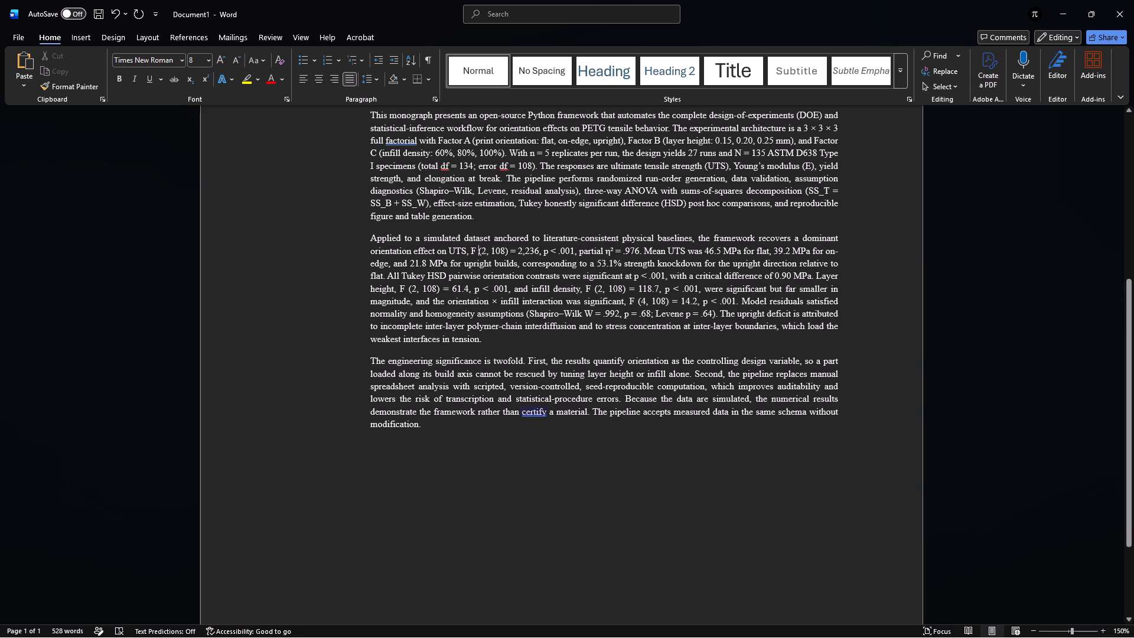
{"action": "left_click", "coordinate": [542, 458]}
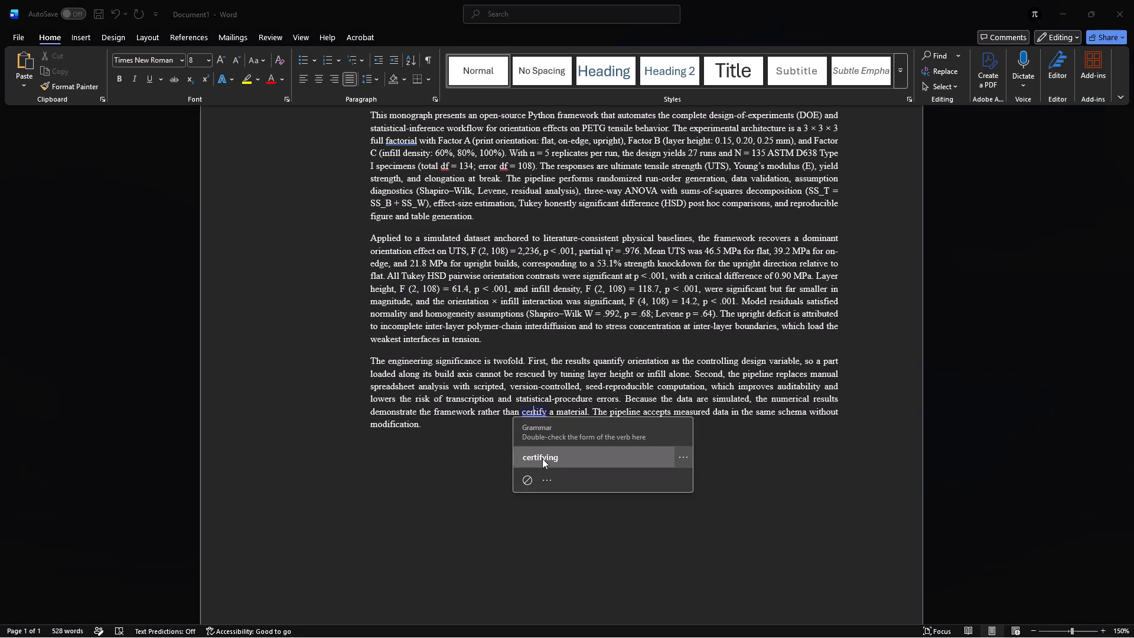
{"action": "scroll", "coordinate": [628, 364], "scroll_direction": "up", "scroll_amount": 1}
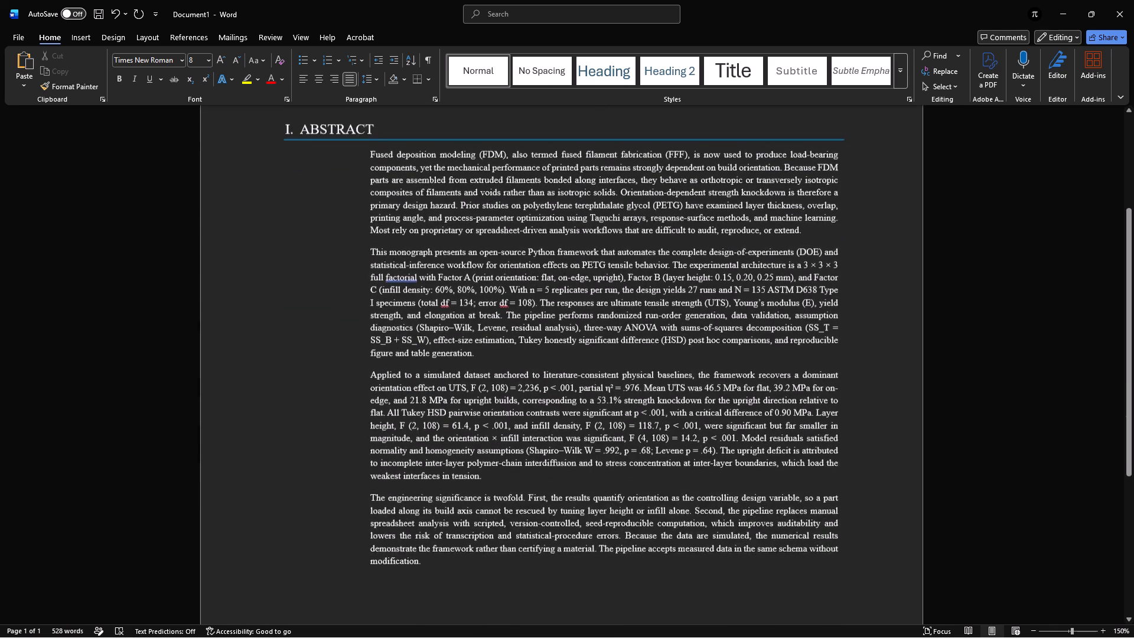
{"action": "scroll", "coordinate": [628, 364], "scroll_direction": "up", "scroll_amount": 1}
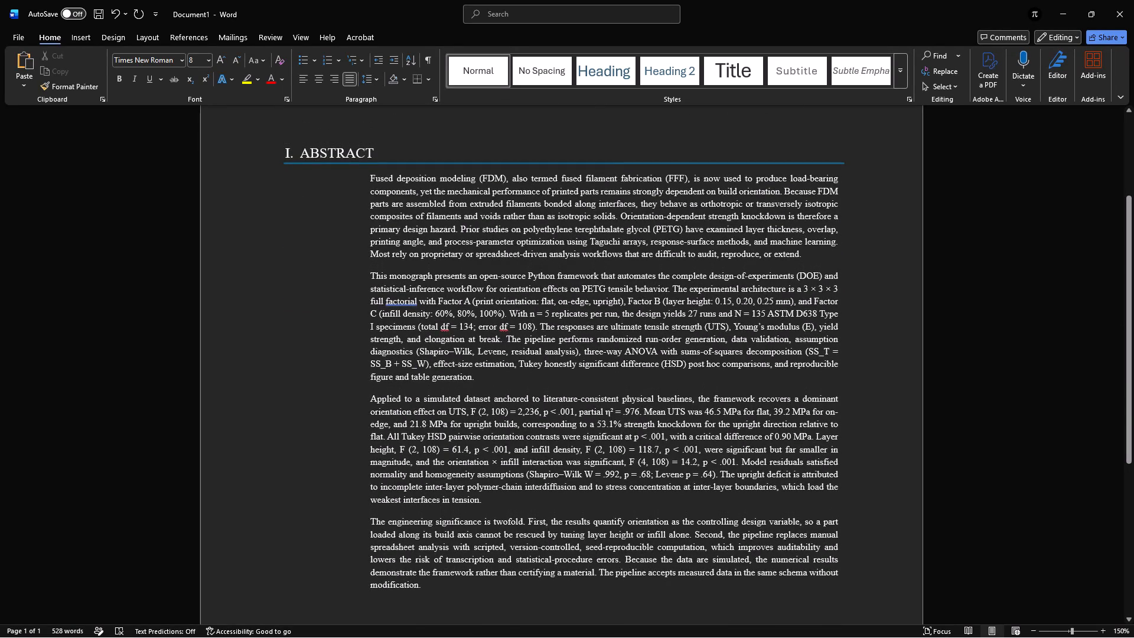
{"action": "left_click", "coordinate": [406, 305]}
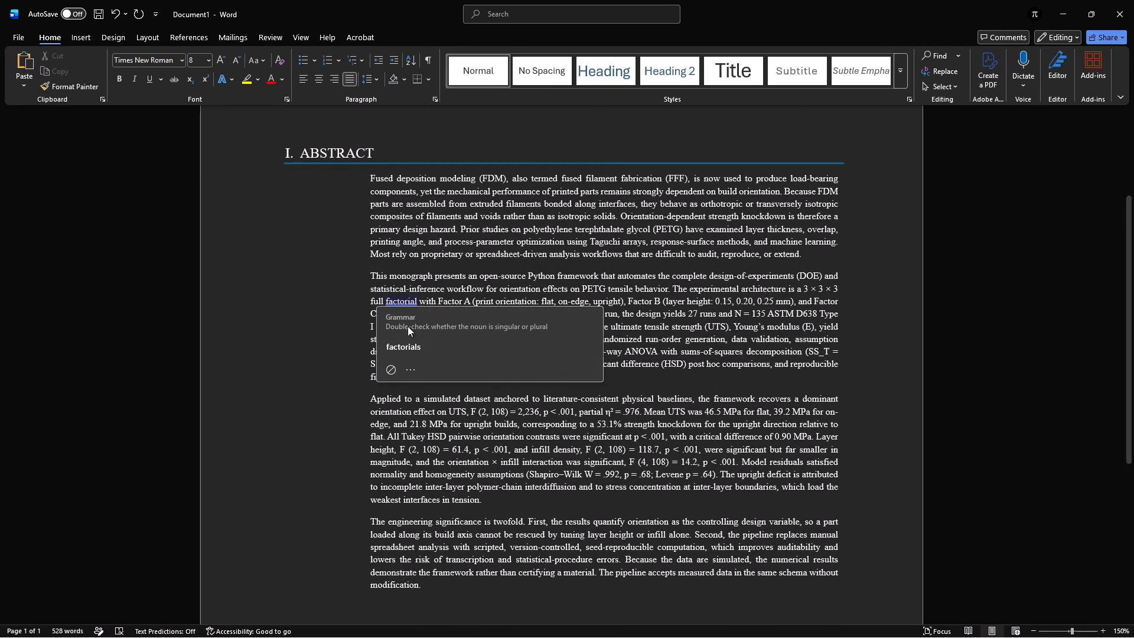
{"action": "left_click", "coordinate": [407, 343]}
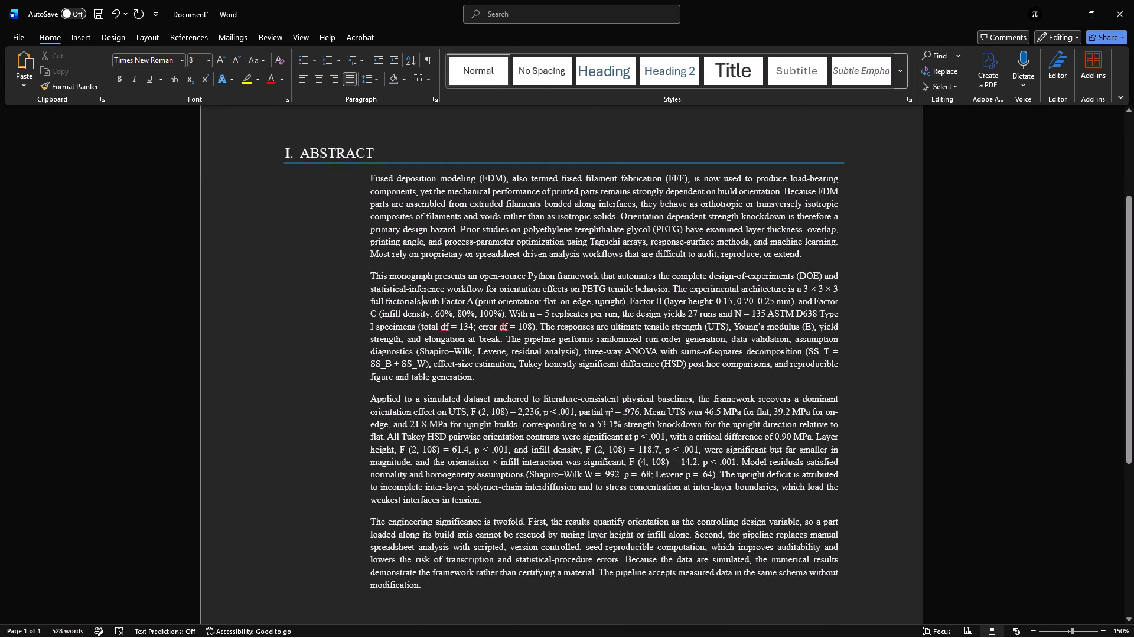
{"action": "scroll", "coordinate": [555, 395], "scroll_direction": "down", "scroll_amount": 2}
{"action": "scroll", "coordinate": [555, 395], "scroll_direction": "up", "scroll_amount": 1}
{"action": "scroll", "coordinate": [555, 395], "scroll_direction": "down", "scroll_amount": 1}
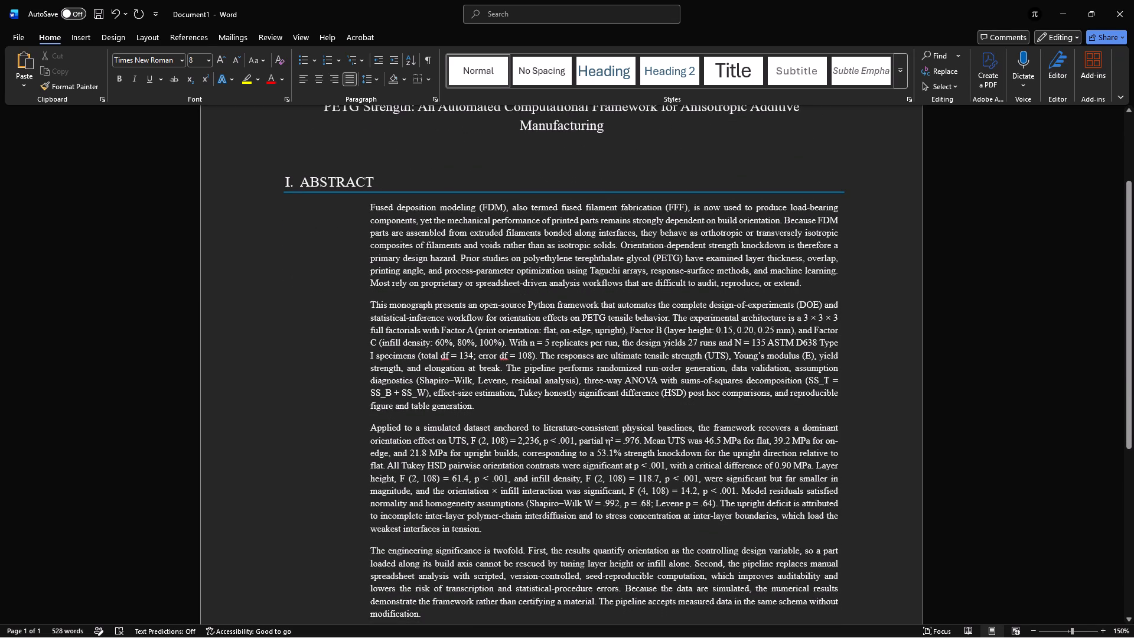
Search Windows for "DARK MODE", open the systemwide dark mode setting and look through the Colors options.
{"action": "type", "text": "DARK MODE"}
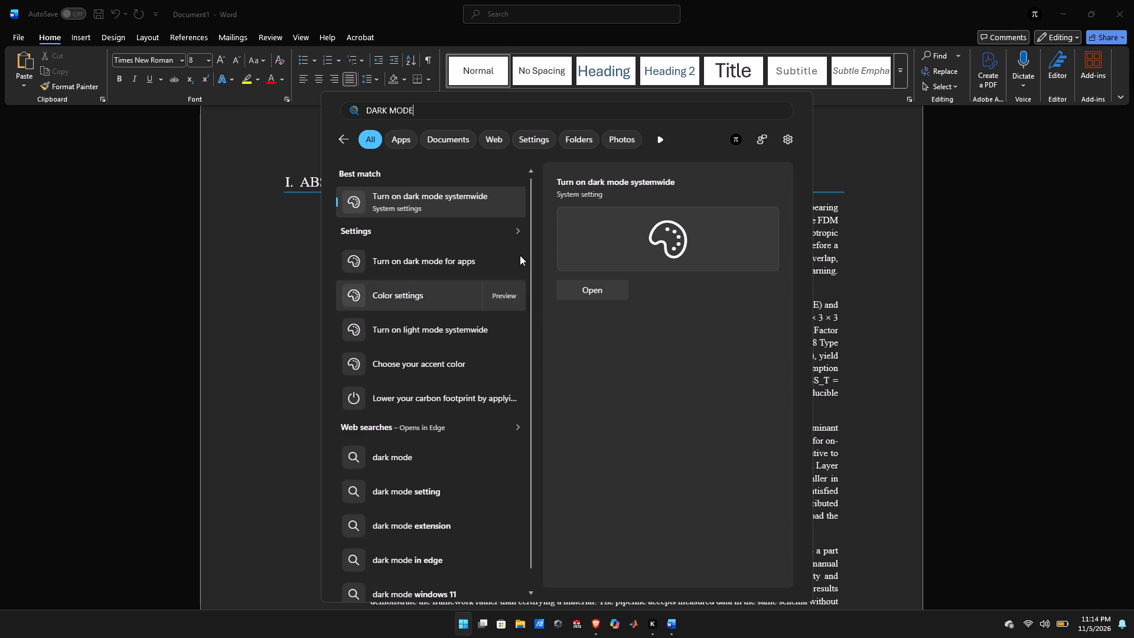
{"action": "left_click", "coordinate": [464, 201]}
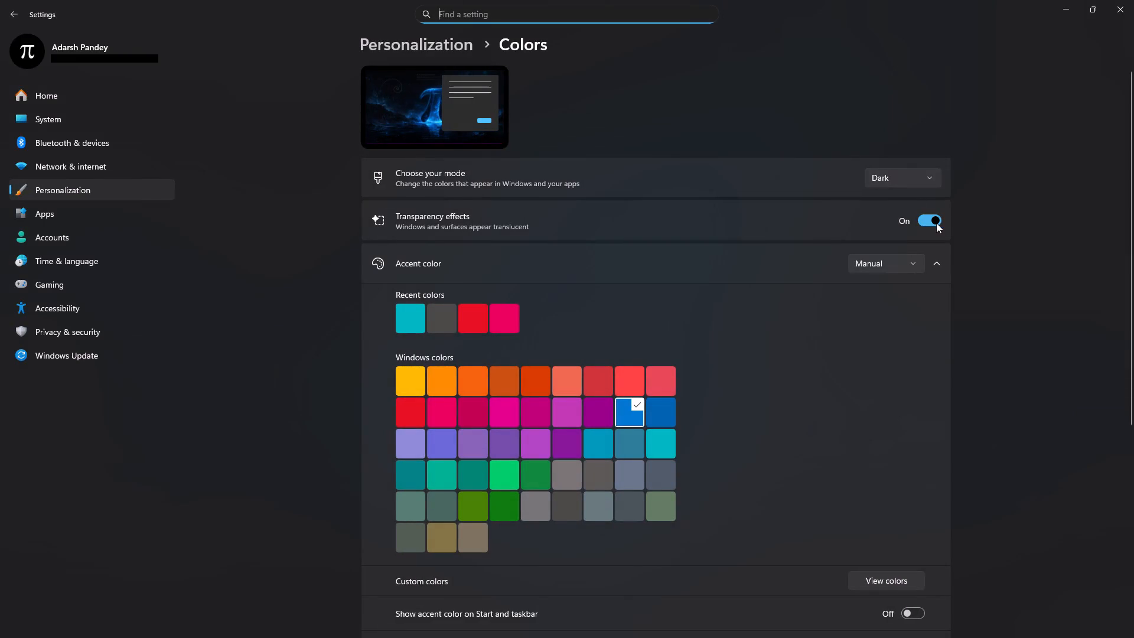
{"action": "scroll", "coordinate": [845, 340], "scroll_direction": "down", "scroll_amount": 4}
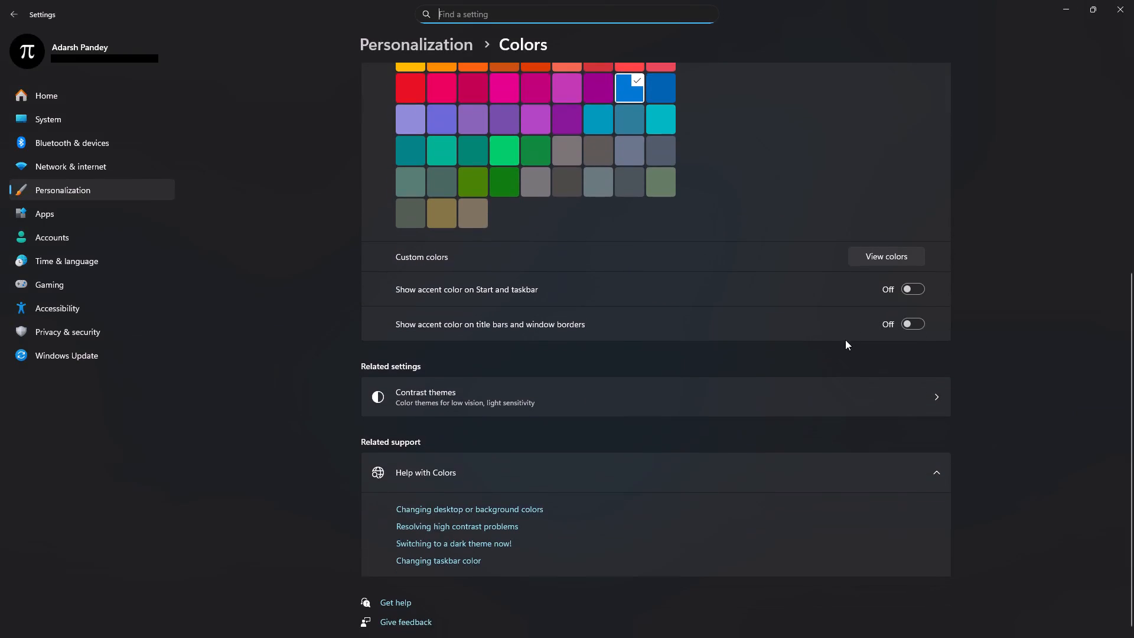
Examine the Contrast themes settings and the Accessibility overview for display mode options.
{"action": "left_click", "coordinate": [891, 398]}
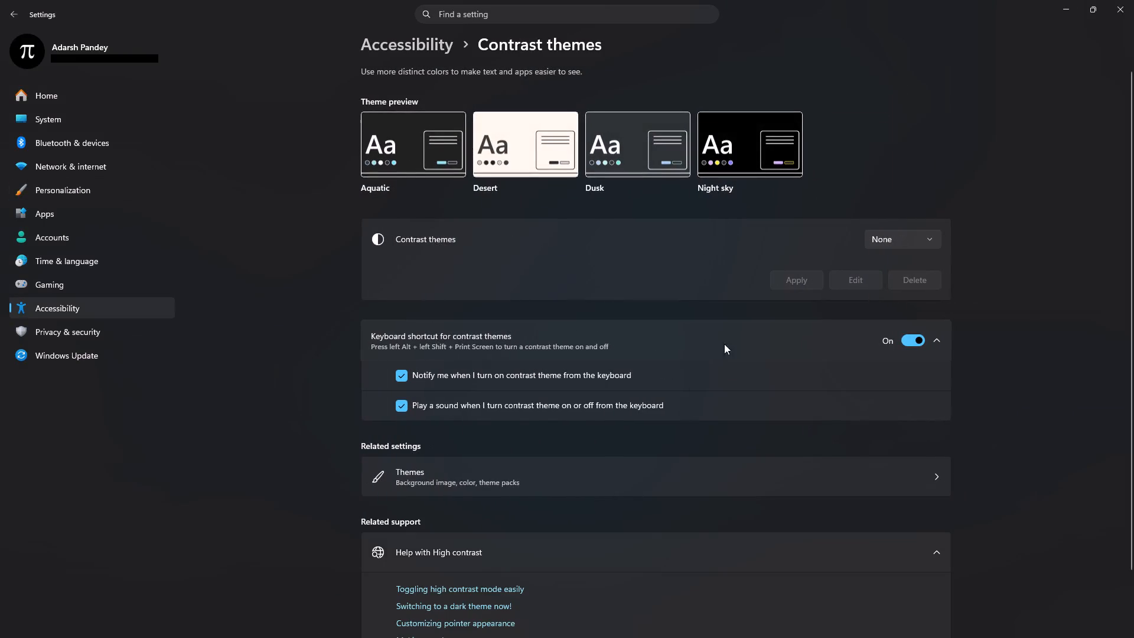
{"action": "scroll", "coordinate": [584, 231], "scroll_direction": "up", "scroll_amount": 1}
{"action": "left_click", "coordinate": [408, 56]}
{"action": "scroll", "coordinate": [442, 100], "scroll_direction": "up", "scroll_amount": 1}
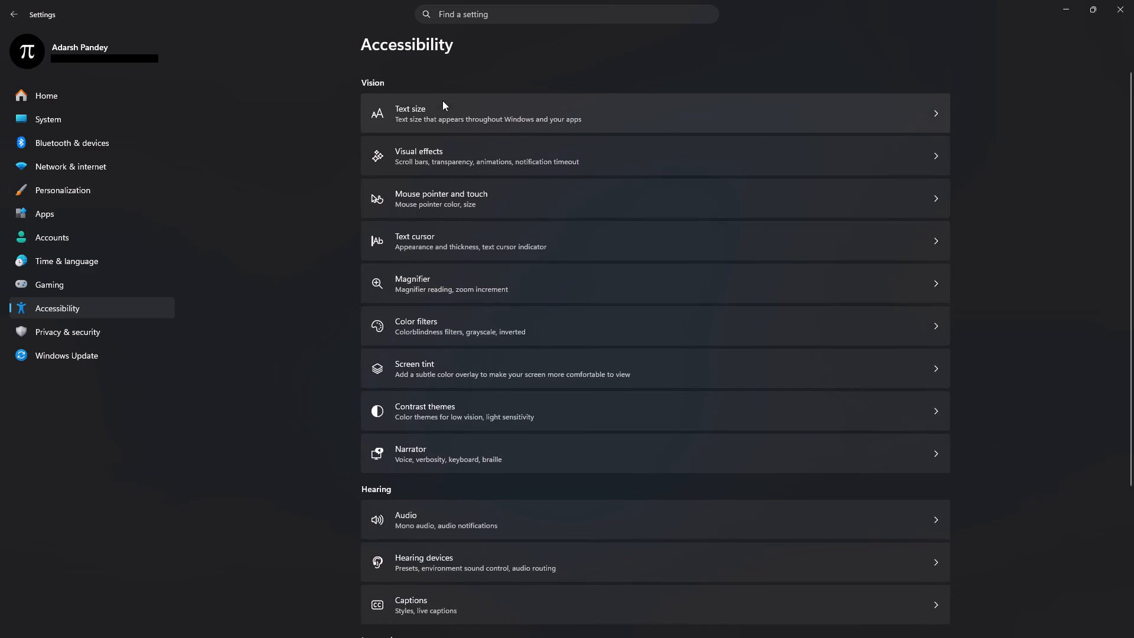
Search the settings for "DARK", open the dark mode for apps setting, choose the Light mode and close Settings.
{"action": "left_click", "coordinate": [507, 13]}
{"action": "type", "text": "DARK"}
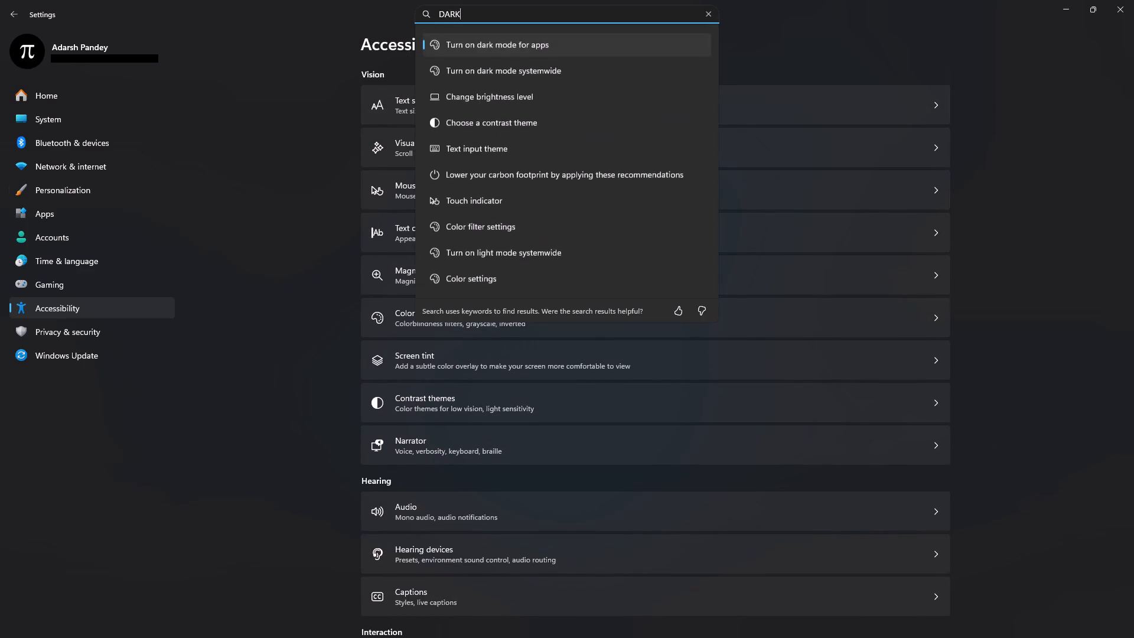
{"action": "left_click", "coordinate": [500, 47]}
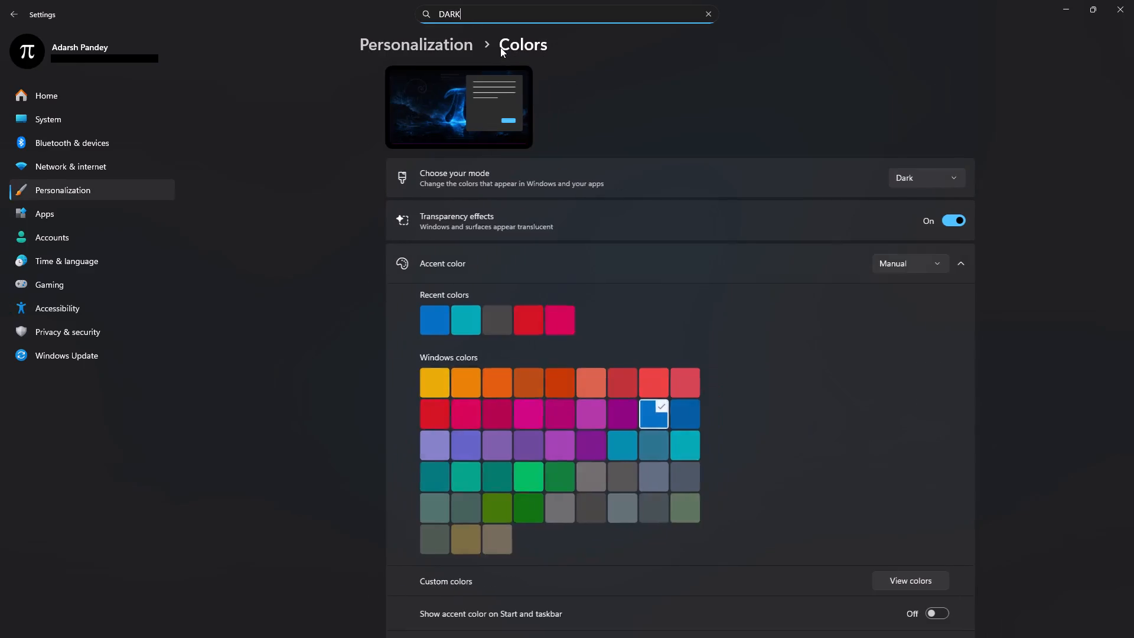
{"action": "left_click", "coordinate": [886, 168]}
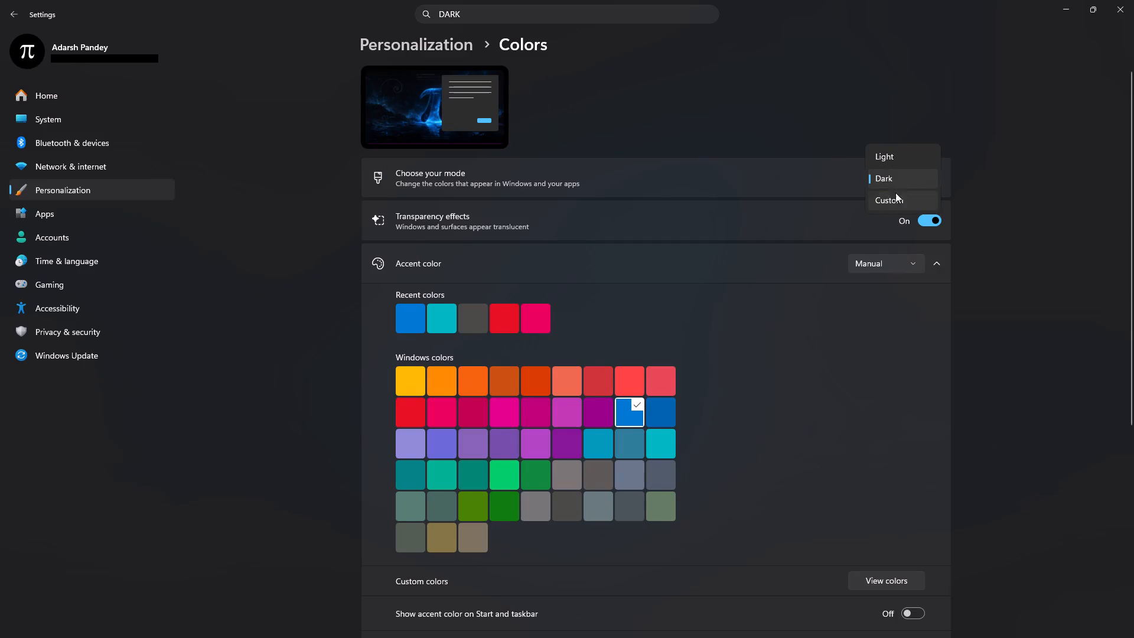
{"action": "left_click", "coordinate": [905, 164]}
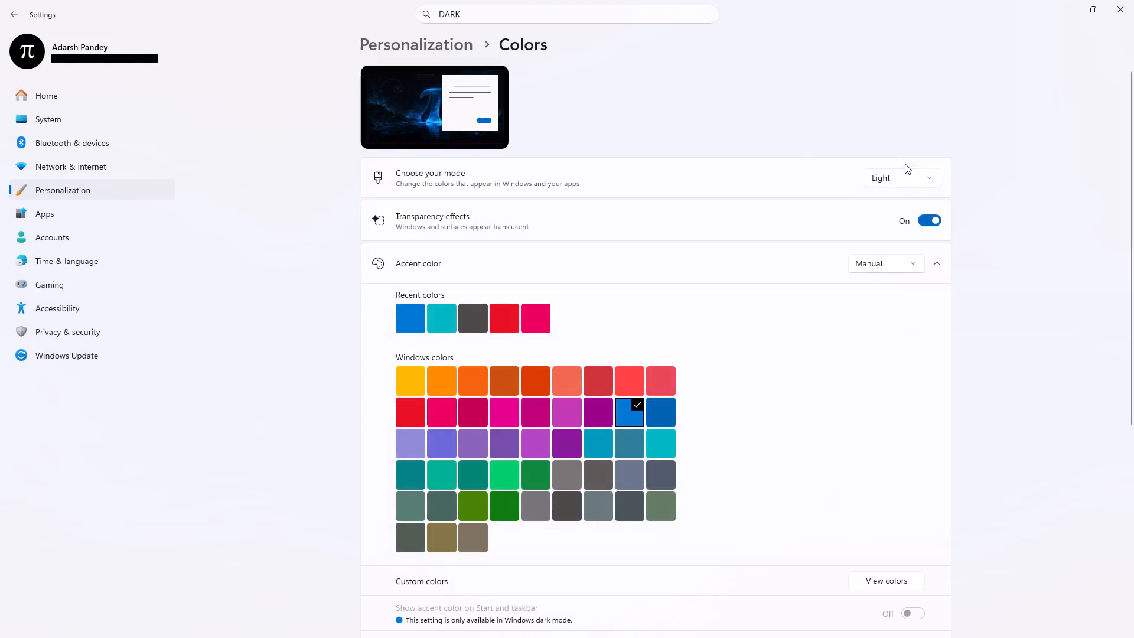
{"action": "left_click", "coordinate": [1133, 0]}
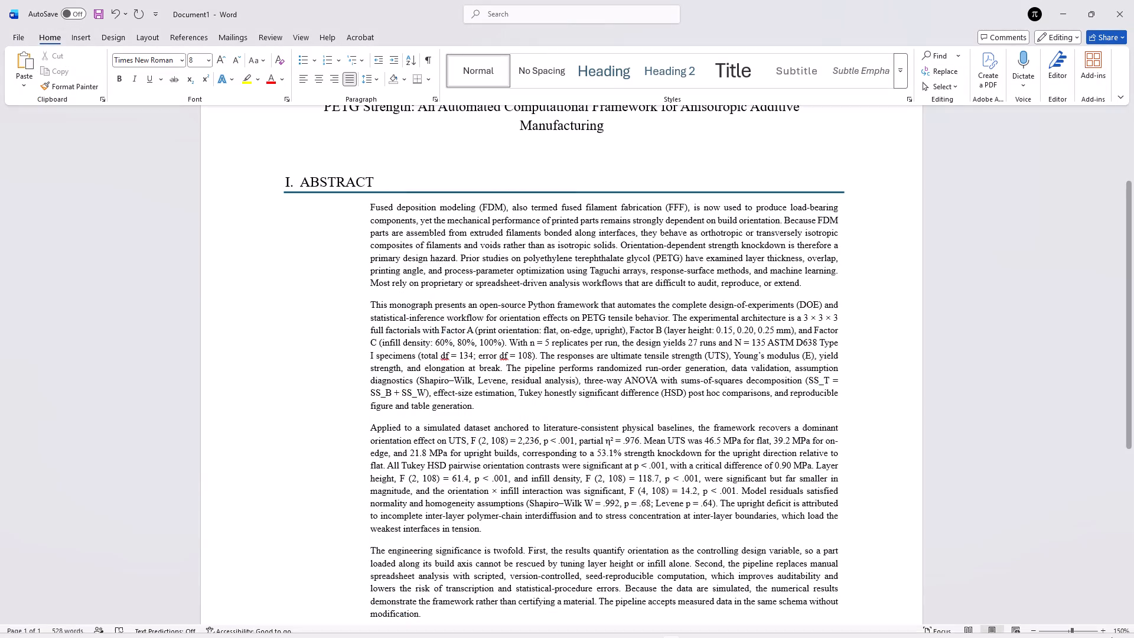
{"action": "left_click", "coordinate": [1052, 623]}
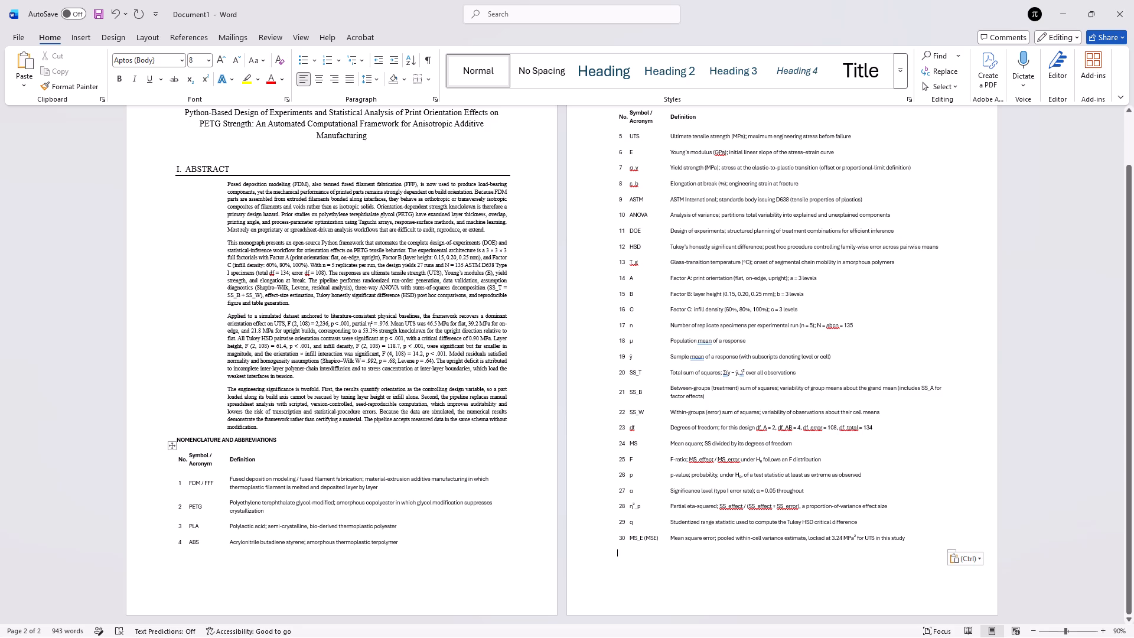
Change the font of the "NOMENCLATURE AND ABBREVIATIONS" heading to Times New Roman.
{"action": "left_click", "coordinate": [275, 440]}
{"action": "left_click_drag", "start_coordinate": [281, 442], "coordinate": [258, 441]}
{"action": "left_click_drag", "start_coordinate": [258, 441], "coordinate": [177, 434]}
{"action": "double_click", "coordinate": [177, 434]}
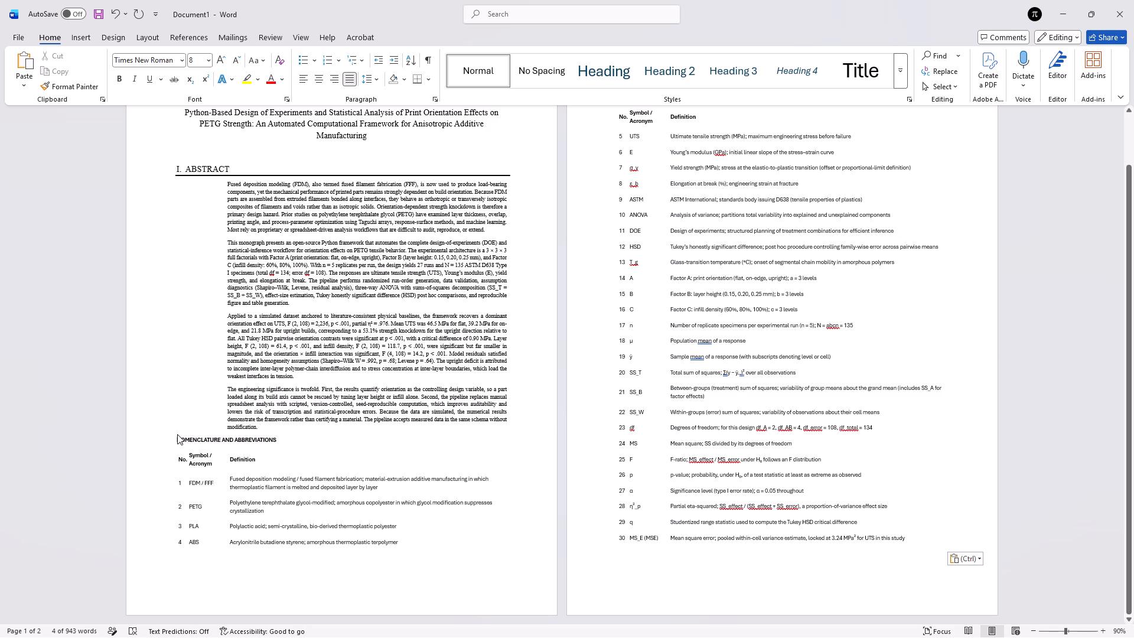
{"action": "scroll", "coordinate": [177, 434], "scroll_direction": "up", "scroll_amount": 4, "text": "ctrl"}
{"action": "scroll", "coordinate": [177, 434], "scroll_direction": "right", "scroll_amount": 1}
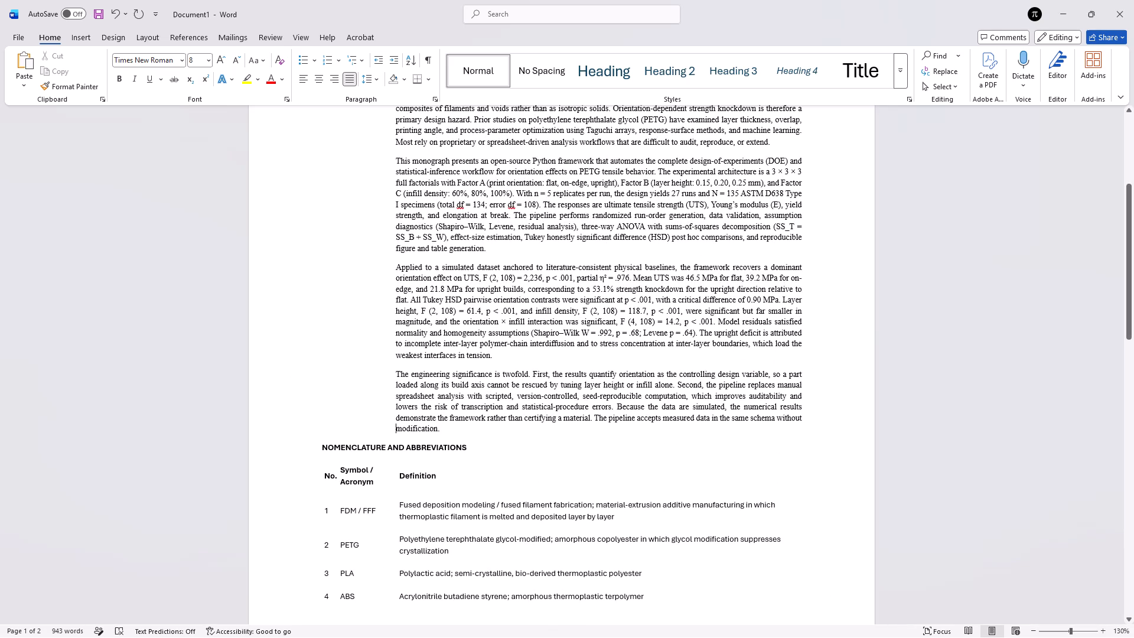
{"action": "left_click_drag", "start_coordinate": [317, 448], "coordinate": [374, 455]}
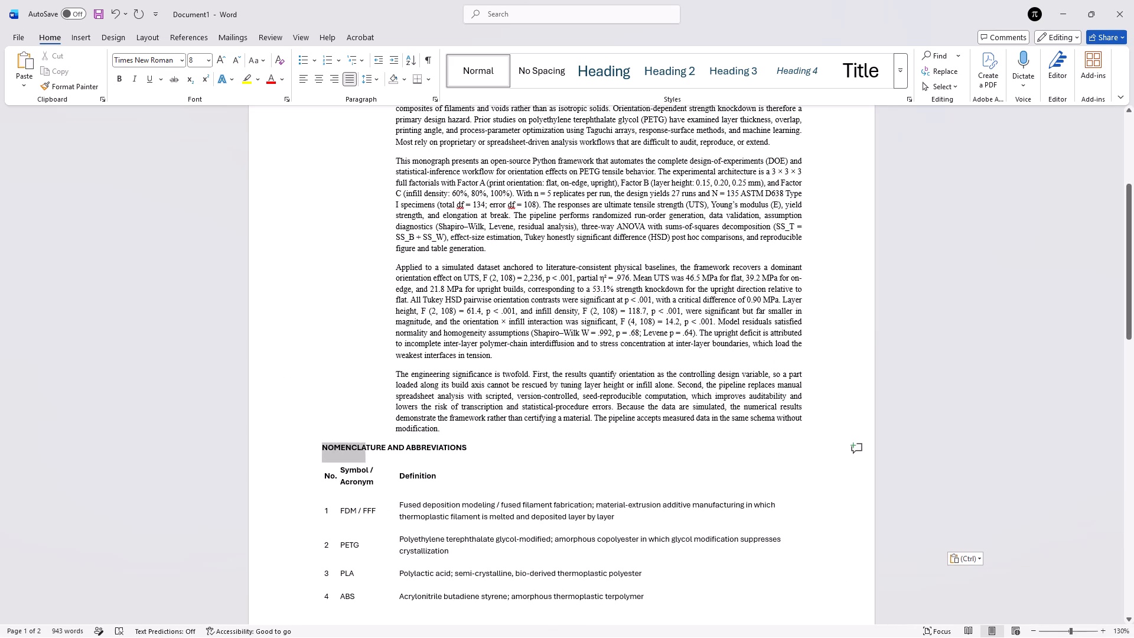
{"action": "left_click_drag", "start_coordinate": [374, 455], "coordinate": [452, 450]}
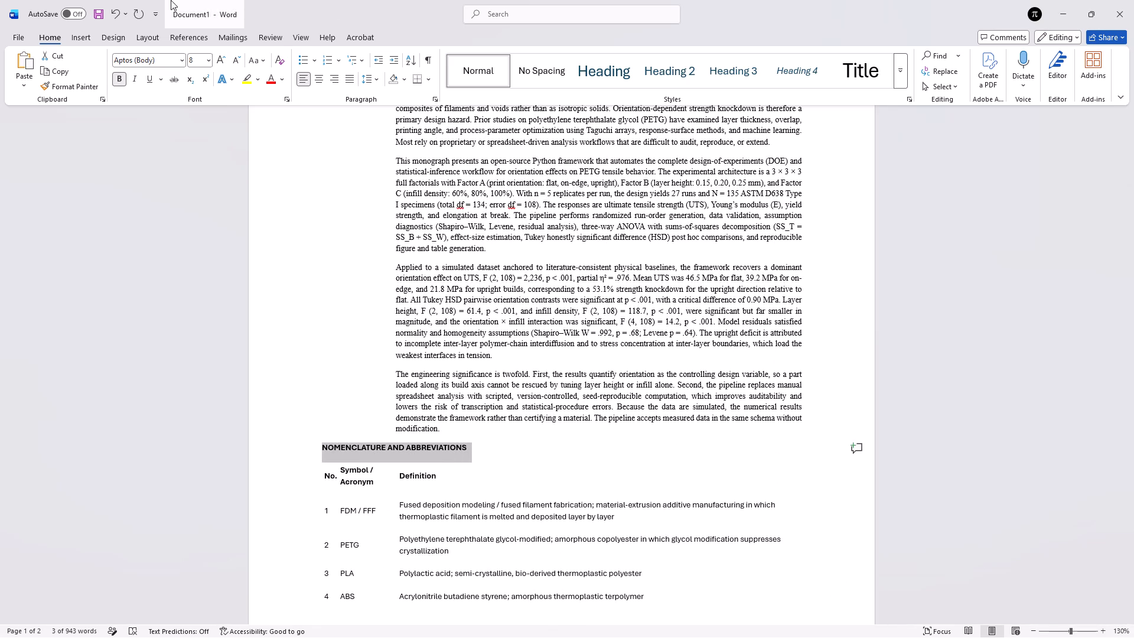
{"action": "left_click", "coordinate": [181, 60]}
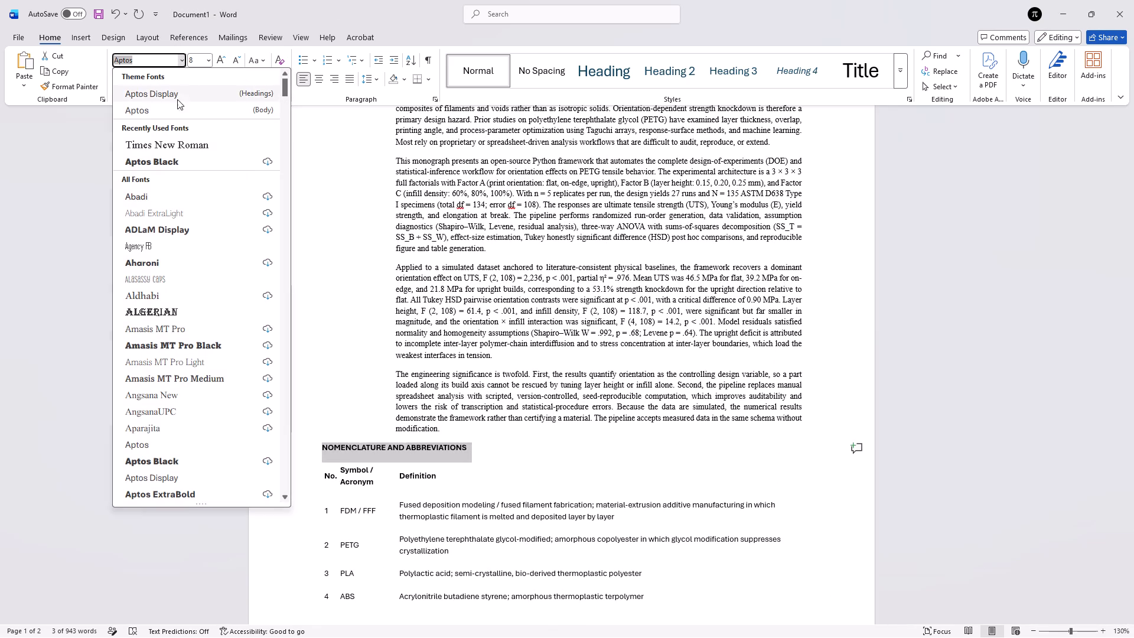
{"action": "left_click", "coordinate": [177, 139]}
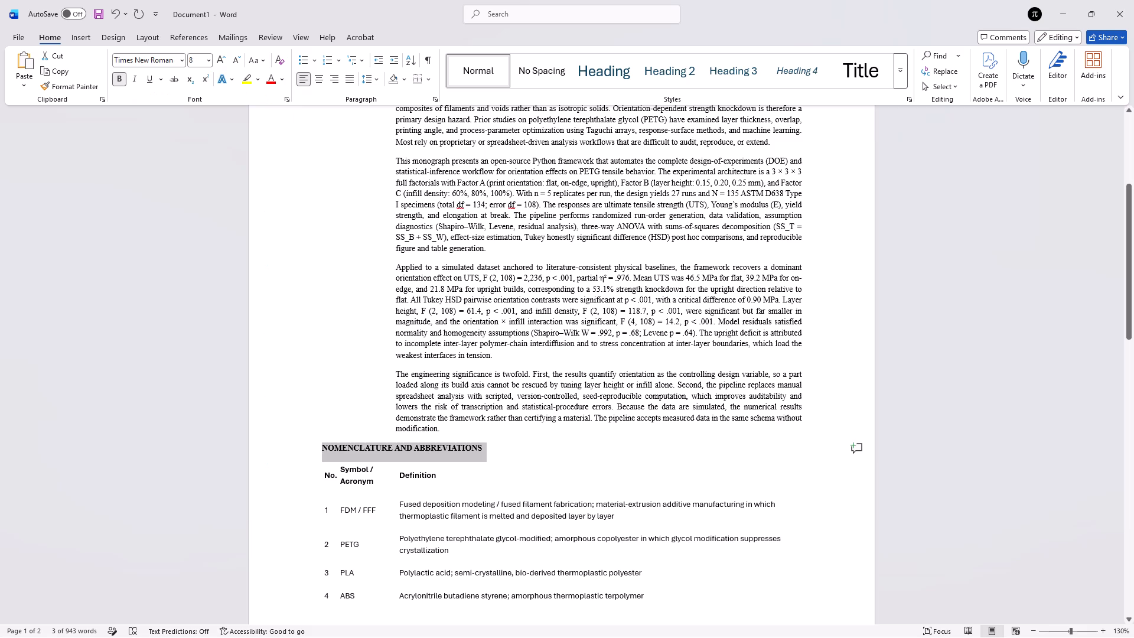
{"action": "left_click", "coordinate": [293, 393]}
Add the section number "II." and a space before the "NOMENCLATURE AND ABBREVIATIONS" heading text.
{"action": "left_click", "coordinate": [322, 448]}
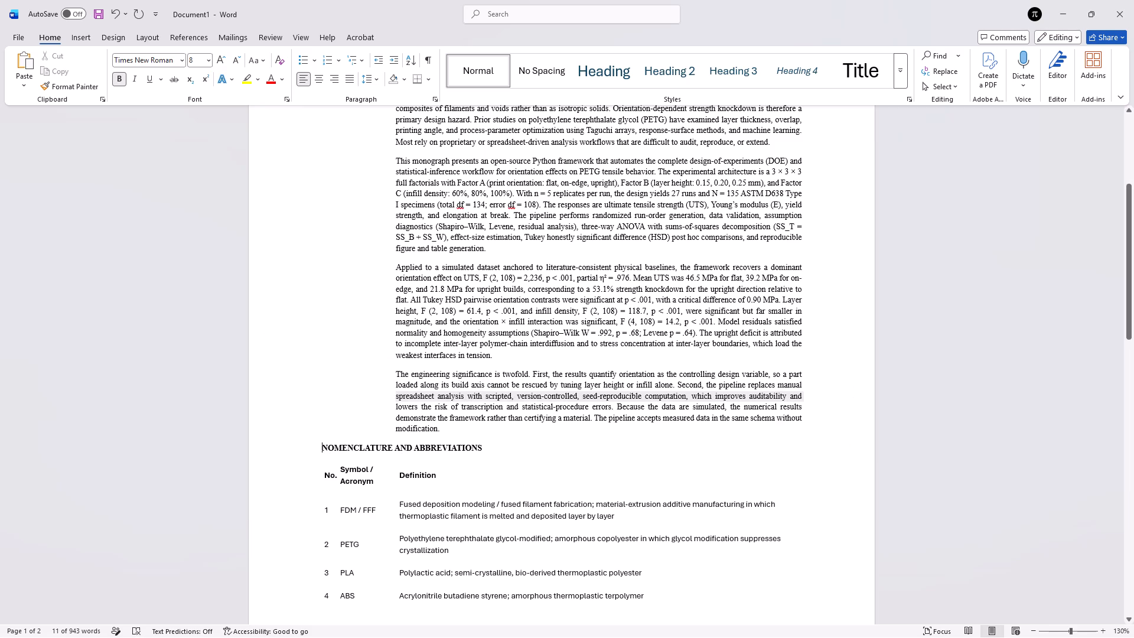
{"action": "type", "text": "II."}
{"action": "key", "text": "space"}
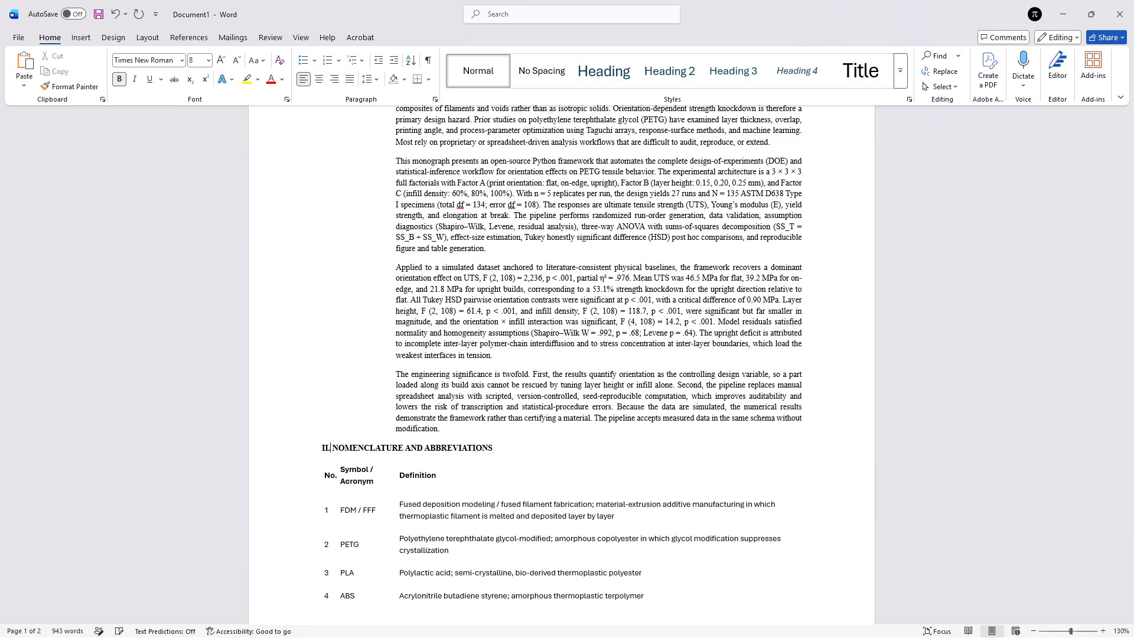
Check the font size of the "I. ABSTRACT" heading and set the "II. NOMENCLATURE AND ABBREVIATIONS" heading to the same 12 pt.
{"action": "left_click", "coordinate": [475, 444]}
{"action": "scroll", "coordinate": [500, 448], "scroll_direction": "up", "scroll_amount": 2}
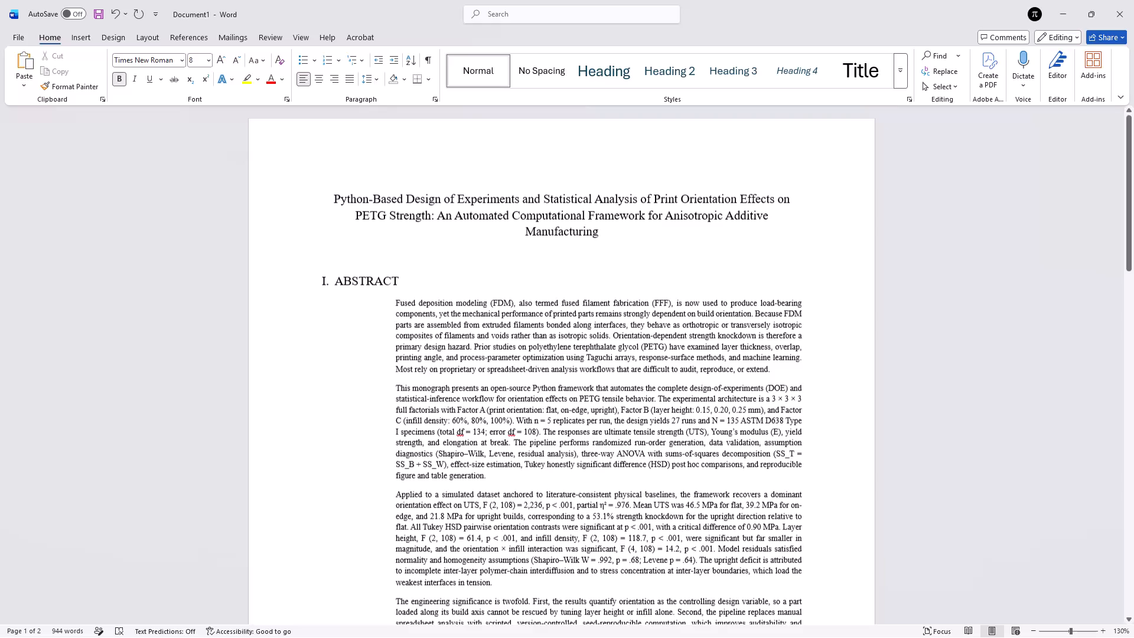
{"action": "left_click", "coordinate": [350, 285]}
{"action": "scroll", "coordinate": [350, 285], "scroll_direction": "down", "scroll_amount": 1}
{"action": "scroll", "coordinate": [350, 285], "scroll_direction": "up", "scroll_amount": 1}
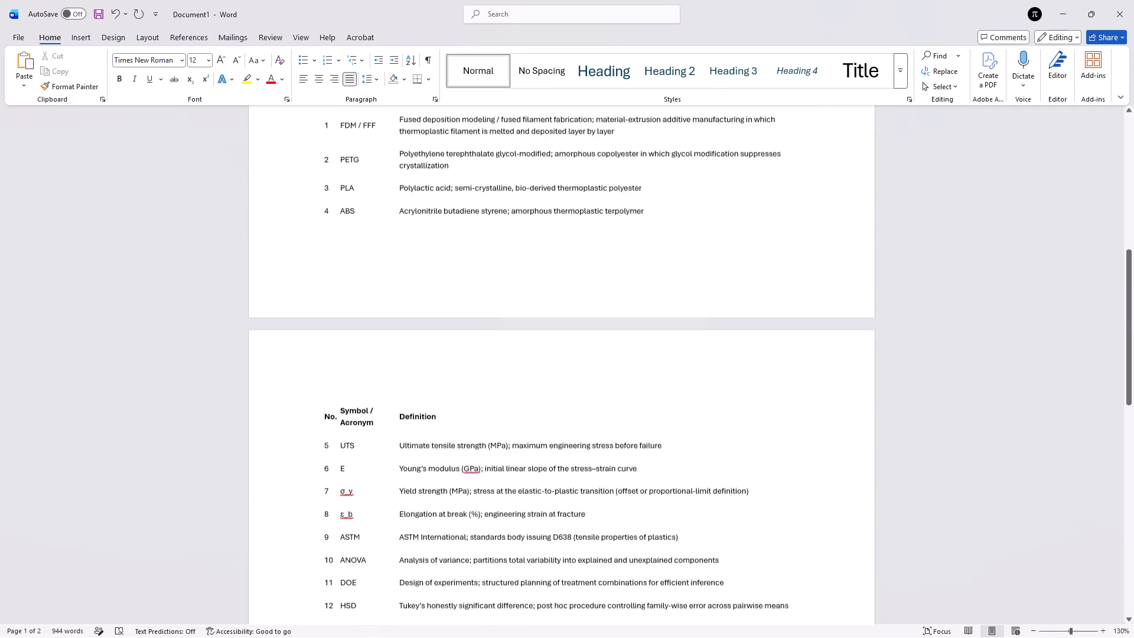
{"action": "scroll", "coordinate": [350, 285], "scroll_direction": "up", "scroll_amount": 1}
{"action": "left_click", "coordinate": [495, 293]}
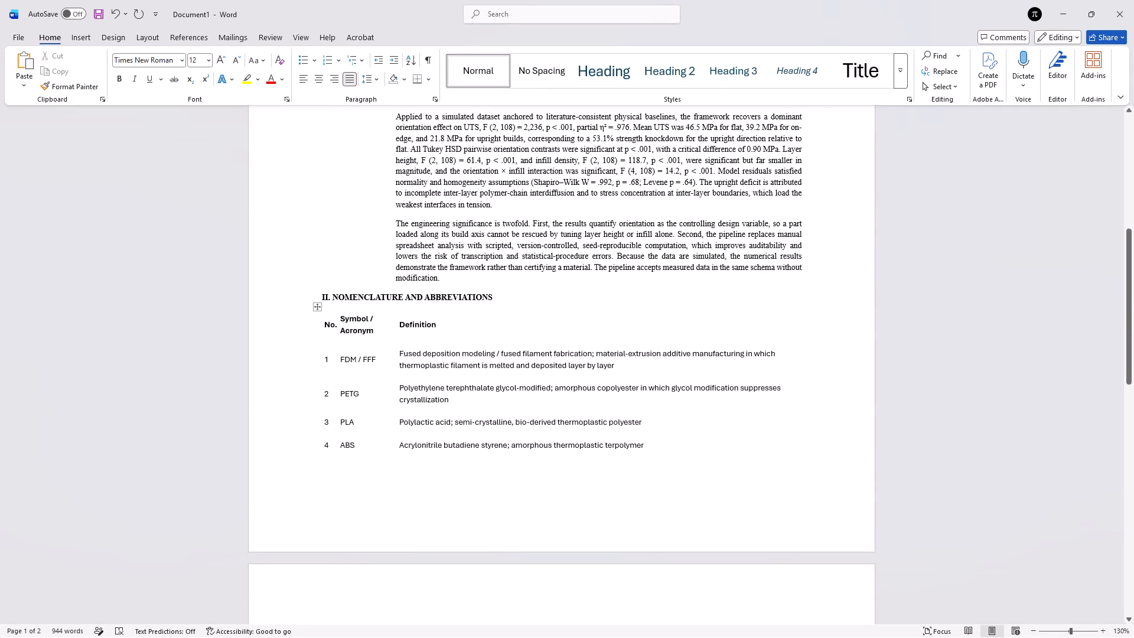
{"action": "left_click_drag", "start_coordinate": [495, 293], "coordinate": [324, 306]}
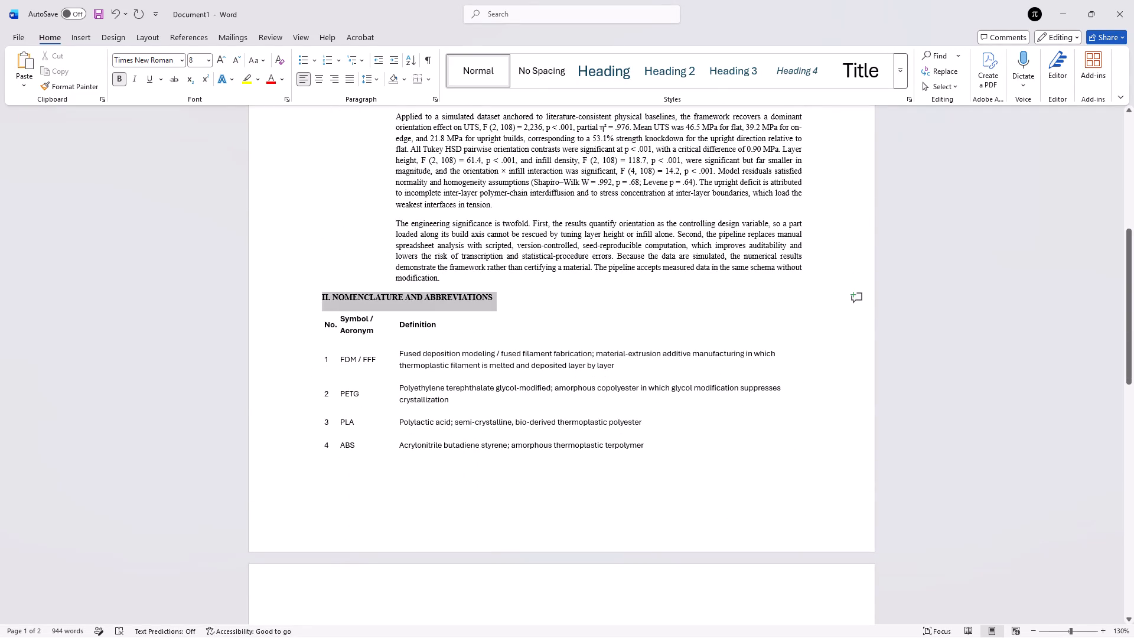
{"action": "left_click_drag", "start_coordinate": [324, 306], "coordinate": [321, 306]}
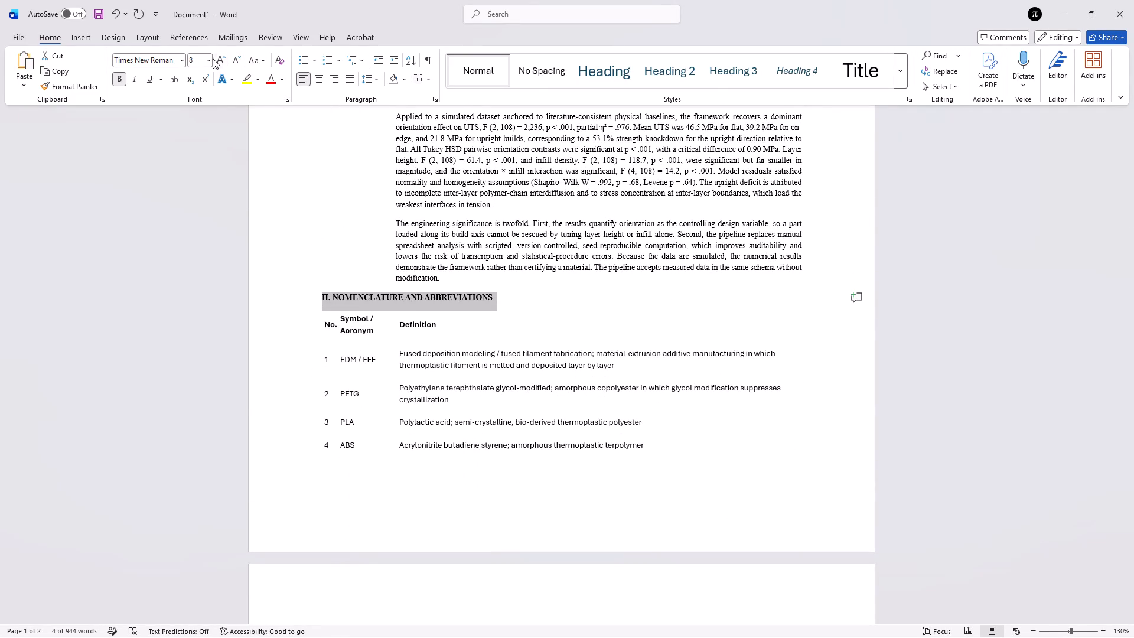
{"action": "left_click", "coordinate": [211, 60]}
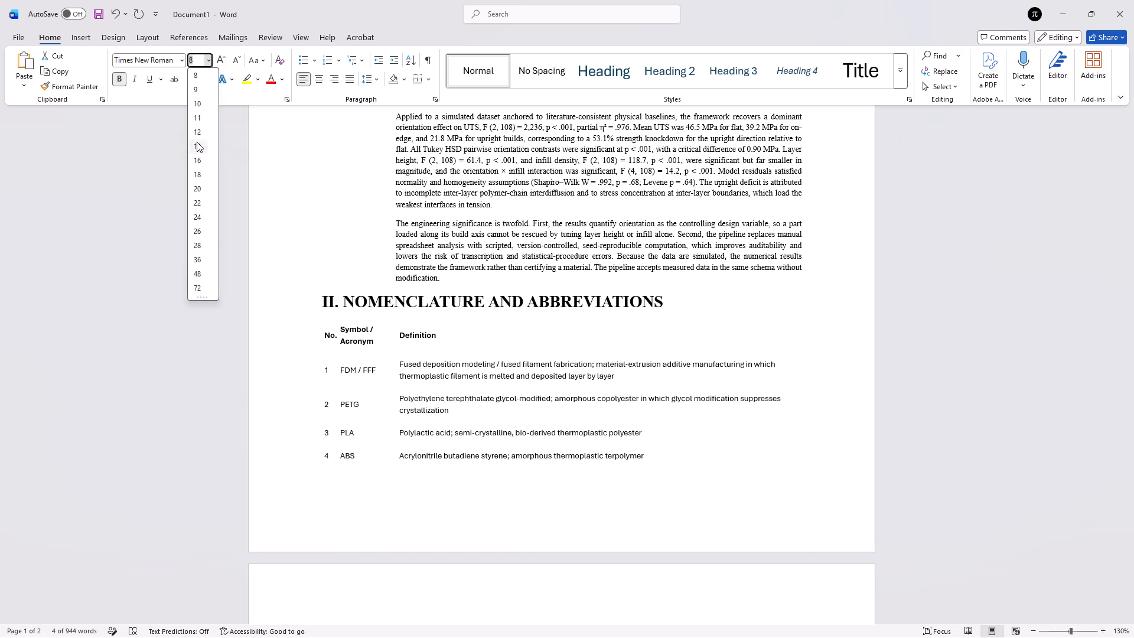
{"action": "left_click", "coordinate": [195, 130]}
{"action": "left_click", "coordinate": [371, 504]}
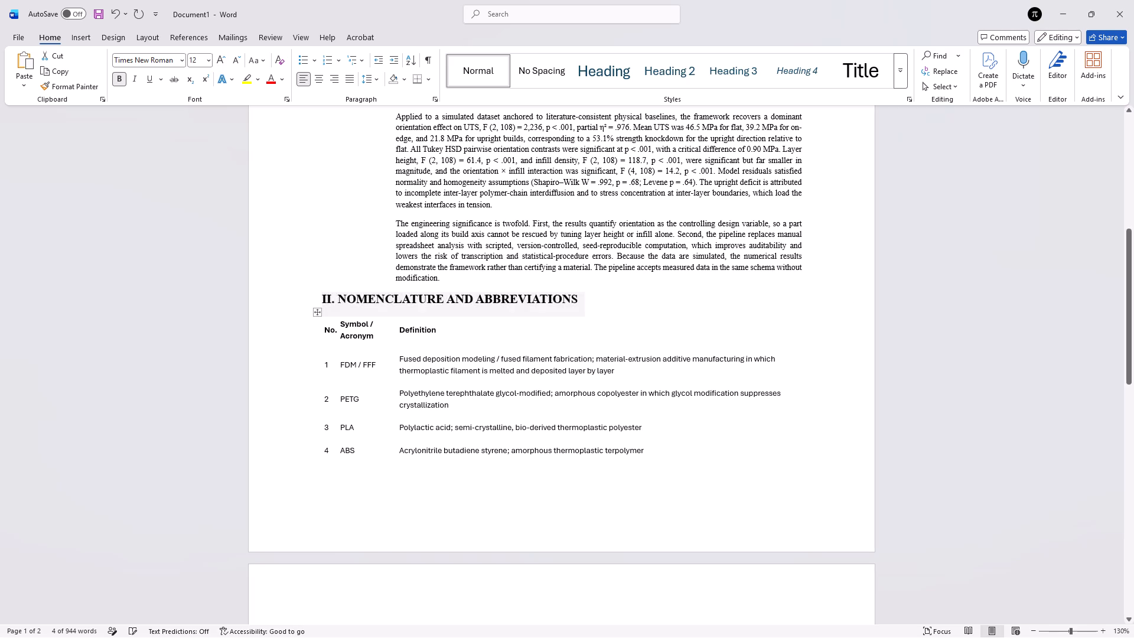
Draw a straight horizontal line about 6.59" wide beneath the "II. NOMENCLATURE AND ABBREVIATIONS" heading, from the left margin to the right.
{"action": "scroll", "coordinate": [371, 504], "scroll_direction": "up", "scroll_amount": 1}
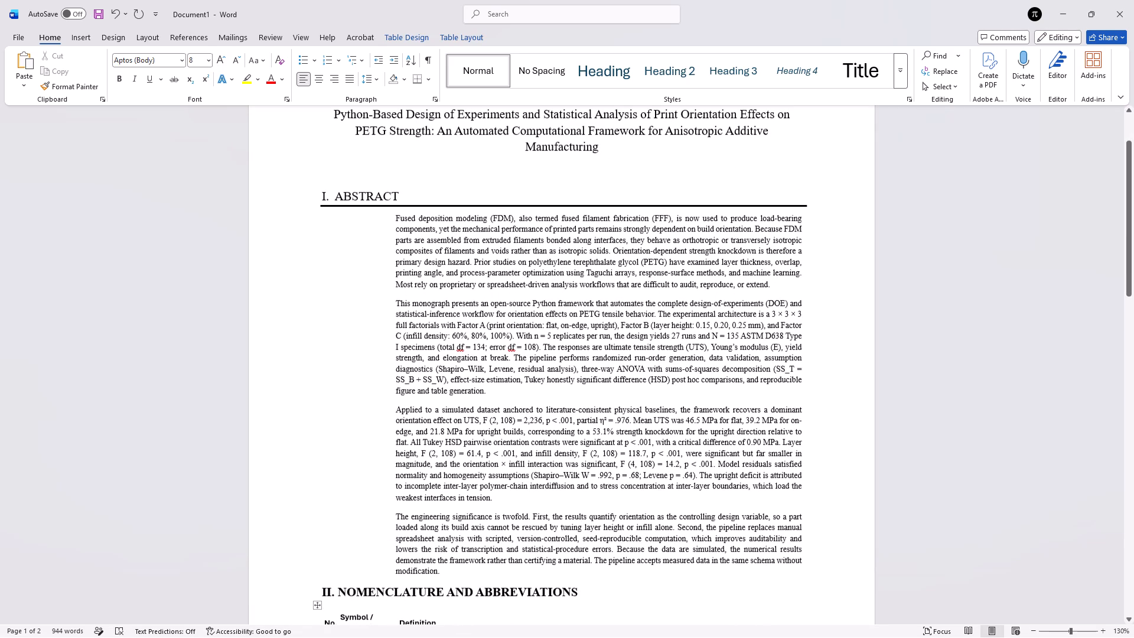
{"action": "left_click", "coordinate": [378, 221]}
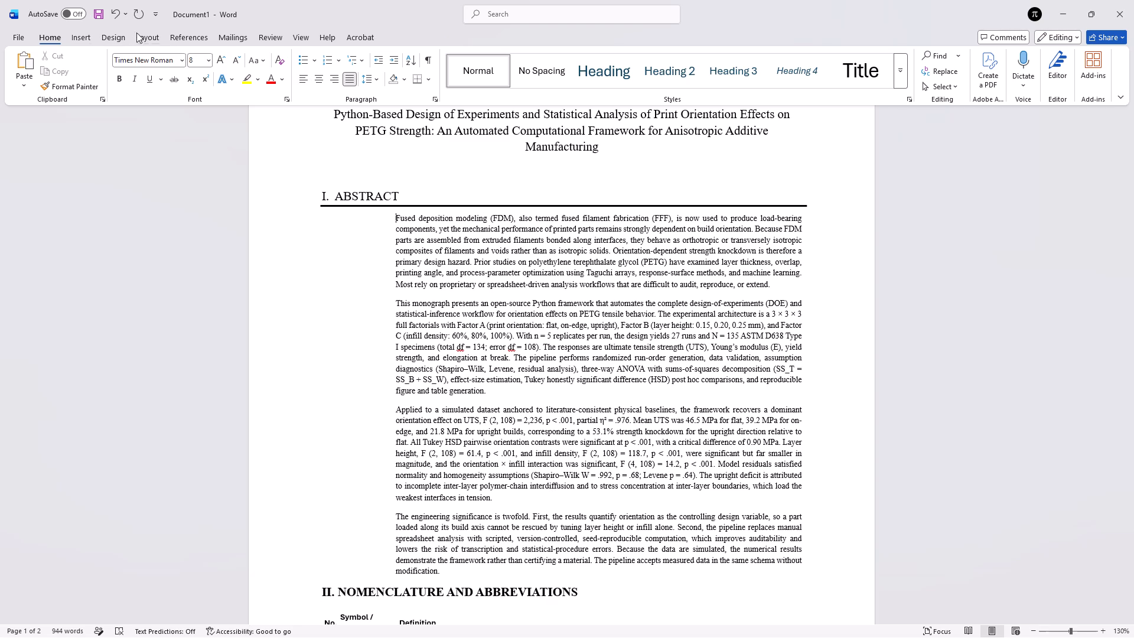
{"action": "left_click", "coordinate": [80, 31]}
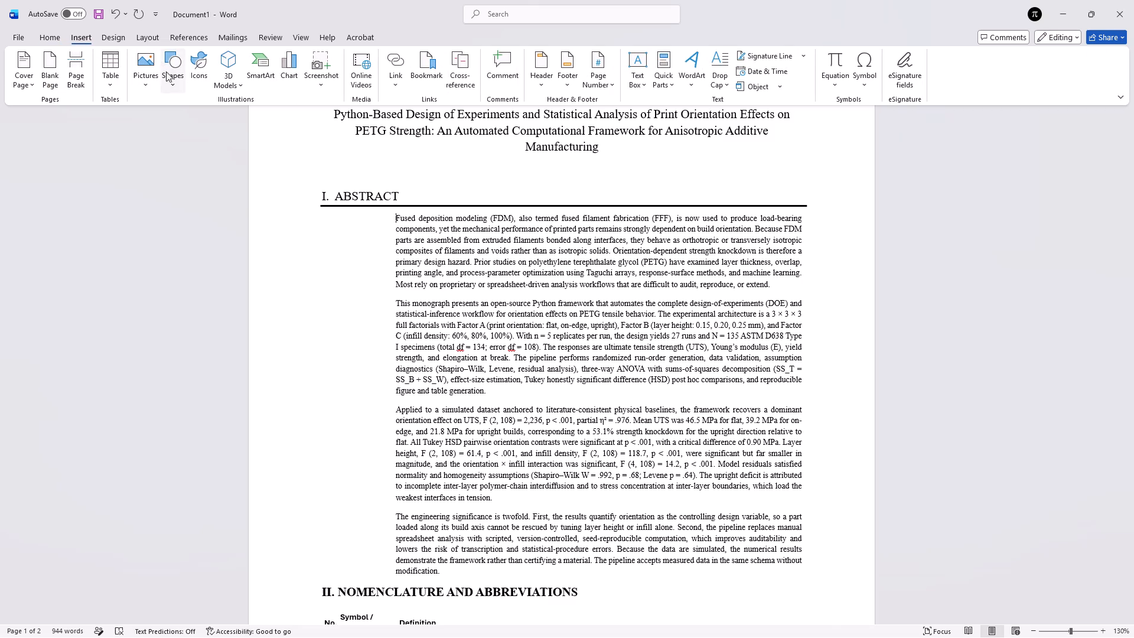
{"action": "left_click", "coordinate": [176, 77]}
{"action": "left_click", "coordinate": [184, 115]}
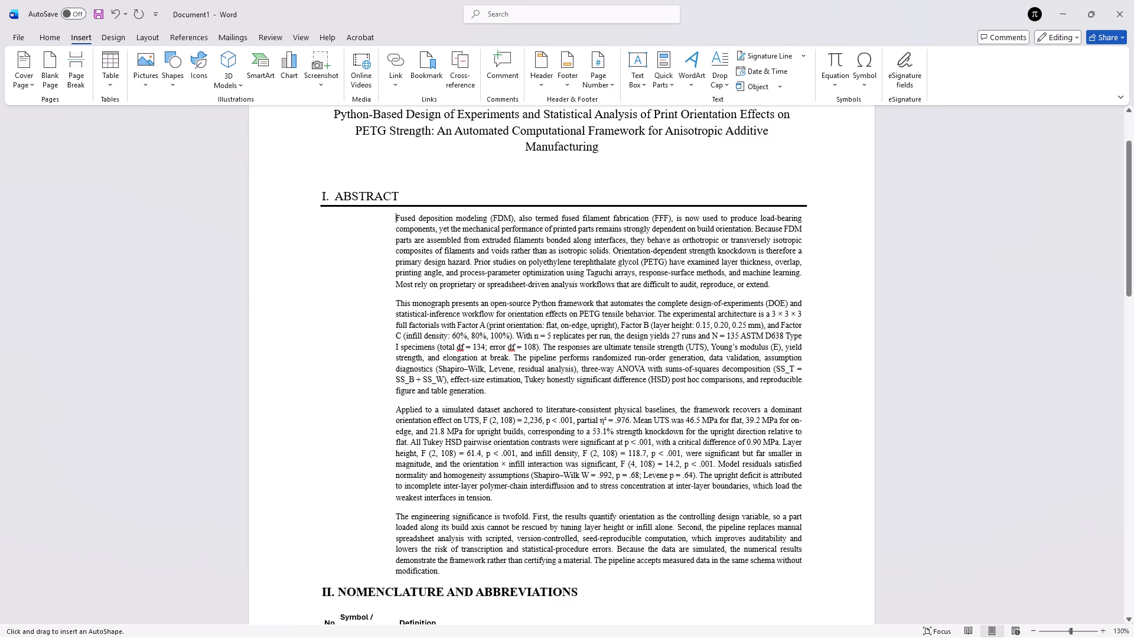
{"action": "scroll", "coordinate": [312, 311], "scroll_direction": "down", "scroll_amount": 2}
{"action": "scroll", "coordinate": [312, 311], "scroll_direction": "up", "scroll_amount": 1}
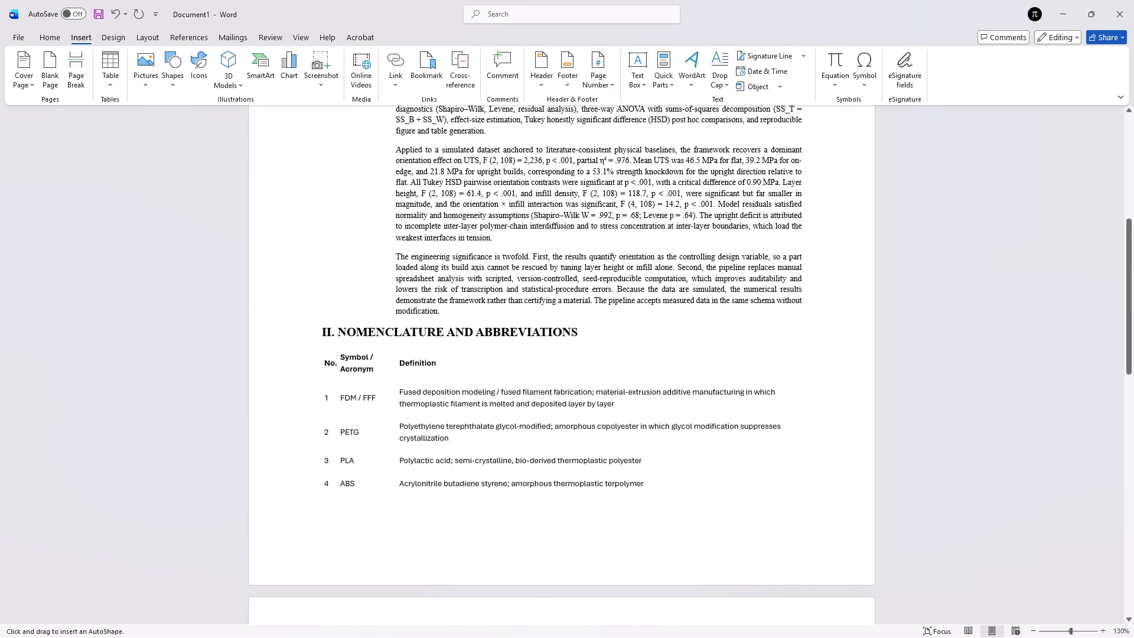
{"action": "left_click_drag", "start_coordinate": [322, 341], "coordinate": [793, 338]}
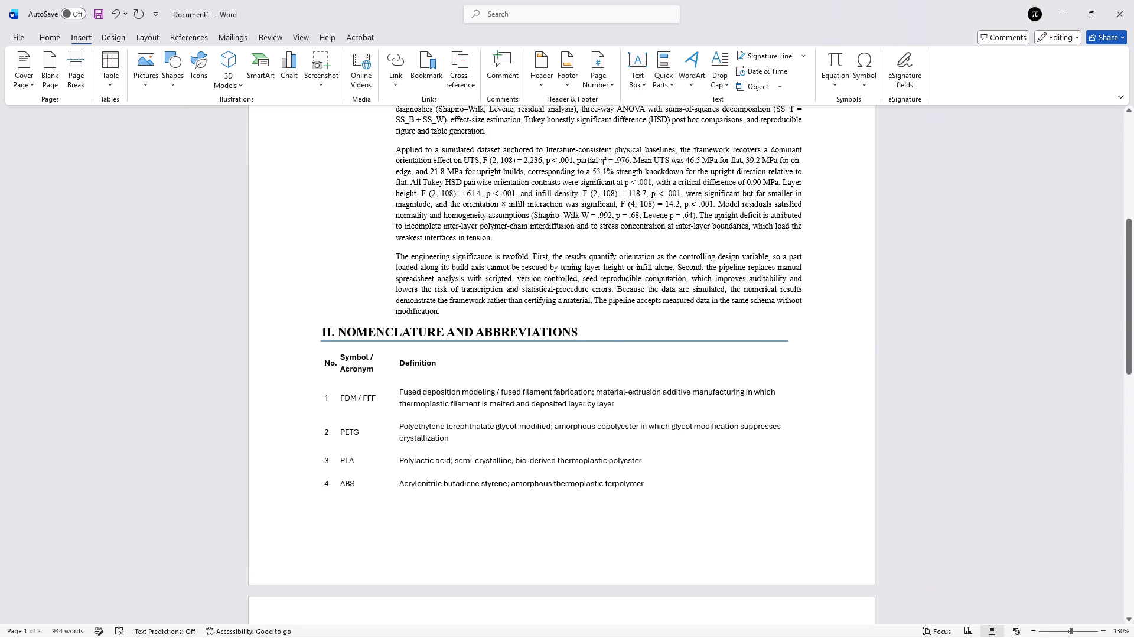
{"action": "left_click_drag", "start_coordinate": [793, 338], "coordinate": [806, 336]}
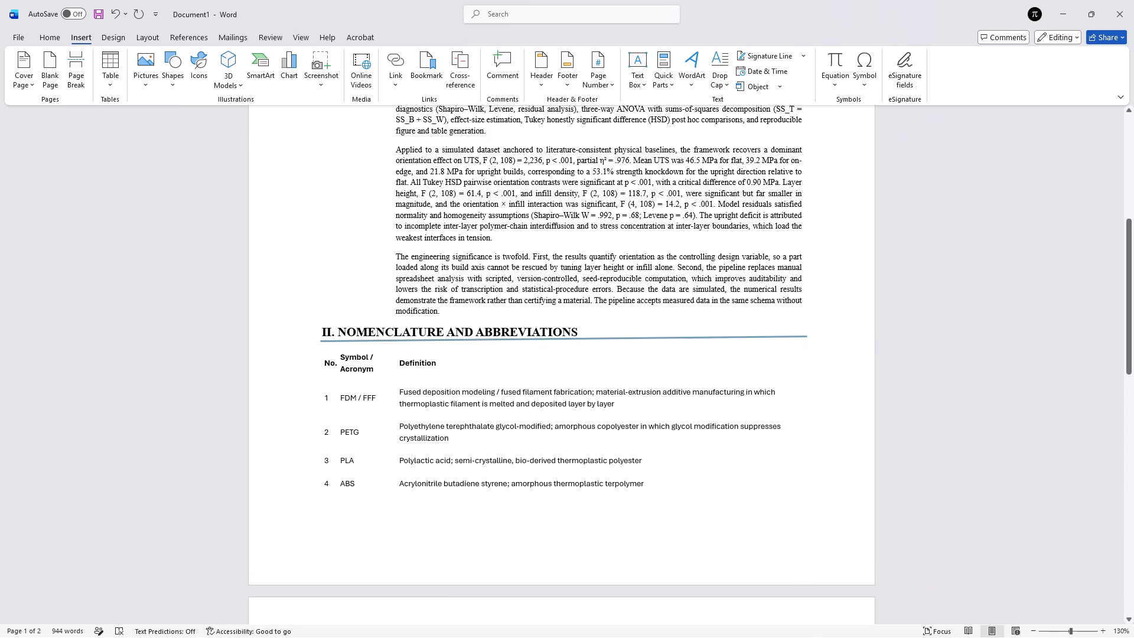
{"action": "left_click_drag", "start_coordinate": [806, 336], "coordinate": [806, 338]}
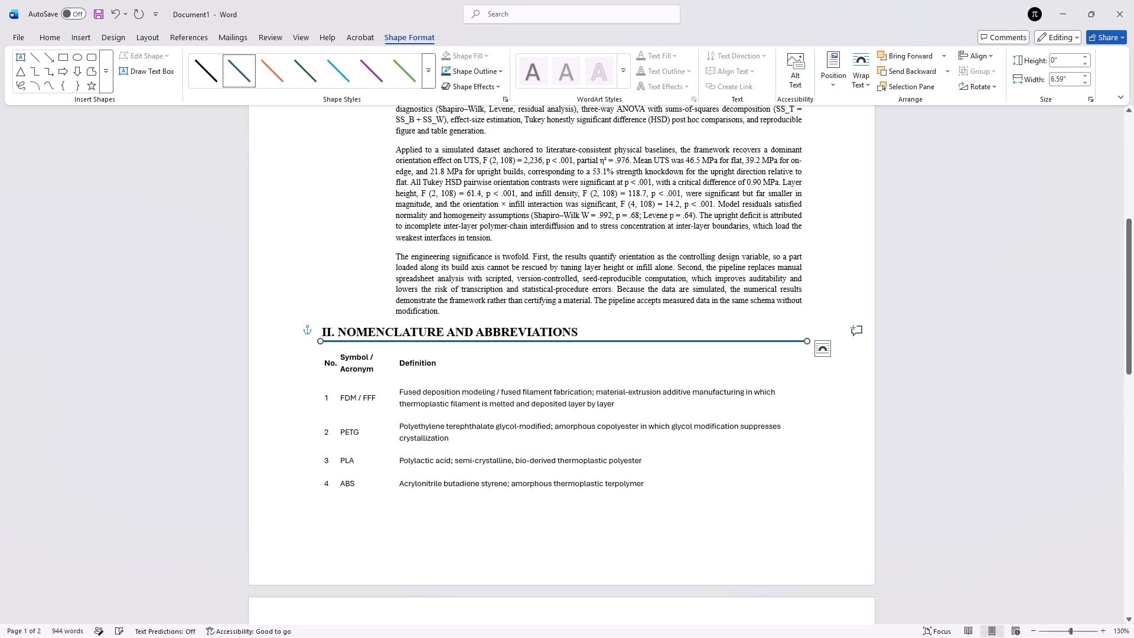
{"action": "left_click", "coordinate": [944, 311]}
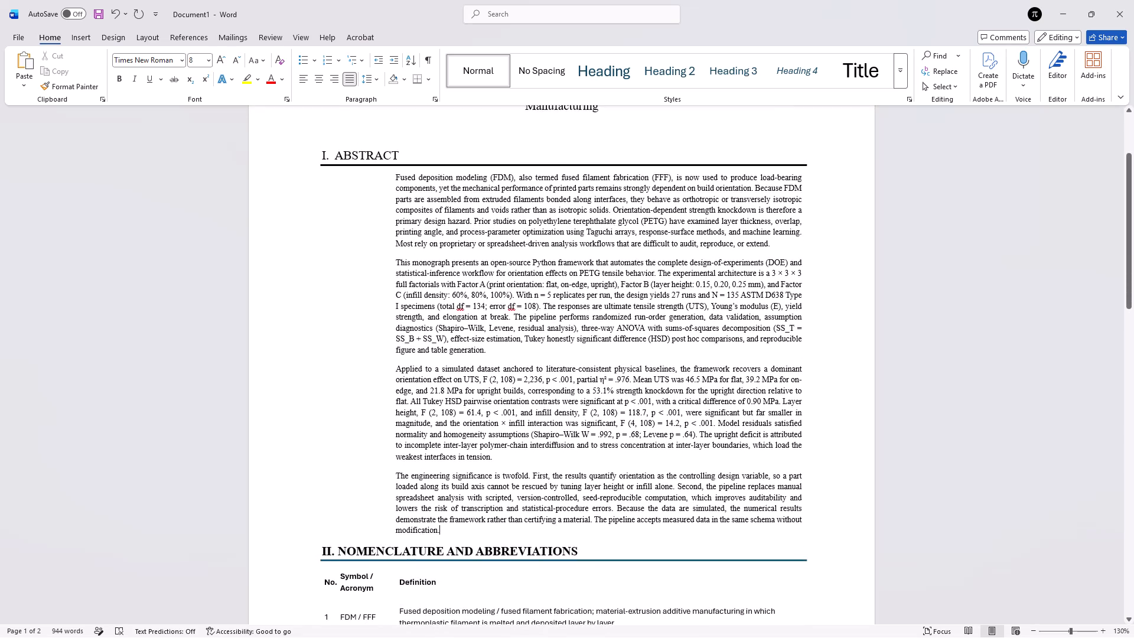
Shorten the line beneath the "I. ABSTRACT" heading slightly so its right end nearly meets the right edge of the abstract paragraphs.
{"action": "left_click", "coordinate": [648, 364]}
{"action": "left_click", "coordinate": [786, 165]}
{"action": "scroll", "coordinate": [786, 165], "scroll_direction": "up", "scroll_amount": 7, "text": "ctrl"}
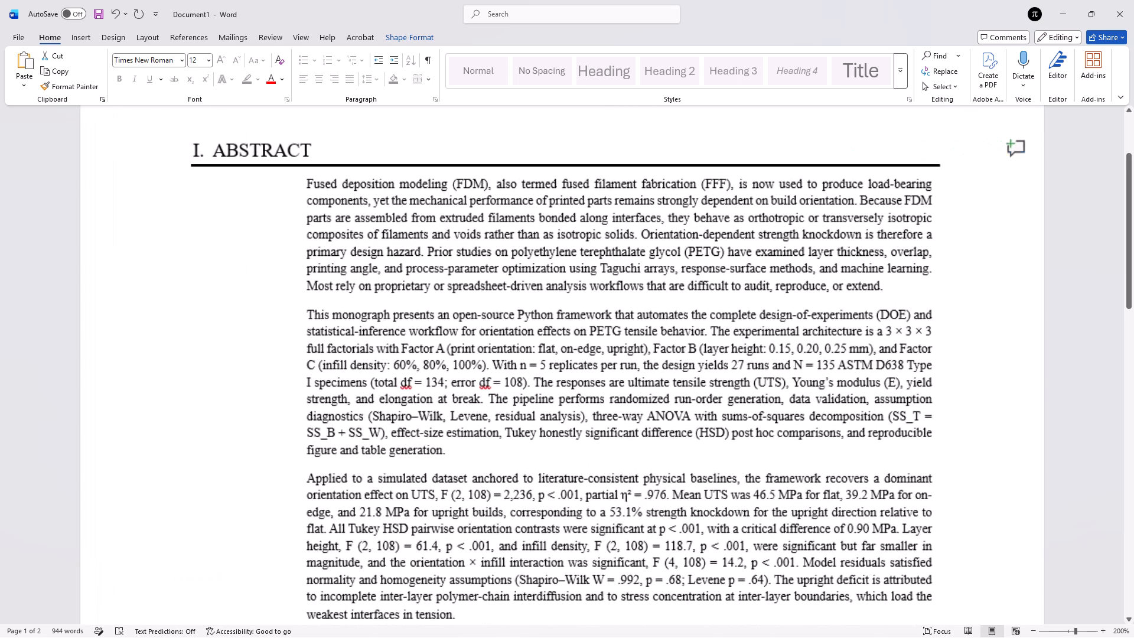
{"action": "left_click_drag", "start_coordinate": [940, 167], "coordinate": [933, 167]}
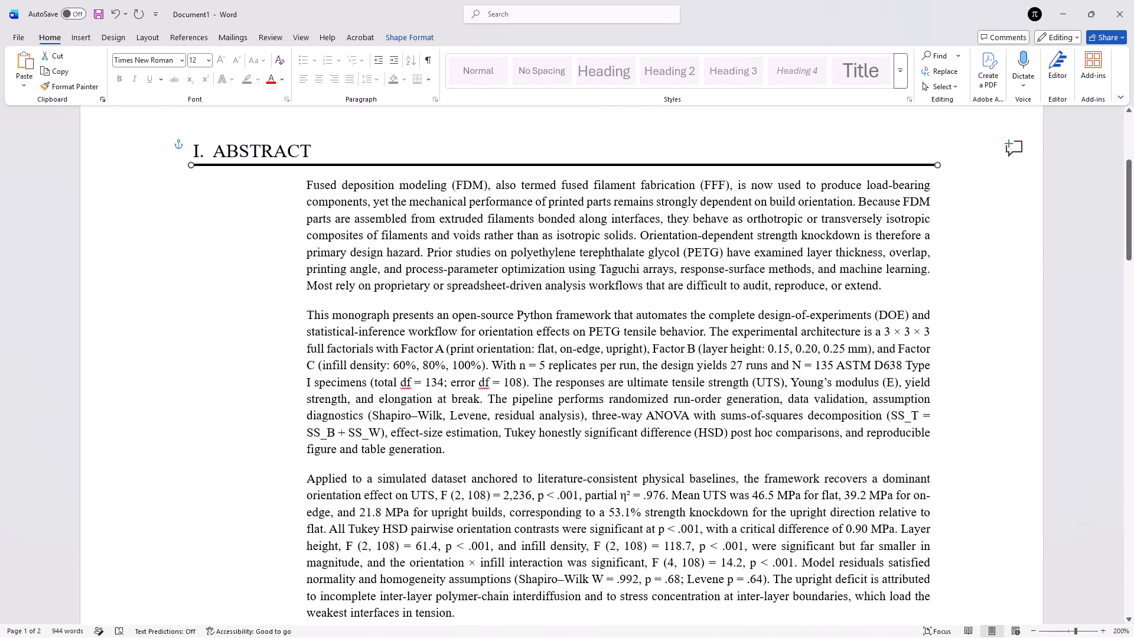
{"action": "left_click_drag", "start_coordinate": [933, 167], "coordinate": [927, 167]}
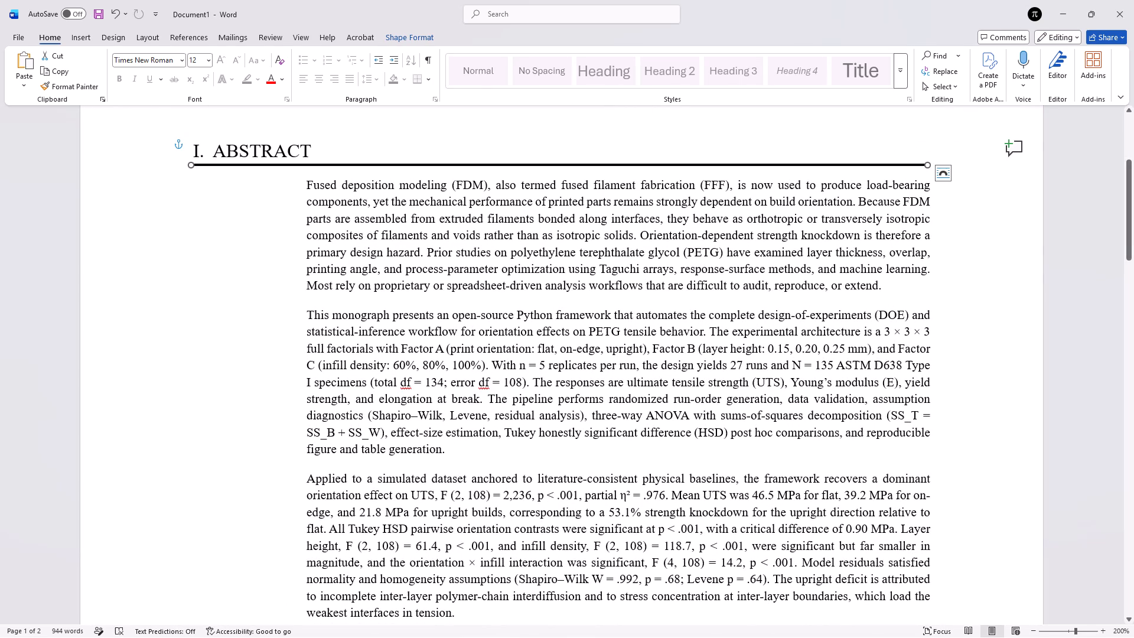
{"action": "left_click", "coordinate": [1072, 253]}
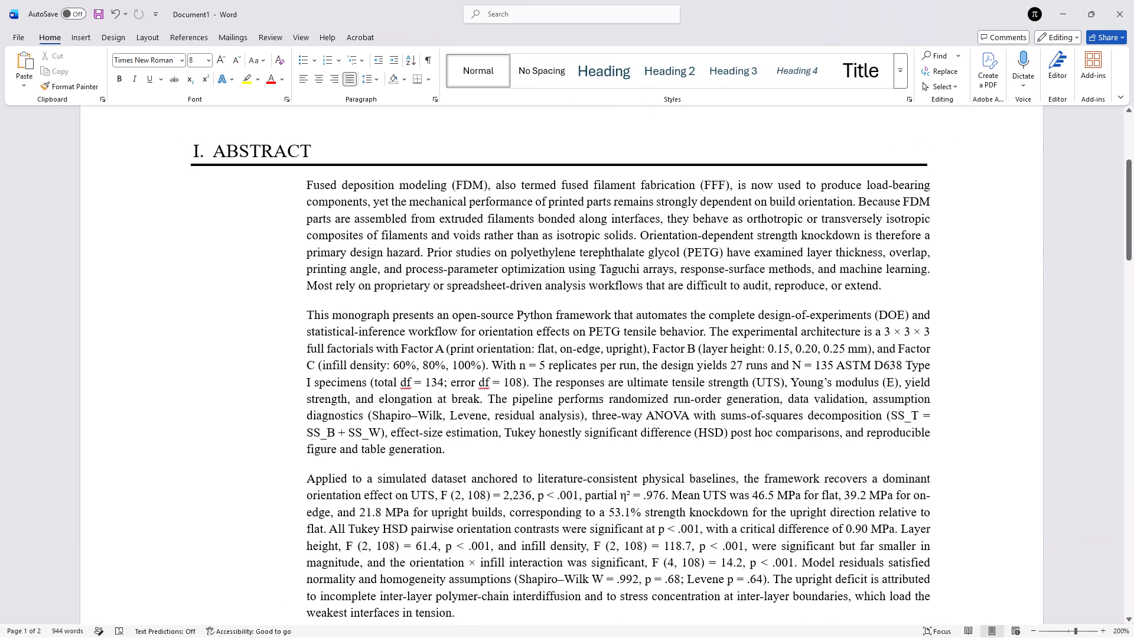
{"action": "left_click", "coordinate": [898, 167]}
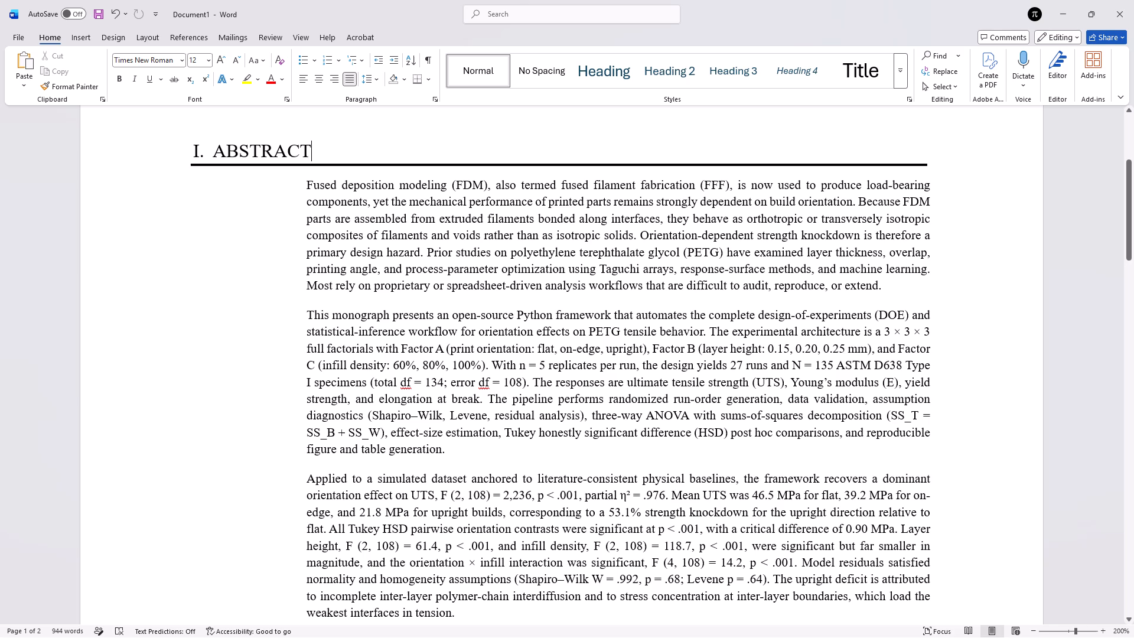
{"action": "left_click", "coordinate": [910, 164]}
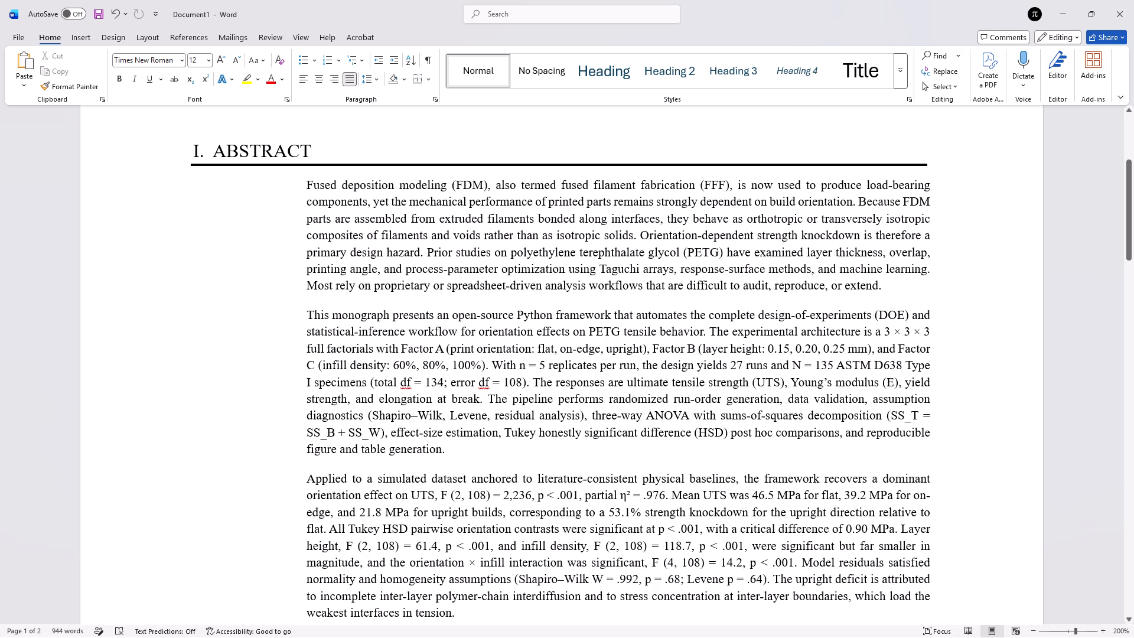
{"action": "left_click", "coordinate": [910, 165]}
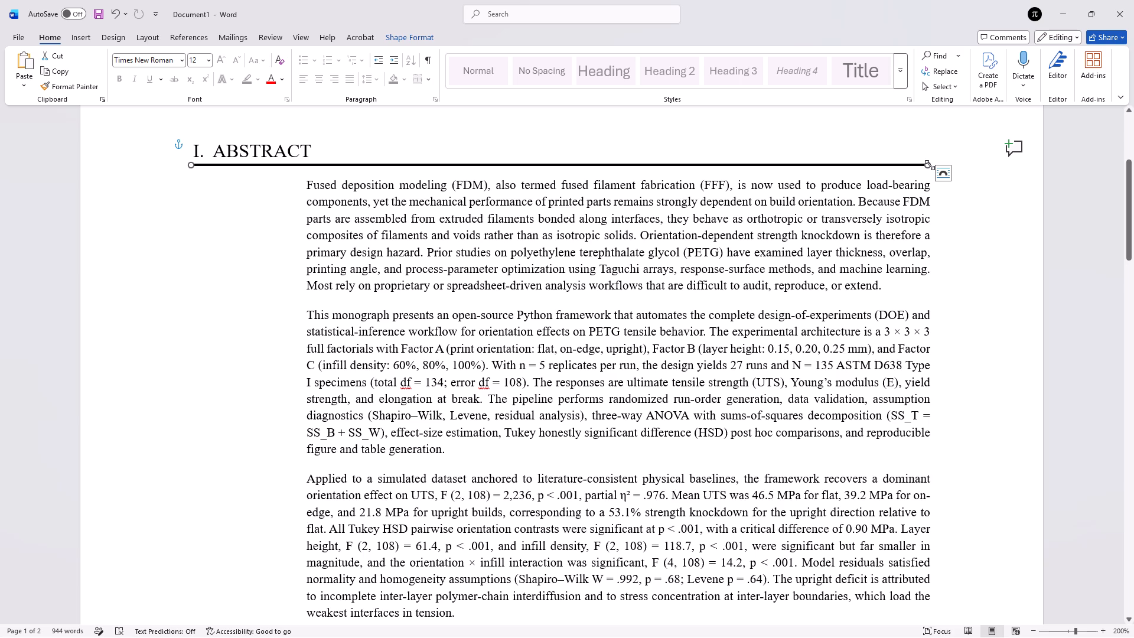
{"action": "left_click", "coordinate": [930, 165]}
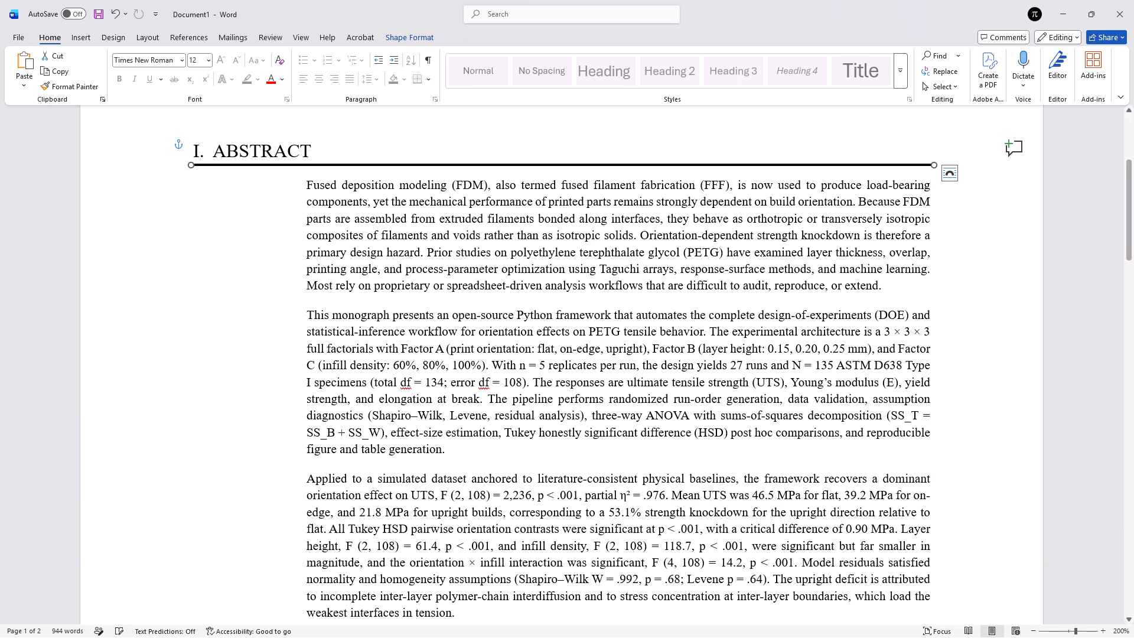
{"action": "left_click", "coordinate": [1052, 244]}
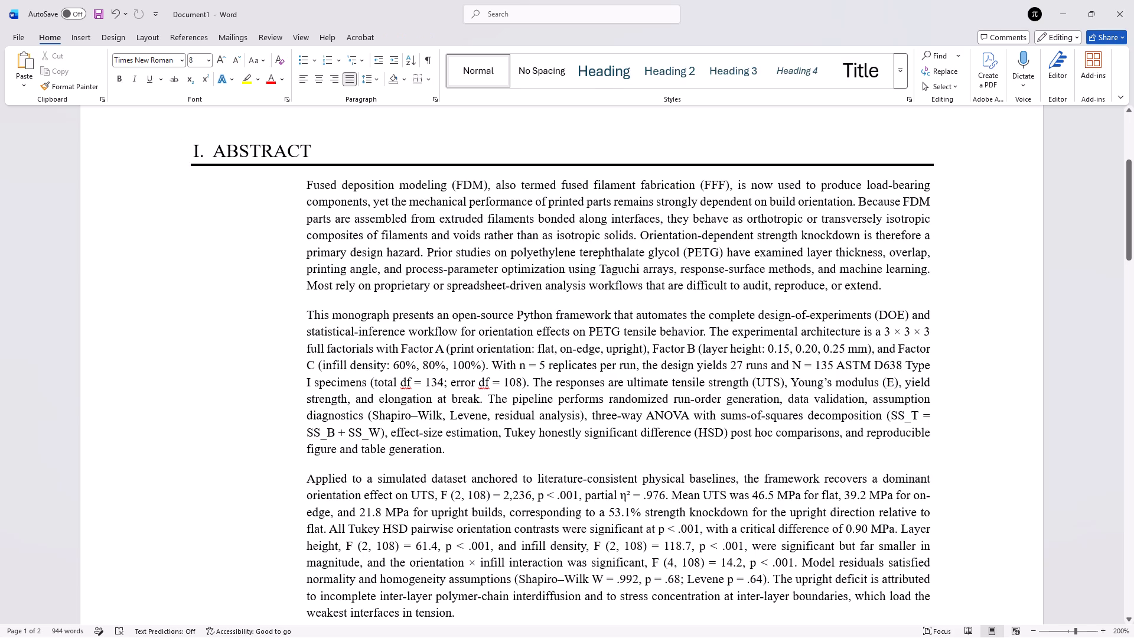
Apply the black line style to the line beneath the "II. NOMENCLATURE AND ABBREVIATIONS" heading, matching the line under "I. ABSTRACT".
{"action": "scroll", "coordinate": [892, 364], "scroll_direction": "down", "scroll_amount": 1}
{"action": "scroll", "coordinate": [892, 364], "scroll_direction": "up", "scroll_amount": 1}
{"action": "scroll", "coordinate": [892, 364], "scroll_direction": "left", "scroll_amount": 1}
{"action": "scroll", "coordinate": [892, 364], "scroll_direction": "right", "scroll_amount": 1}
{"action": "scroll", "coordinate": [892, 364], "scroll_direction": "left", "scroll_amount": 1}
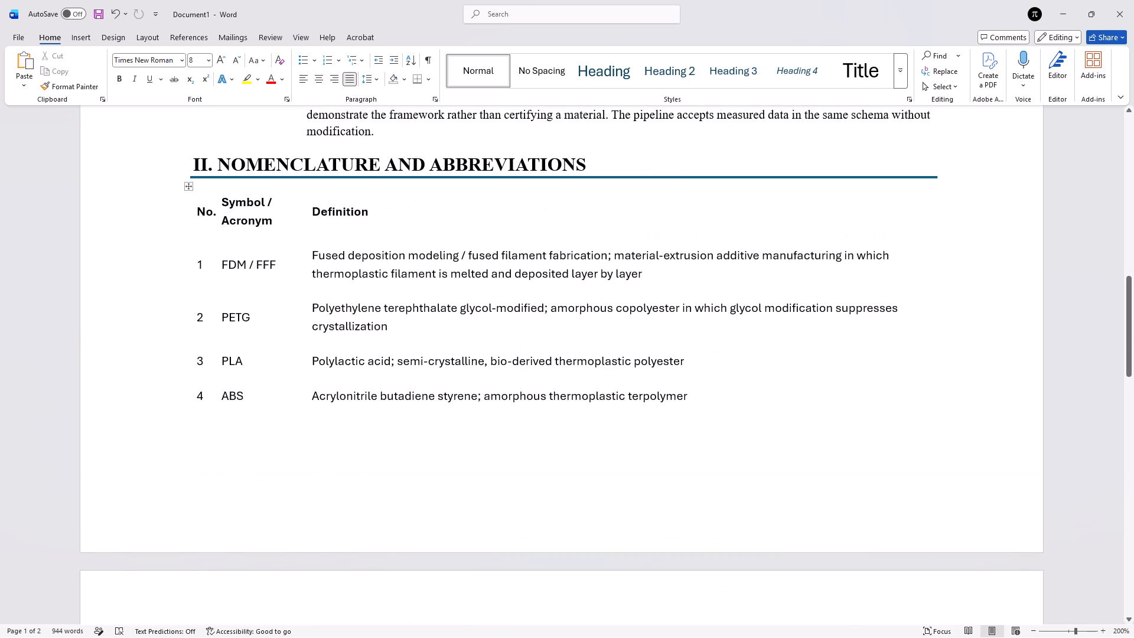
{"action": "scroll", "coordinate": [856, 327], "scroll_direction": "down", "scroll_amount": 4, "text": "ctrl"}
{"action": "scroll", "coordinate": [856, 327], "scroll_direction": "up", "scroll_amount": 1}
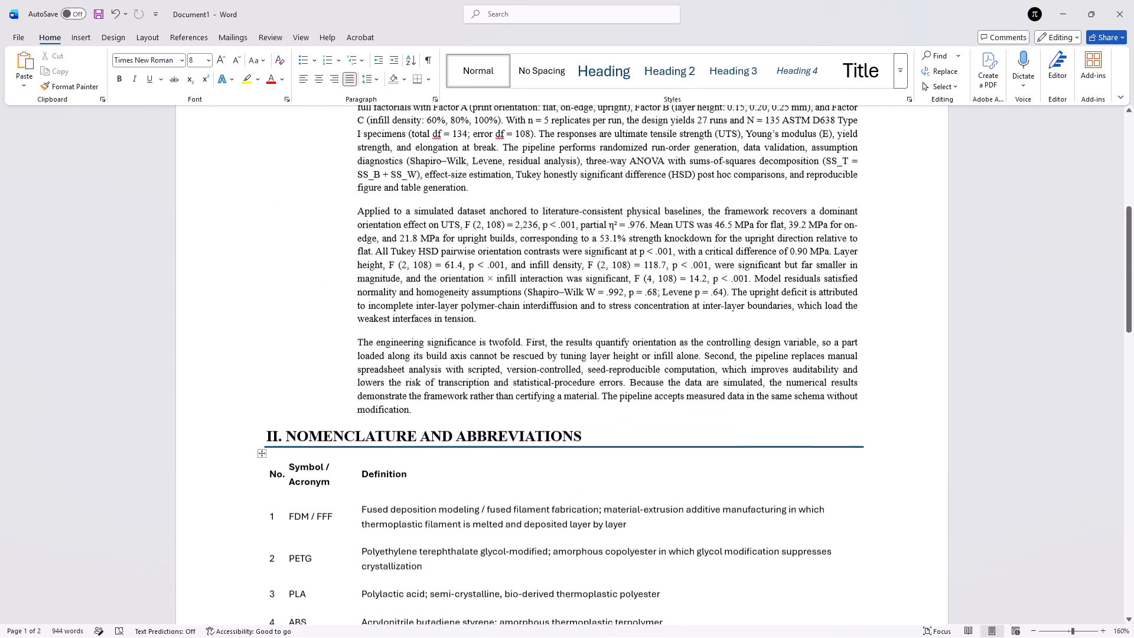
{"action": "scroll", "coordinate": [856, 327], "scroll_direction": "up", "scroll_amount": 1}
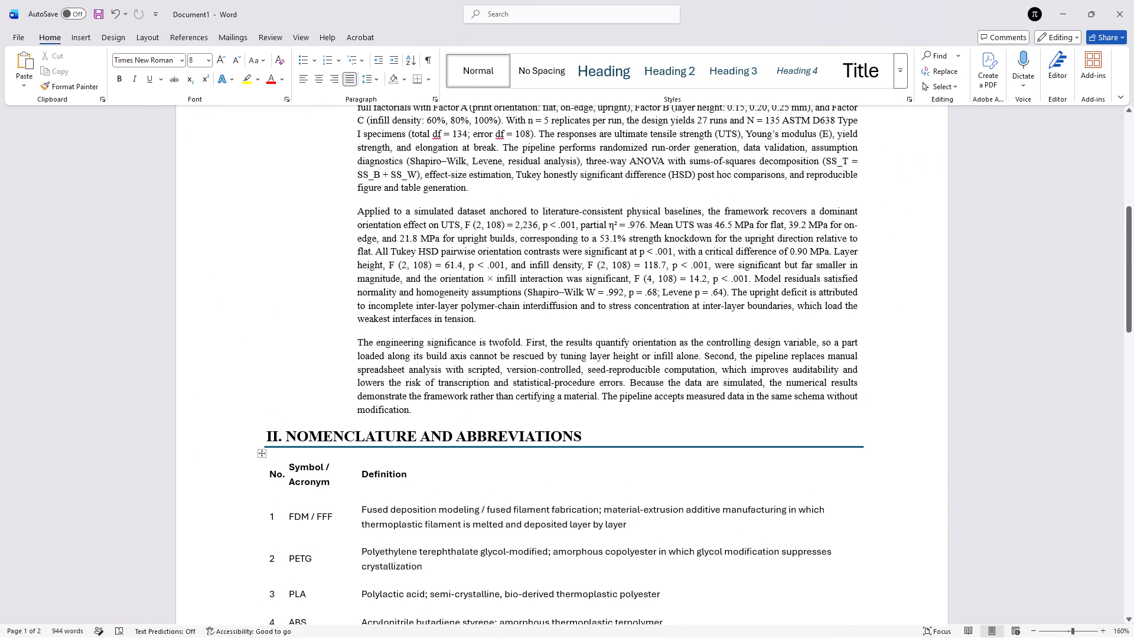
{"action": "scroll", "coordinate": [806, 453], "scroll_direction": "right", "scroll_amount": 1}
{"action": "scroll", "coordinate": [806, 453], "scroll_direction": "up", "scroll_amount": 3, "text": "ctrl"}
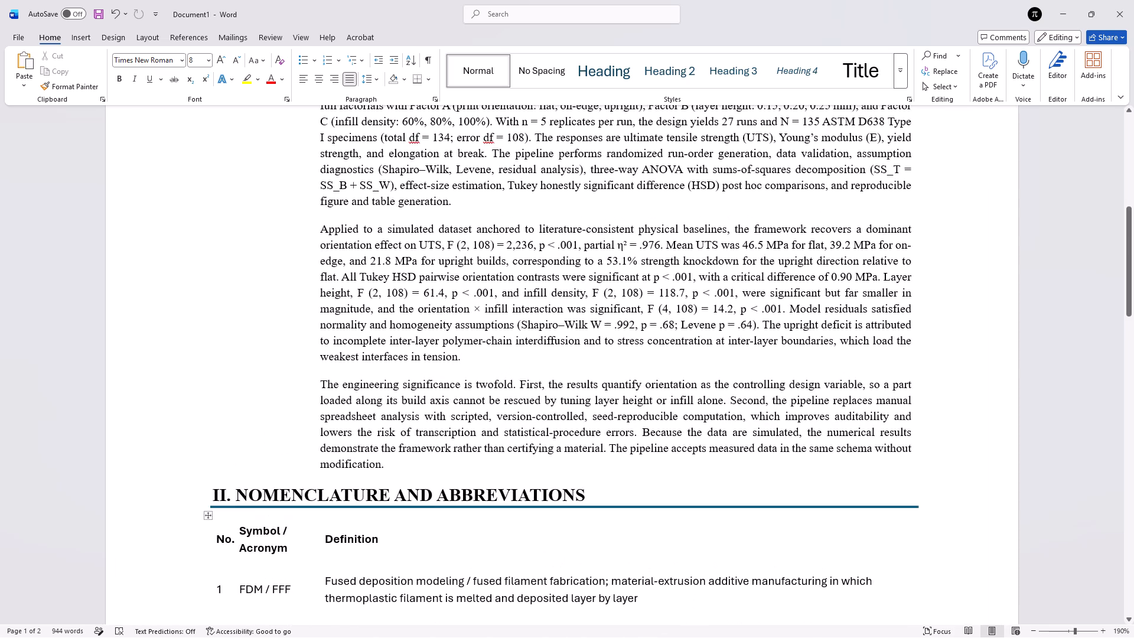
{"action": "scroll", "coordinate": [779, 528], "scroll_direction": "up", "scroll_amount": 5, "text": "ctrl"}
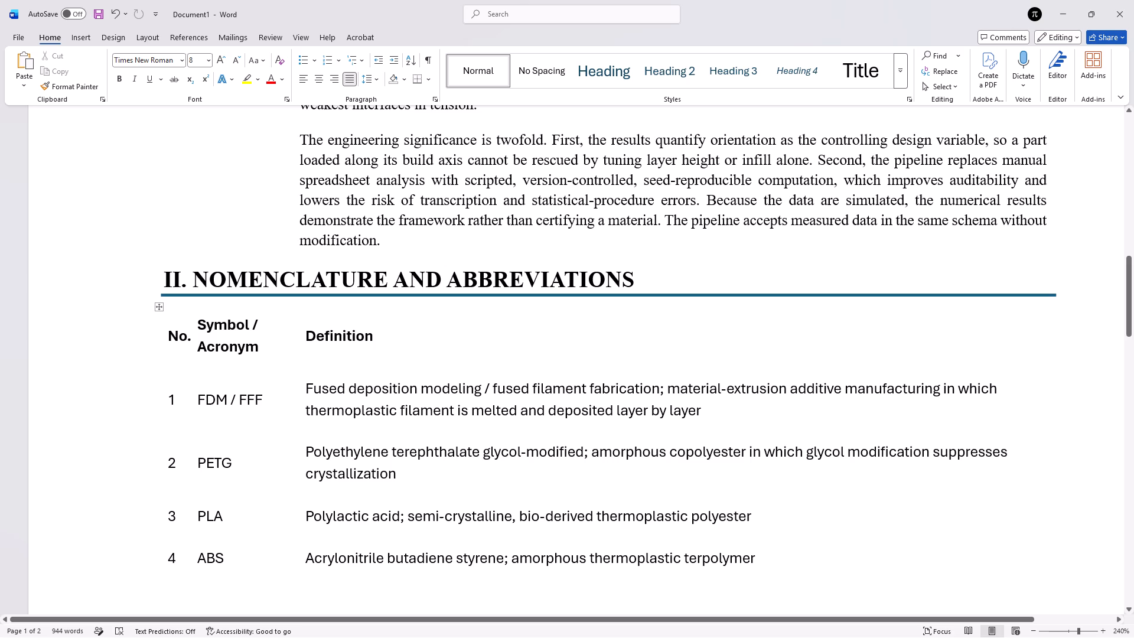
{"action": "left_click", "coordinate": [703, 295]}
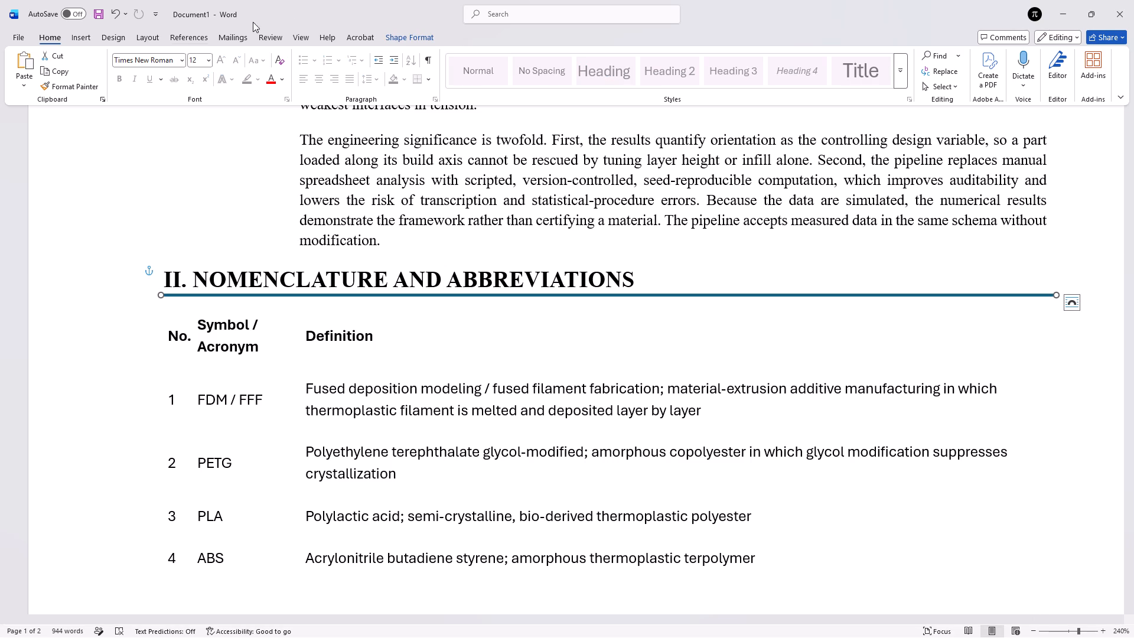
{"action": "left_click", "coordinate": [391, 38]}
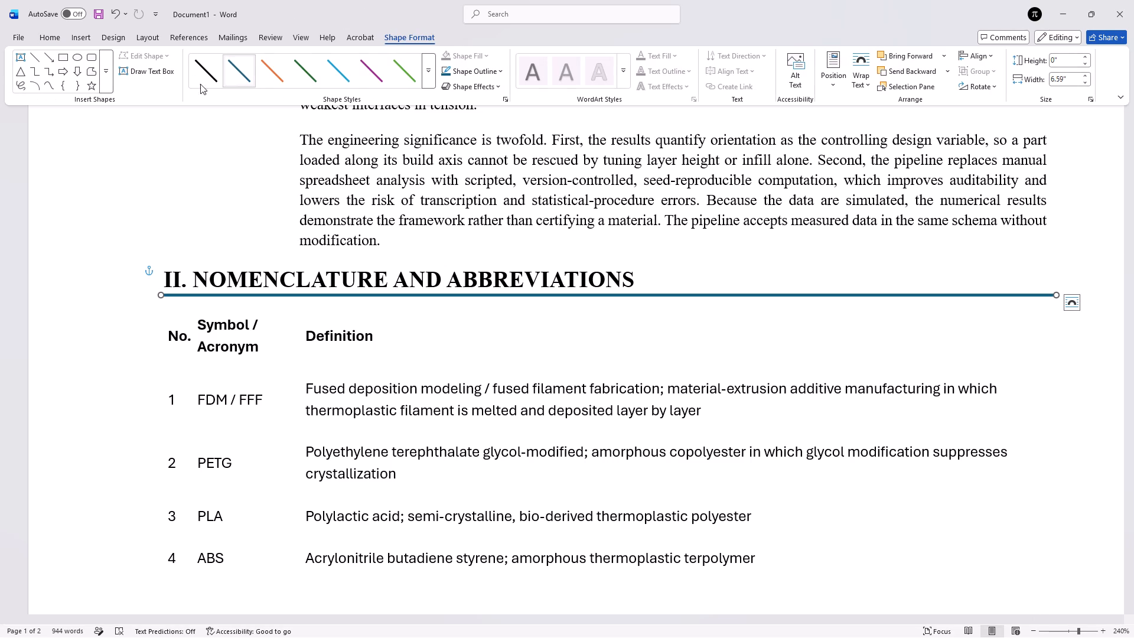
{"action": "left_click", "coordinate": [192, 77]}
{"action": "left_click", "coordinate": [254, 378]}
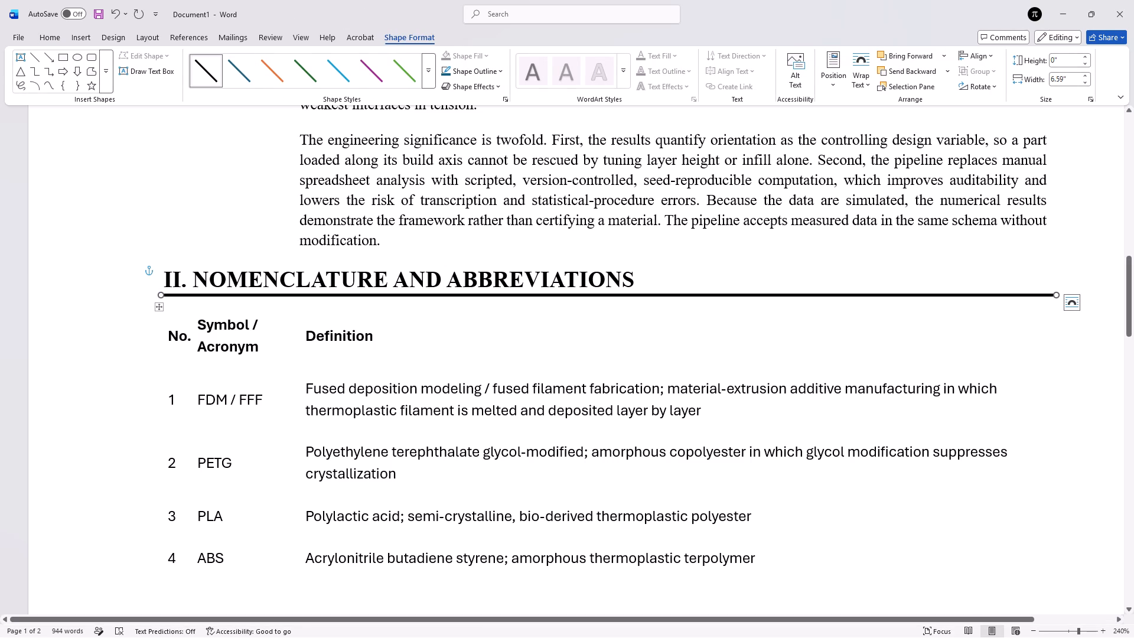
Clear the "No." header and the numbers 1 to 4 from the first column of the nomenclature table.
{"action": "scroll", "coordinate": [254, 378], "scroll_direction": "down", "scroll_amount": 5, "text": "ctrl"}
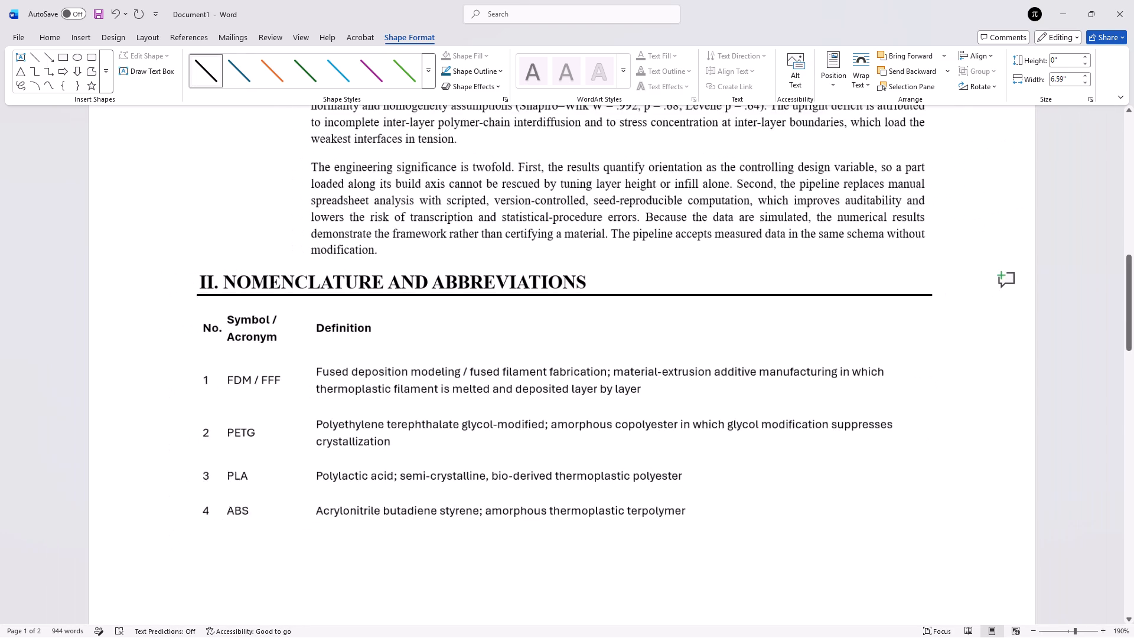
{"action": "left_click", "coordinate": [233, 320]}
{"action": "left_click_drag", "start_coordinate": [233, 320], "coordinate": [223, 574]}
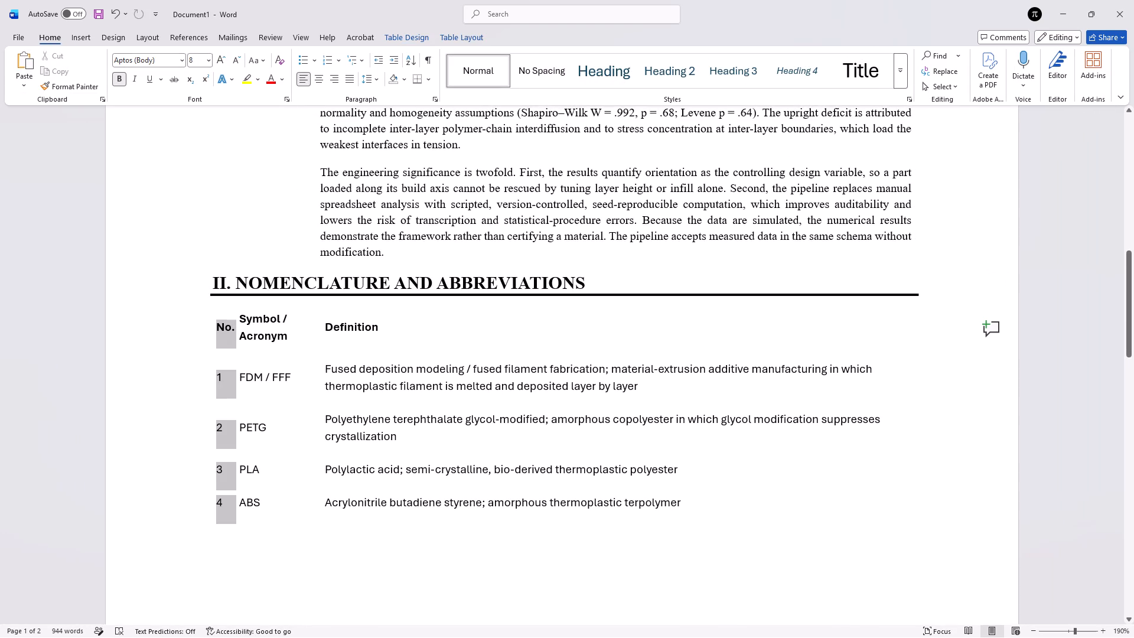
{"action": "left_click_drag", "start_coordinate": [223, 574], "coordinate": [223, 619]}
{"action": "key", "text": "Delete"}
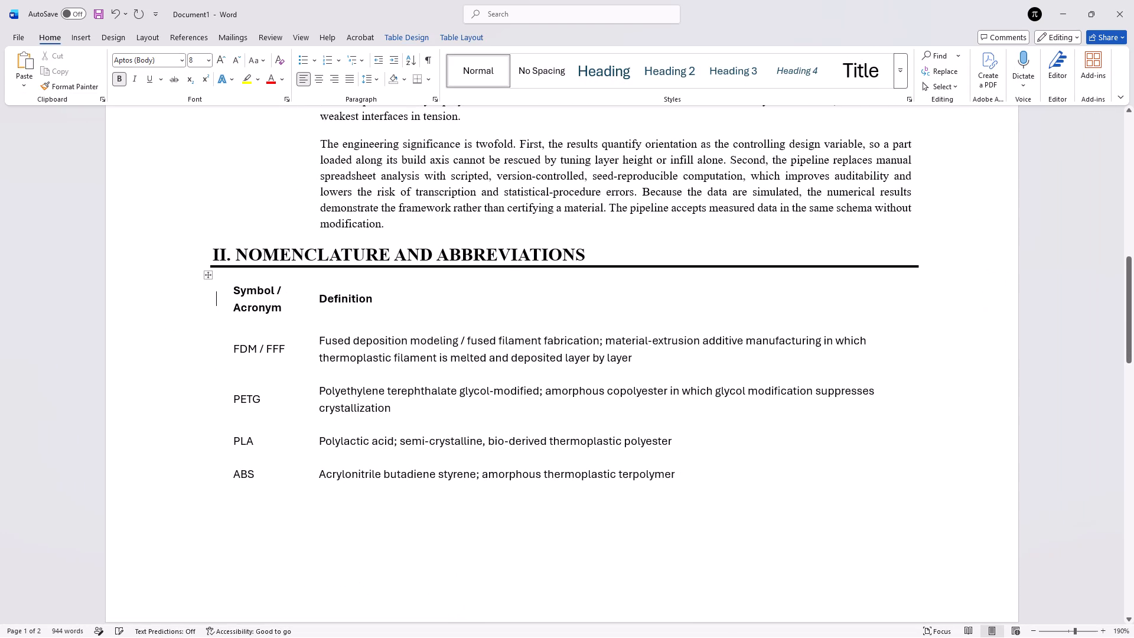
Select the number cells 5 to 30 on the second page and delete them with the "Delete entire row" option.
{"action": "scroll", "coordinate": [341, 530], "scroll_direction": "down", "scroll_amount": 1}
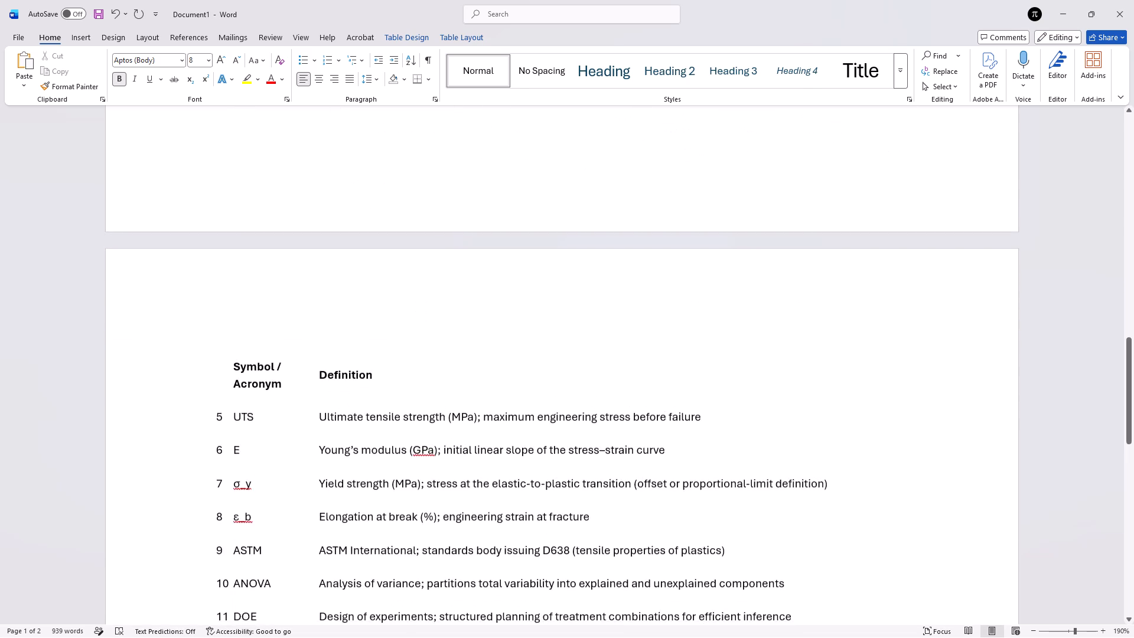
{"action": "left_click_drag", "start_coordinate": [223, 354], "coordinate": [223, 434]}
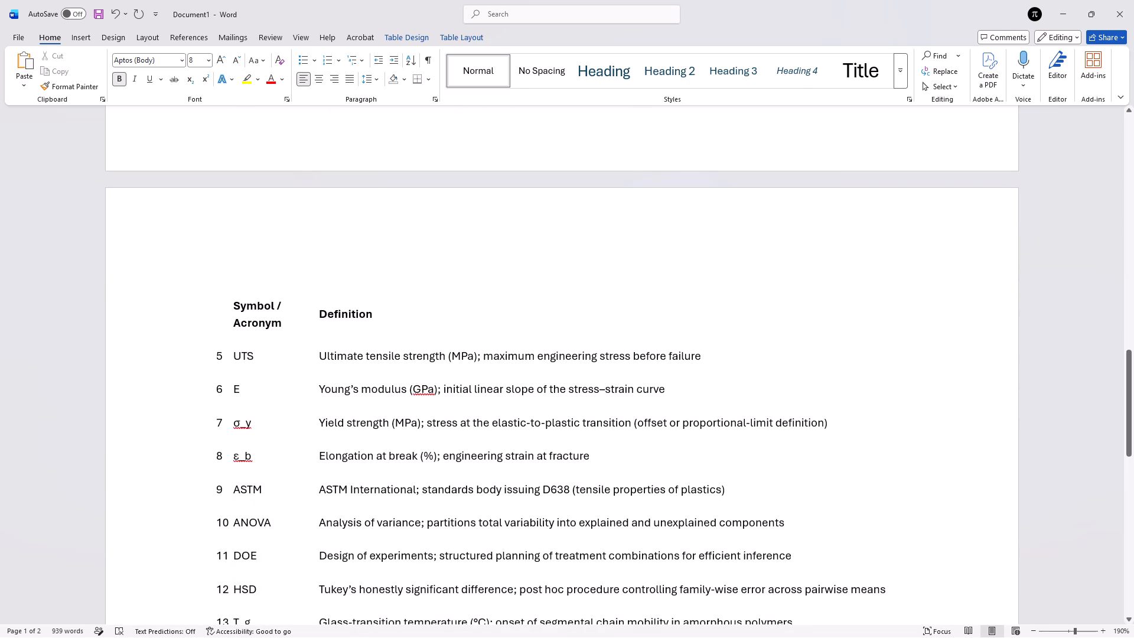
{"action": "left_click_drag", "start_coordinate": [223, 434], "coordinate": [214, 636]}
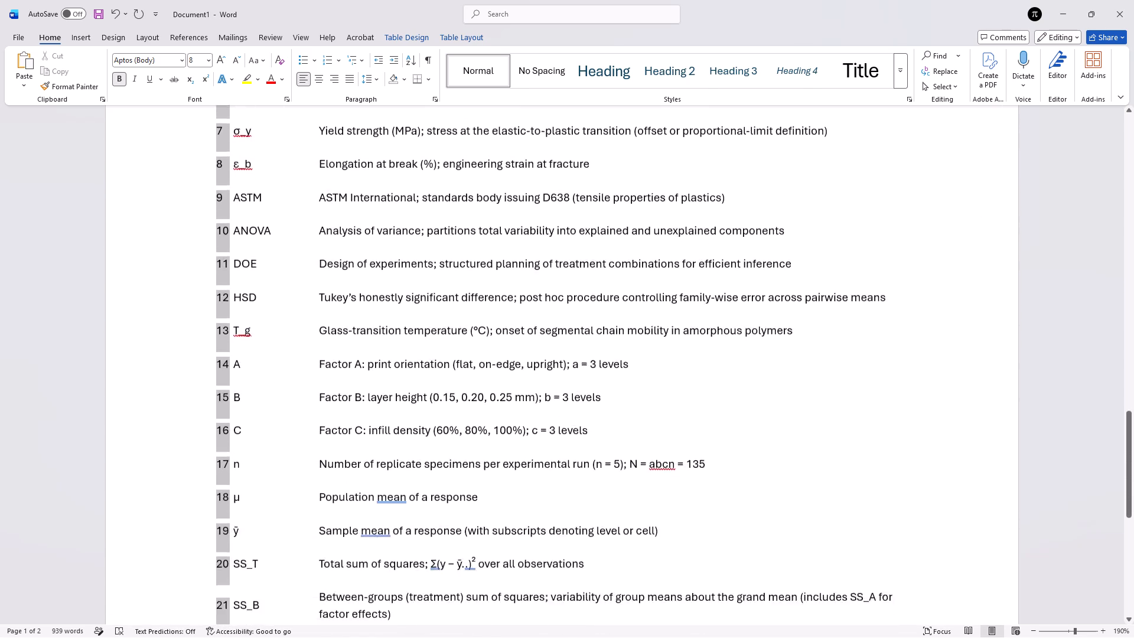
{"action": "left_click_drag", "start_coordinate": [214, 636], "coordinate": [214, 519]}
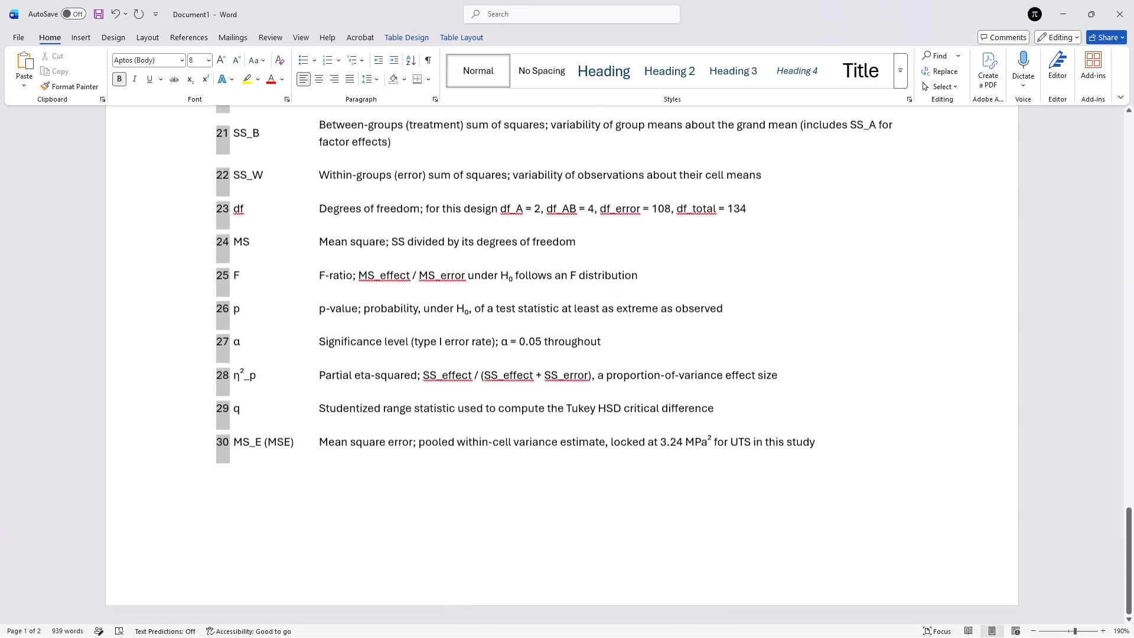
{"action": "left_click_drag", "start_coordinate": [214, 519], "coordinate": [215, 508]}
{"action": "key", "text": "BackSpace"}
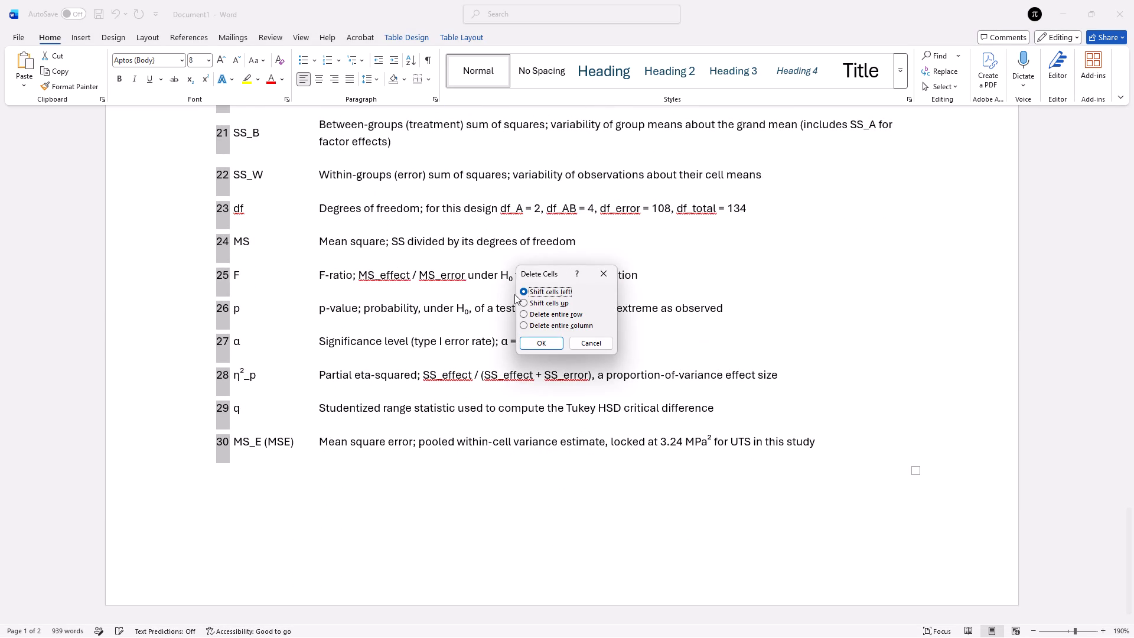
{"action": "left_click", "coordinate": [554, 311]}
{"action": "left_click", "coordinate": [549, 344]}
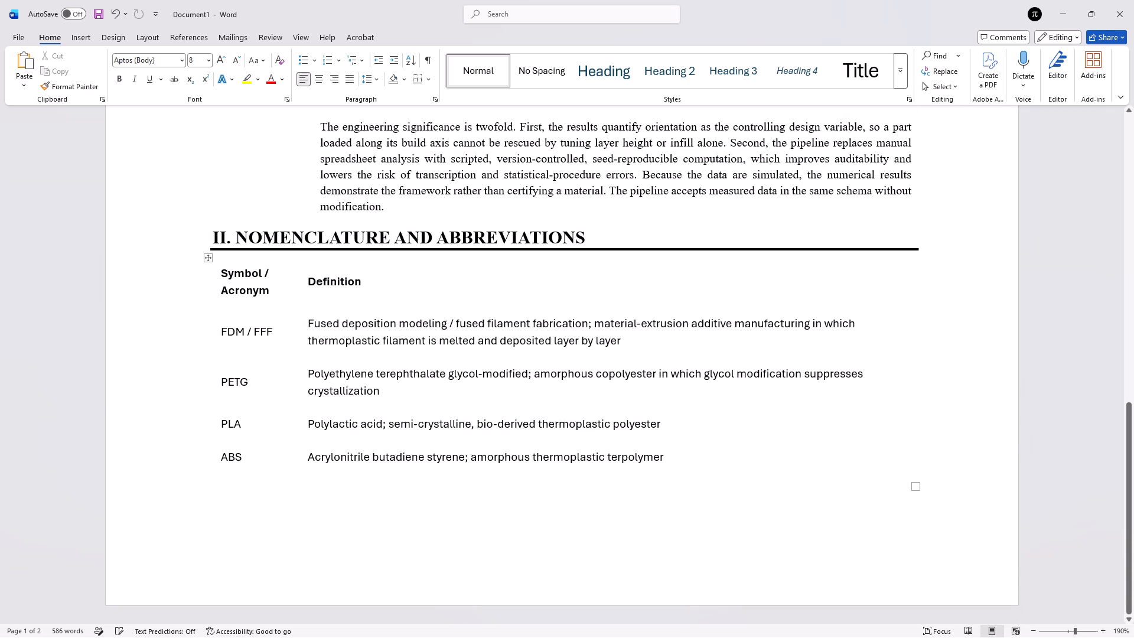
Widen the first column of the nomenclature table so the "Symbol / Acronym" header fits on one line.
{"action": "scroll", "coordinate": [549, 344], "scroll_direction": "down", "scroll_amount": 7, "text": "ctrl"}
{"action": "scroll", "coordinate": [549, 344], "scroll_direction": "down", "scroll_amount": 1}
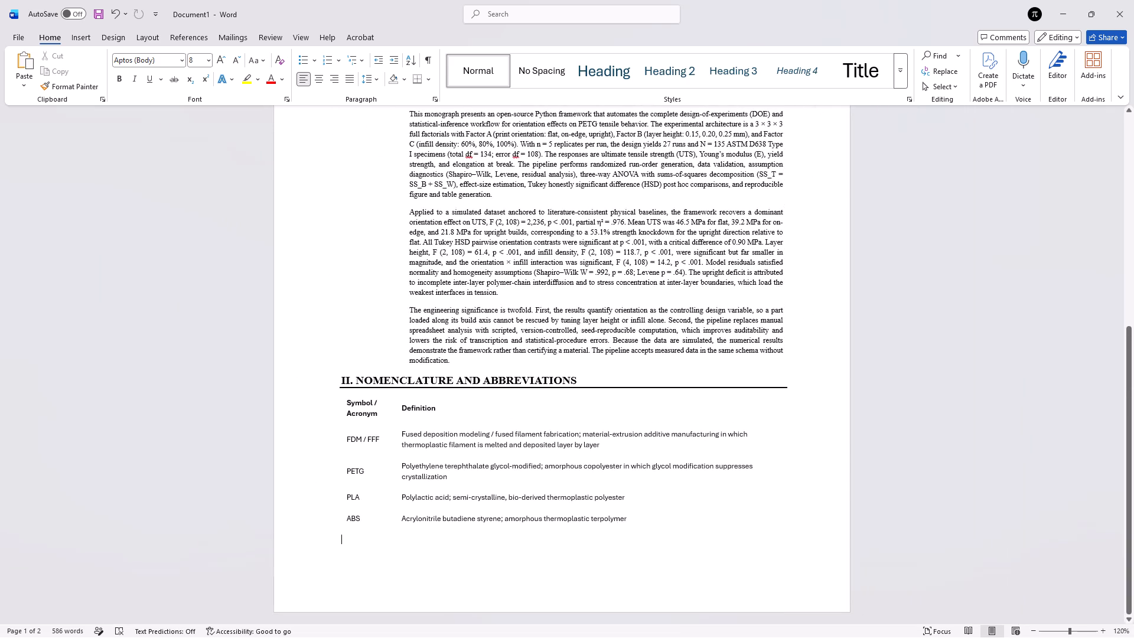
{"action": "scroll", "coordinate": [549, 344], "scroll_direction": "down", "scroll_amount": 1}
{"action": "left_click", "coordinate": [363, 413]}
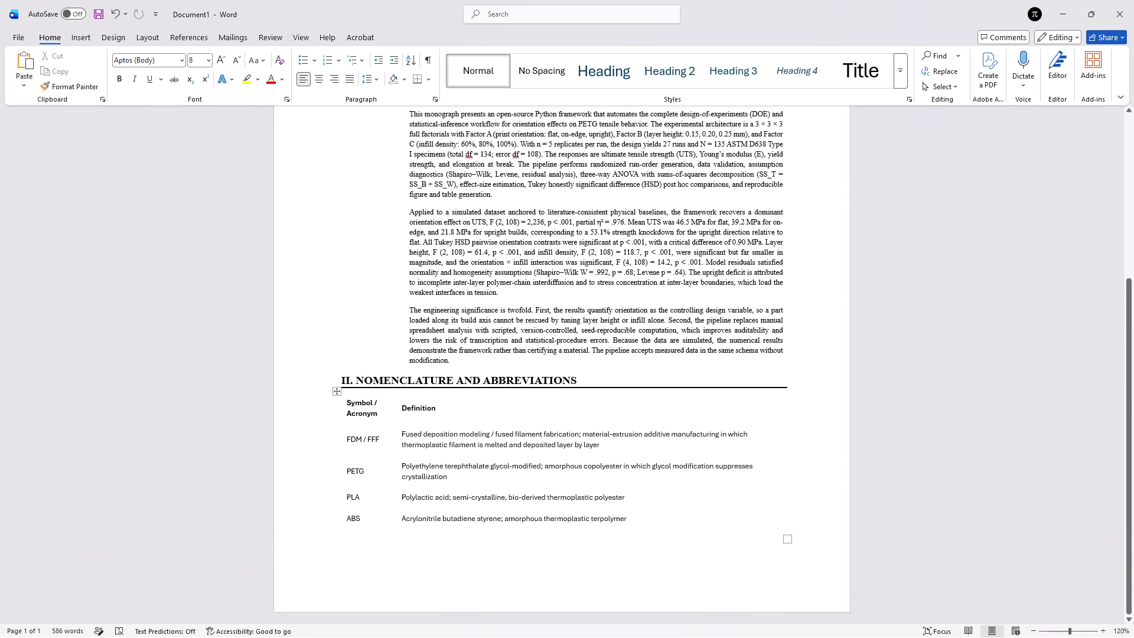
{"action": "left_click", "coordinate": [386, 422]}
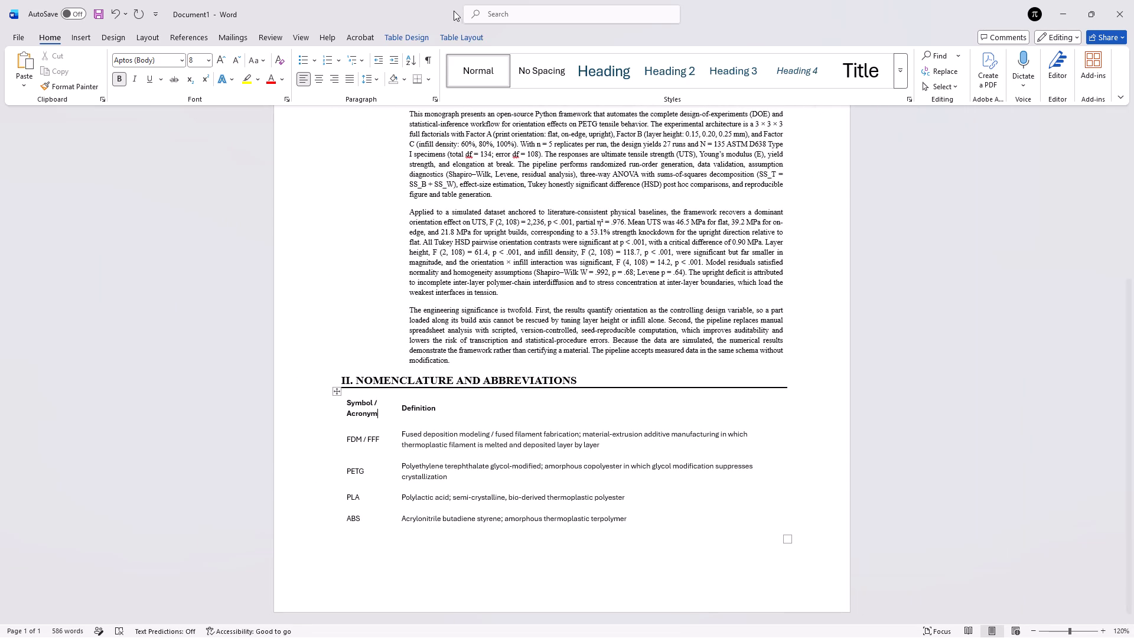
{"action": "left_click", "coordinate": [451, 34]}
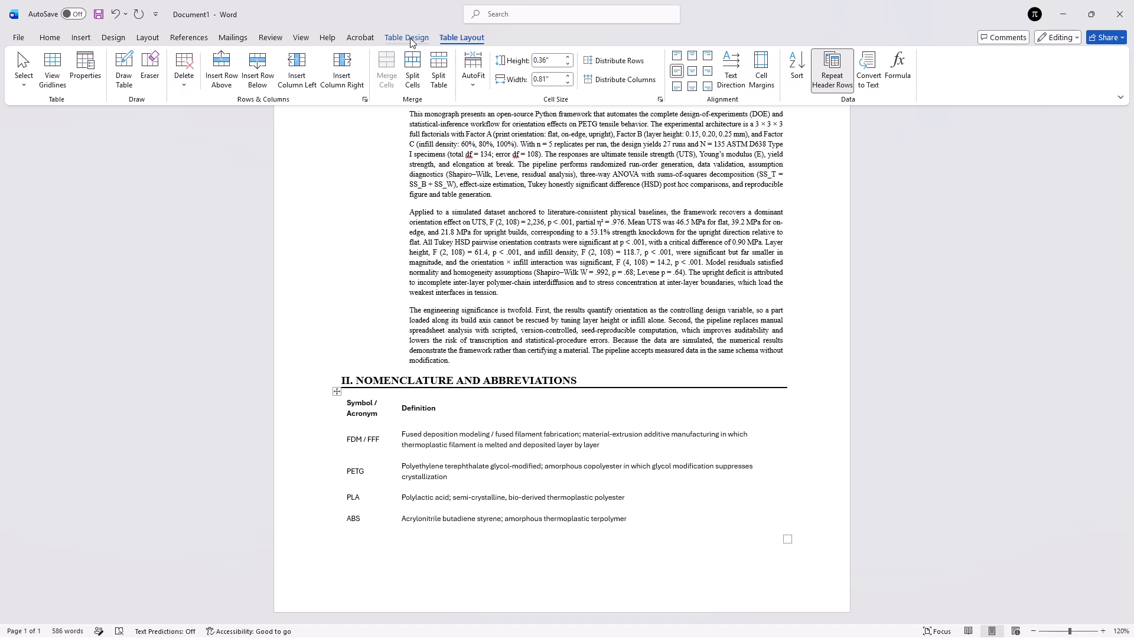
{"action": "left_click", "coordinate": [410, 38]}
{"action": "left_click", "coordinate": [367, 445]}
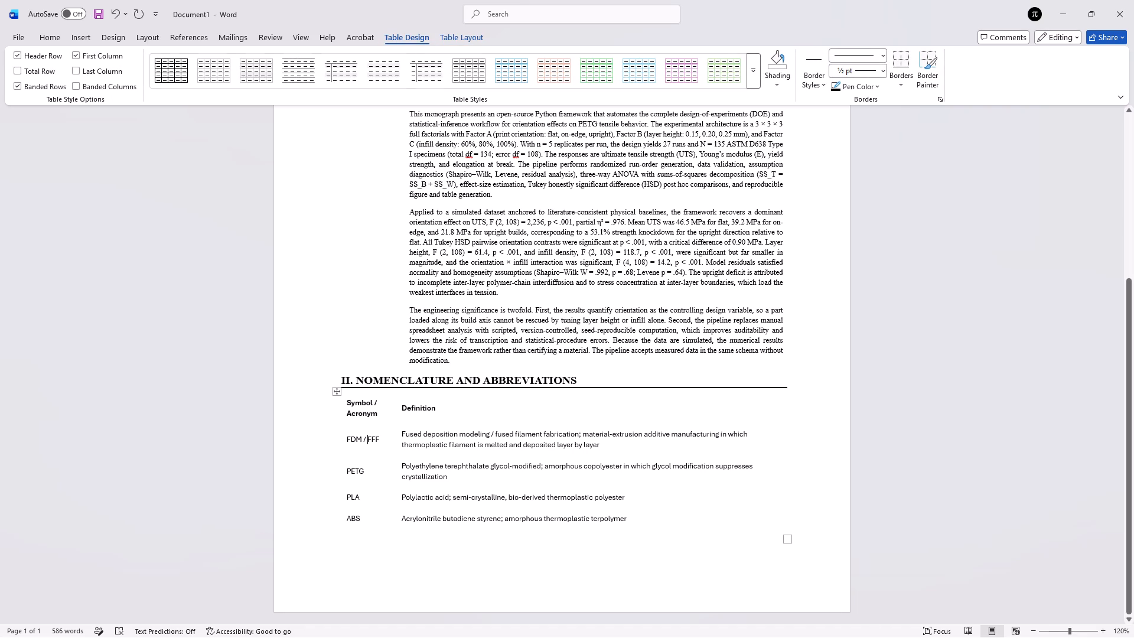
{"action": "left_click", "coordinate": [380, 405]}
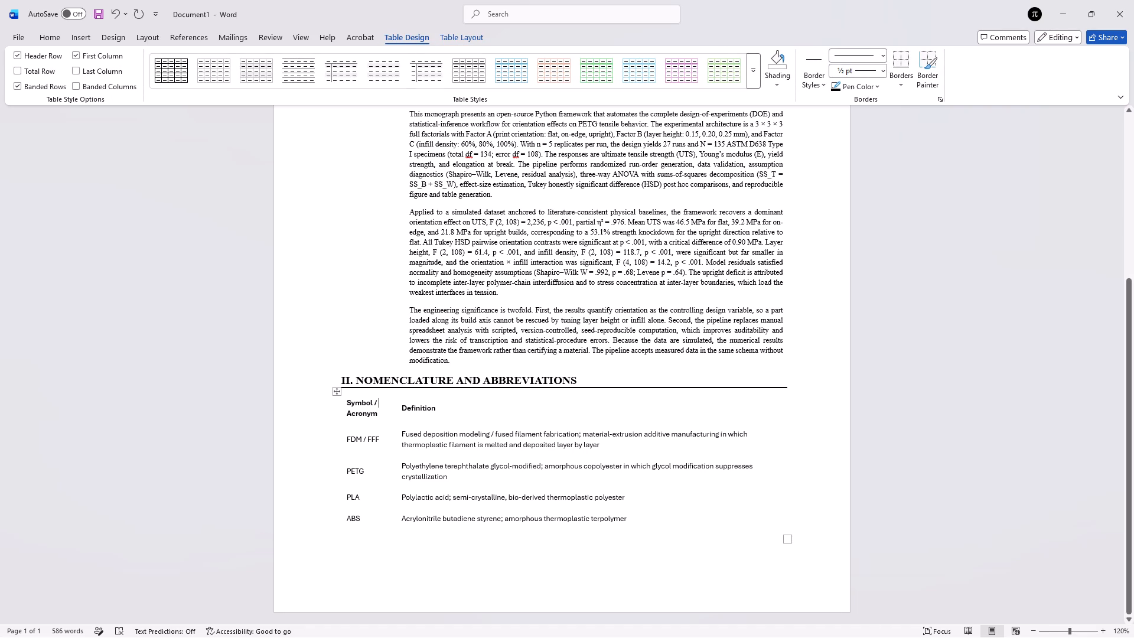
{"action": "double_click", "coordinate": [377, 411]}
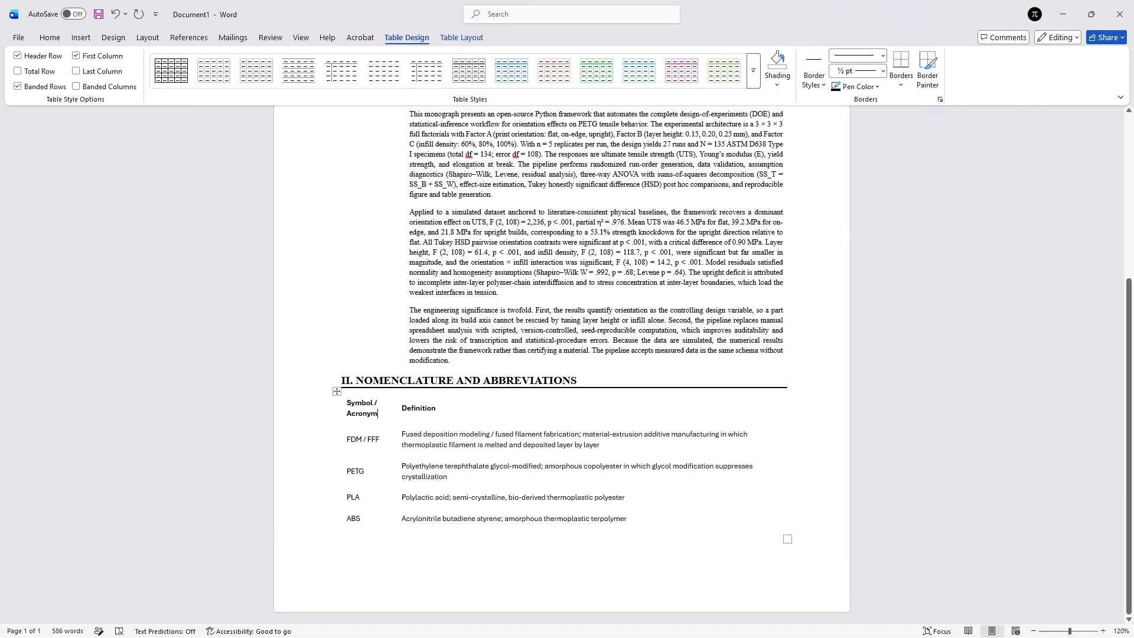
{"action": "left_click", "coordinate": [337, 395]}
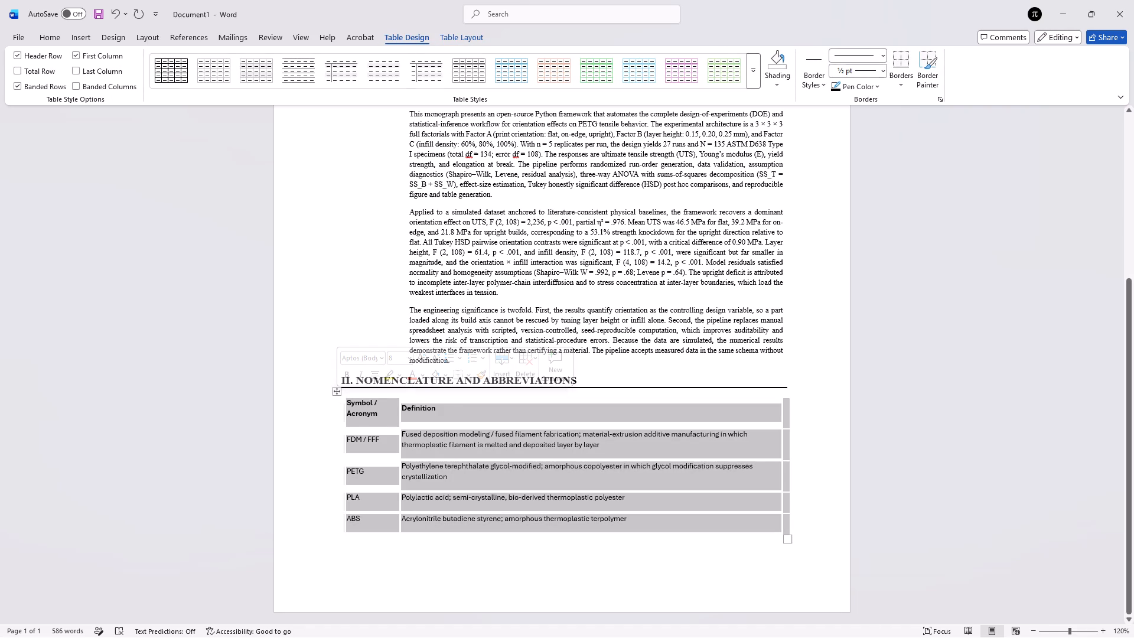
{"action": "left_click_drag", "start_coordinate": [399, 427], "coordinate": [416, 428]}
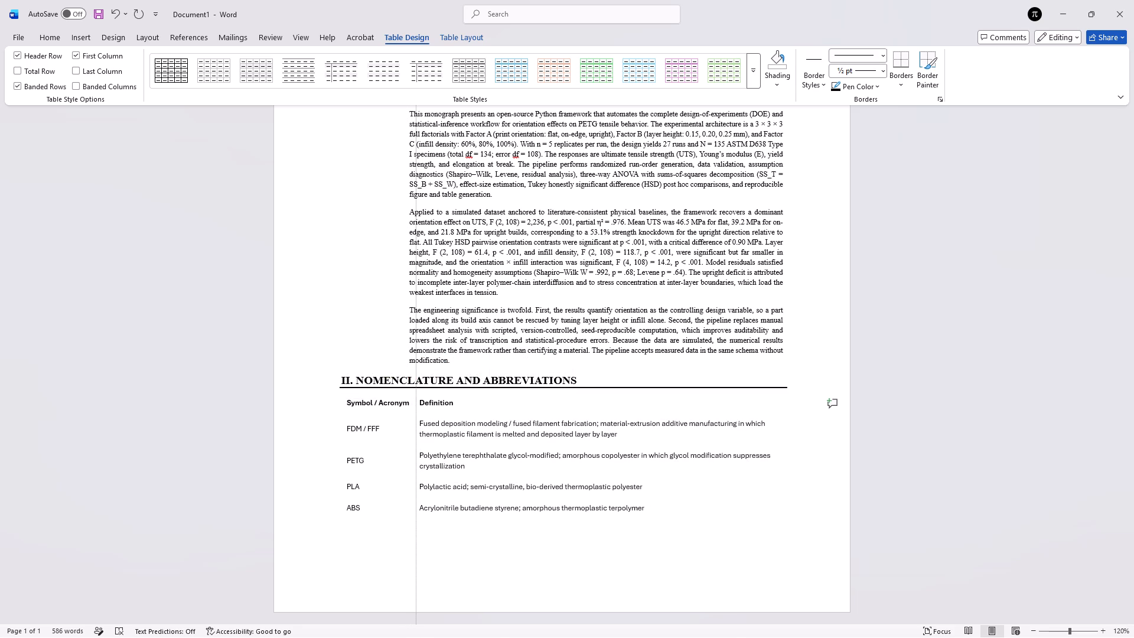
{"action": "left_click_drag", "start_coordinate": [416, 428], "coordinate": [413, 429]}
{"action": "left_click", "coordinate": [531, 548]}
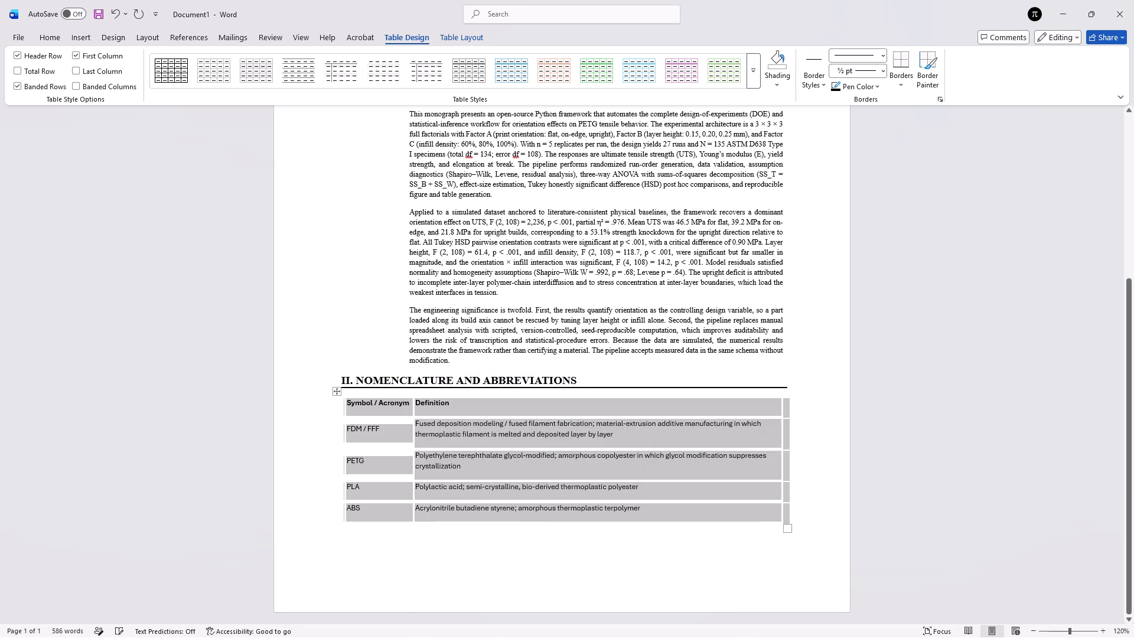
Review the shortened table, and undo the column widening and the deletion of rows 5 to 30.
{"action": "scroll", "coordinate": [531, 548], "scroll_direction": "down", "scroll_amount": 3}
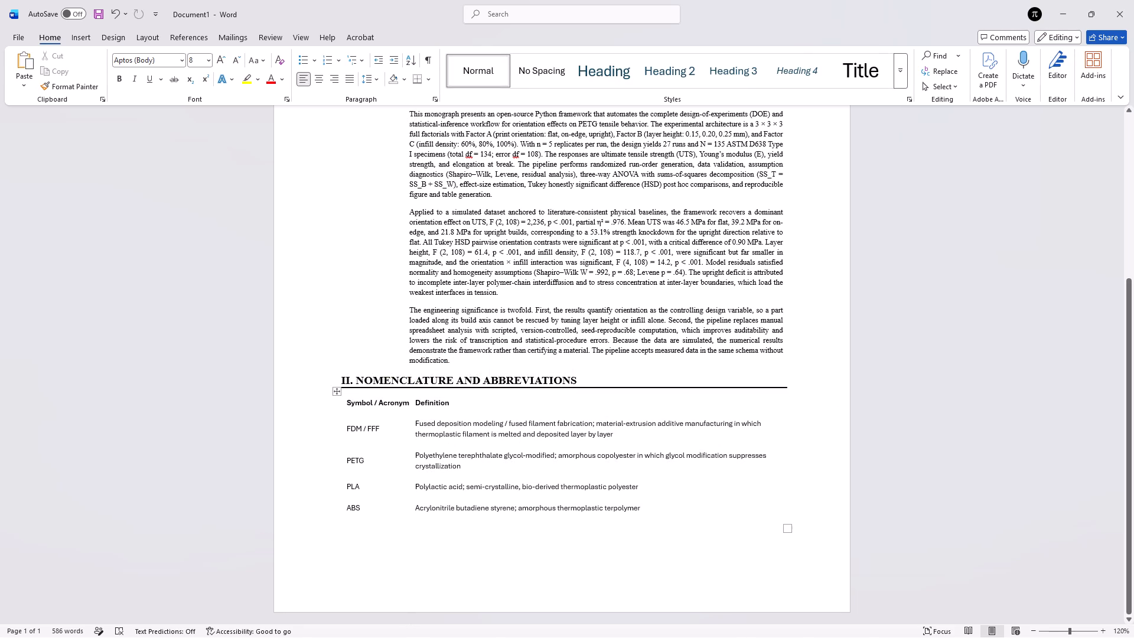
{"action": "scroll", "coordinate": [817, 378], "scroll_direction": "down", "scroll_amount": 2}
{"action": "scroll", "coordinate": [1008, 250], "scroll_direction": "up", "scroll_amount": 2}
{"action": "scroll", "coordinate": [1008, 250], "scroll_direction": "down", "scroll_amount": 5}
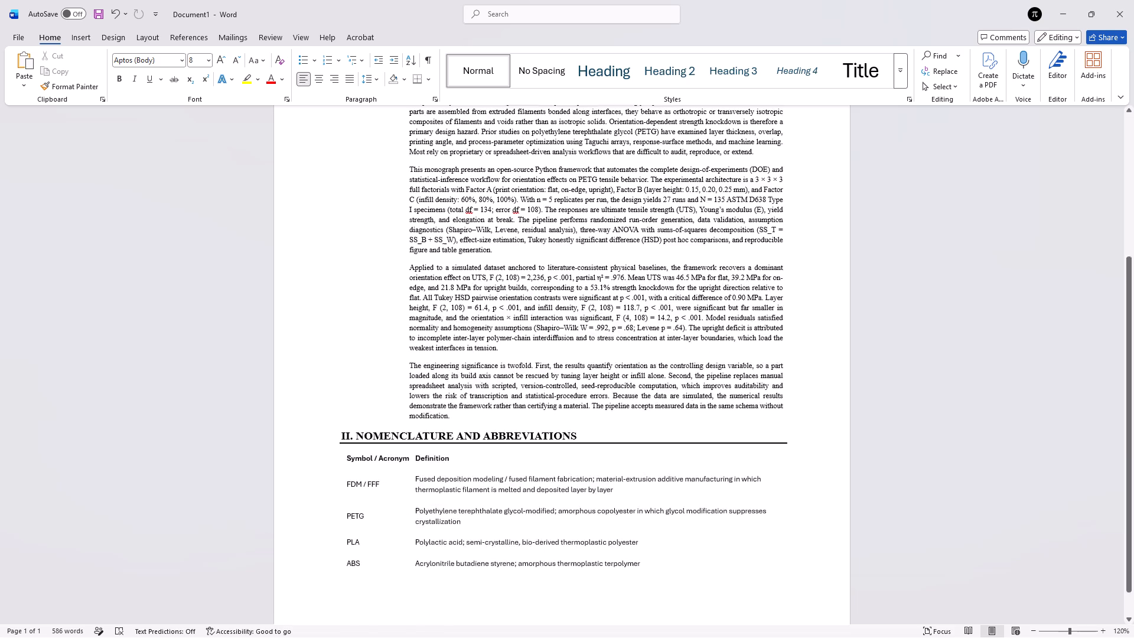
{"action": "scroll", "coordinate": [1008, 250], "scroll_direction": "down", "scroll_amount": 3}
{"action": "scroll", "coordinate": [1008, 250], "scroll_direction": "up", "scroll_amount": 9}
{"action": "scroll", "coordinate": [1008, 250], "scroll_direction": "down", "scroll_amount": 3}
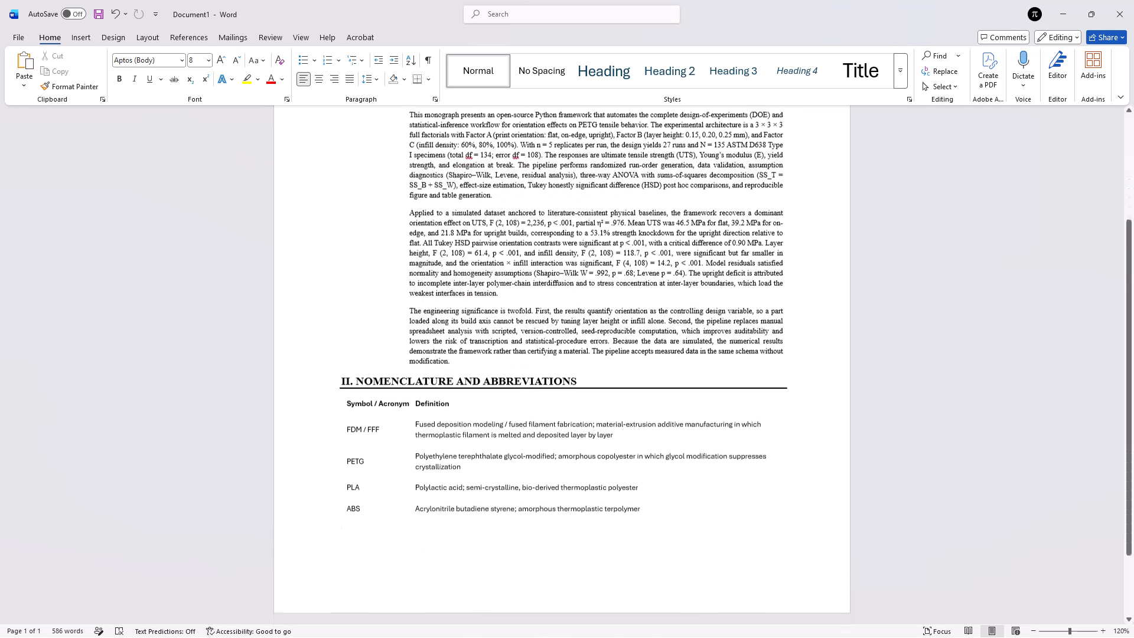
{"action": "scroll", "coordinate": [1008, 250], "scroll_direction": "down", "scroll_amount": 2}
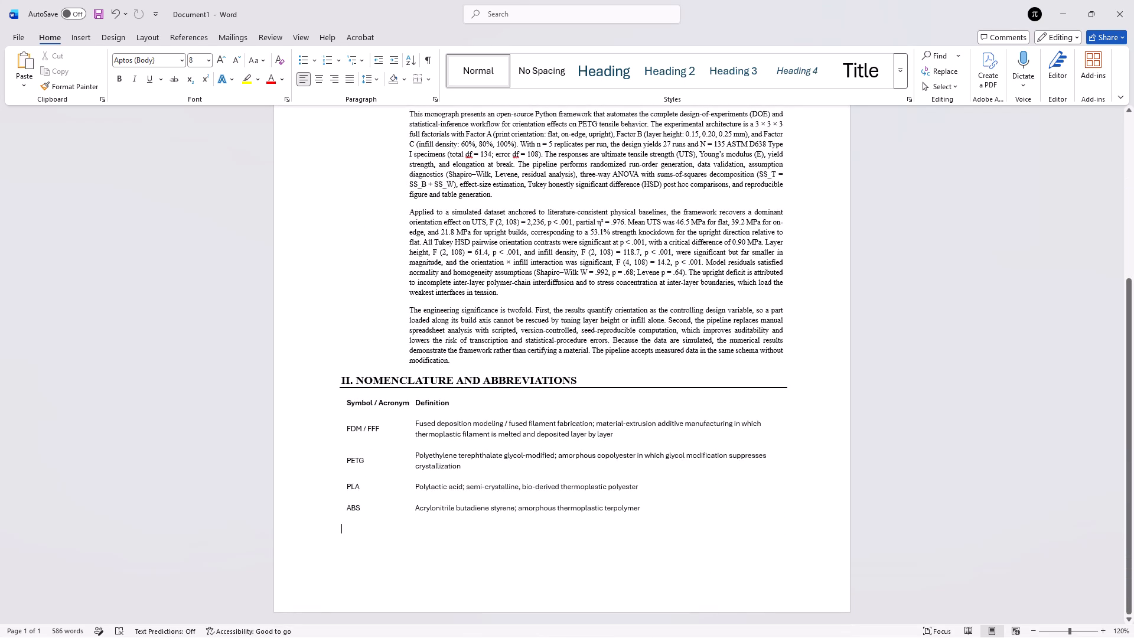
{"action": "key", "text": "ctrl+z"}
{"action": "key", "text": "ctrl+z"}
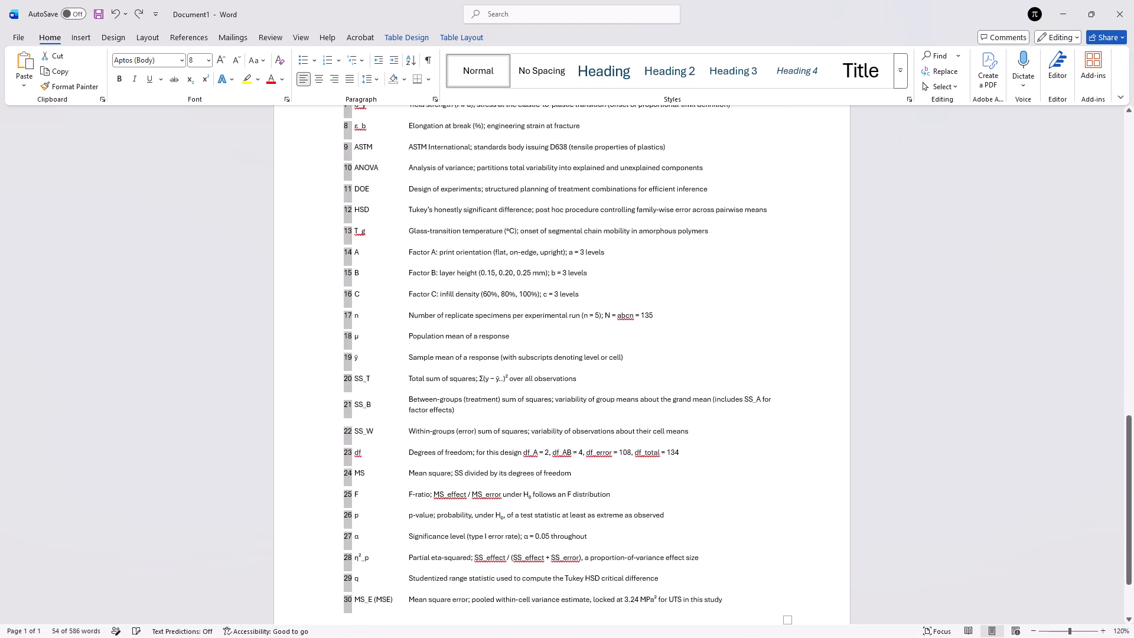
Delete the selected number column from the nomenclature table using the "Delete entire column" option.
{"action": "scroll", "coordinate": [721, 287], "scroll_direction": "up", "scroll_amount": 2}
{"action": "scroll", "coordinate": [721, 287], "scroll_direction": "down", "scroll_amount": 2}
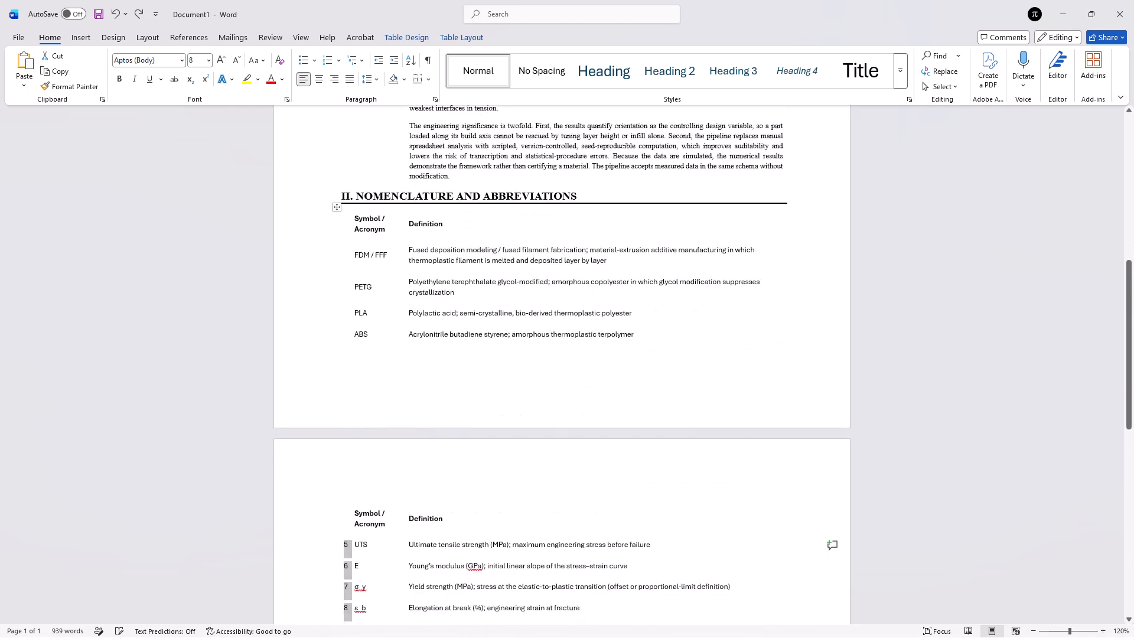
{"action": "scroll", "coordinate": [721, 287], "scroll_direction": "down", "scroll_amount": 1}
{"action": "key", "text": "BackSpace"}
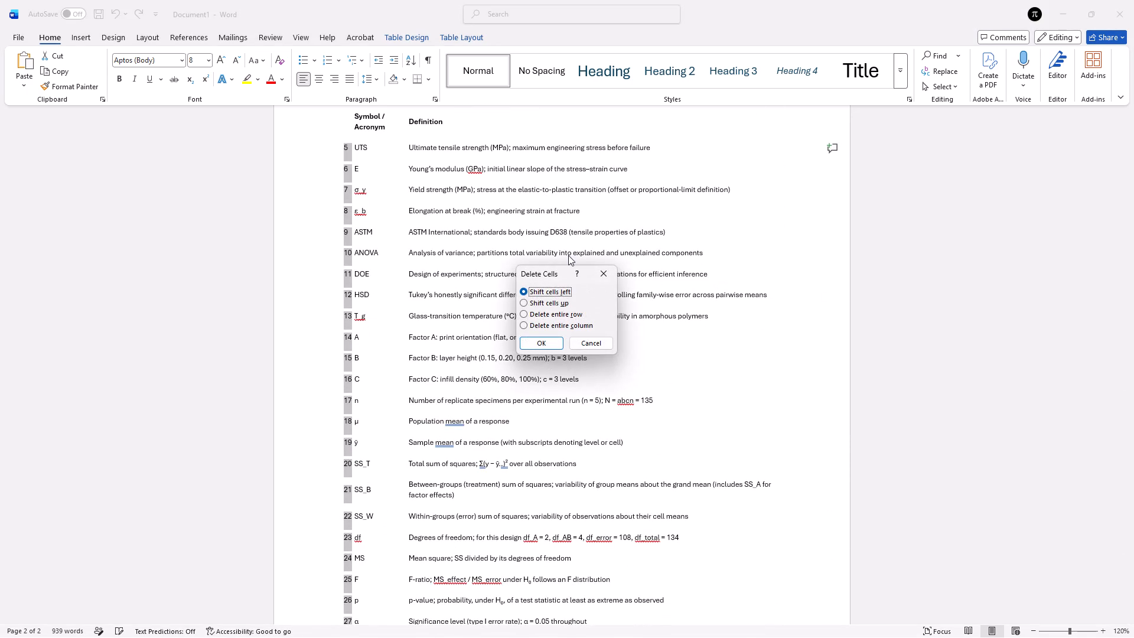
{"action": "left_click", "coordinate": [558, 326]}
{"action": "left_click", "coordinate": [555, 344]}
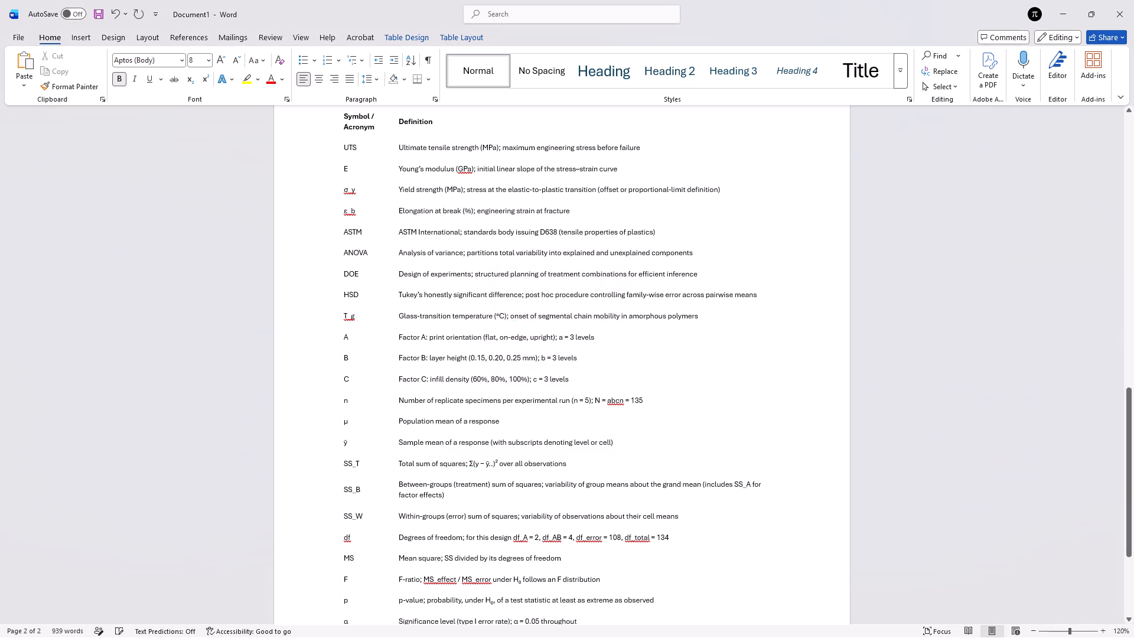
Review the nomenclature table on both pages, from its last row back up to the section heading.
{"action": "scroll", "coordinate": [555, 344], "scroll_direction": "up", "scroll_amount": 1}
{"action": "scroll", "coordinate": [555, 344], "scroll_direction": "down", "scroll_amount": 1}
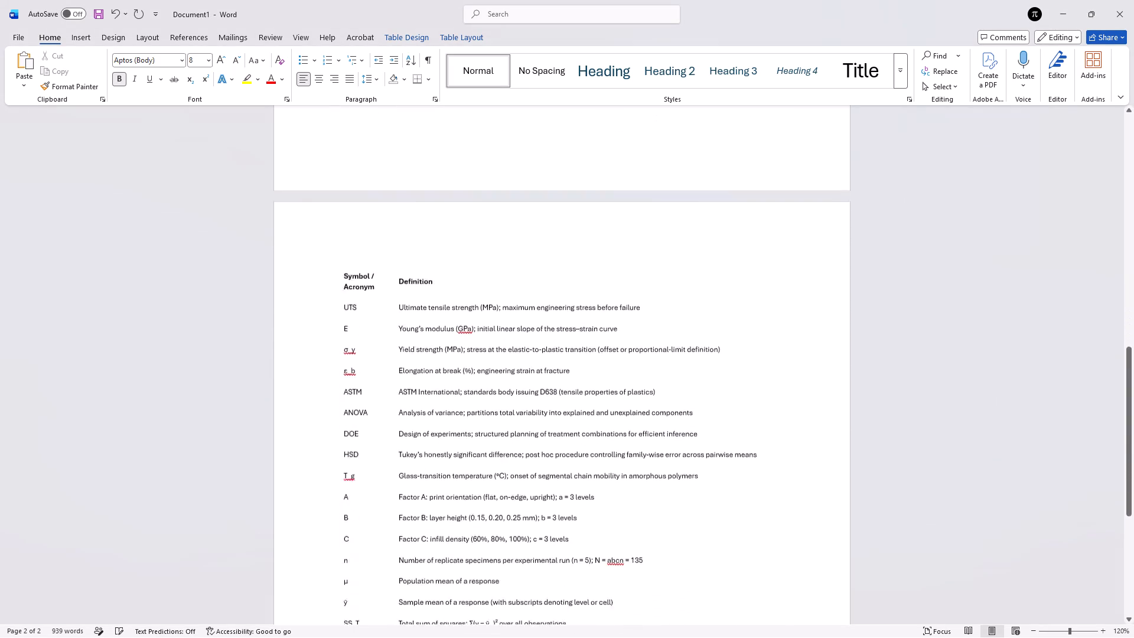
{"action": "scroll", "coordinate": [555, 344], "scroll_direction": "down", "scroll_amount": 1}
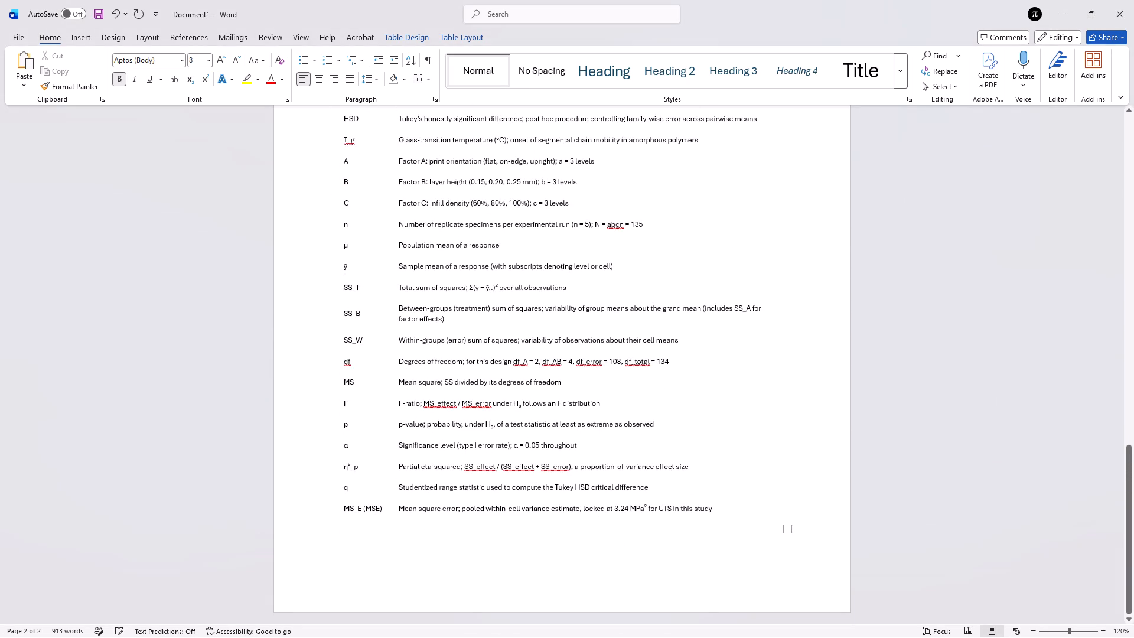
{"action": "scroll", "coordinate": [555, 344], "scroll_direction": "up", "scroll_amount": 1}
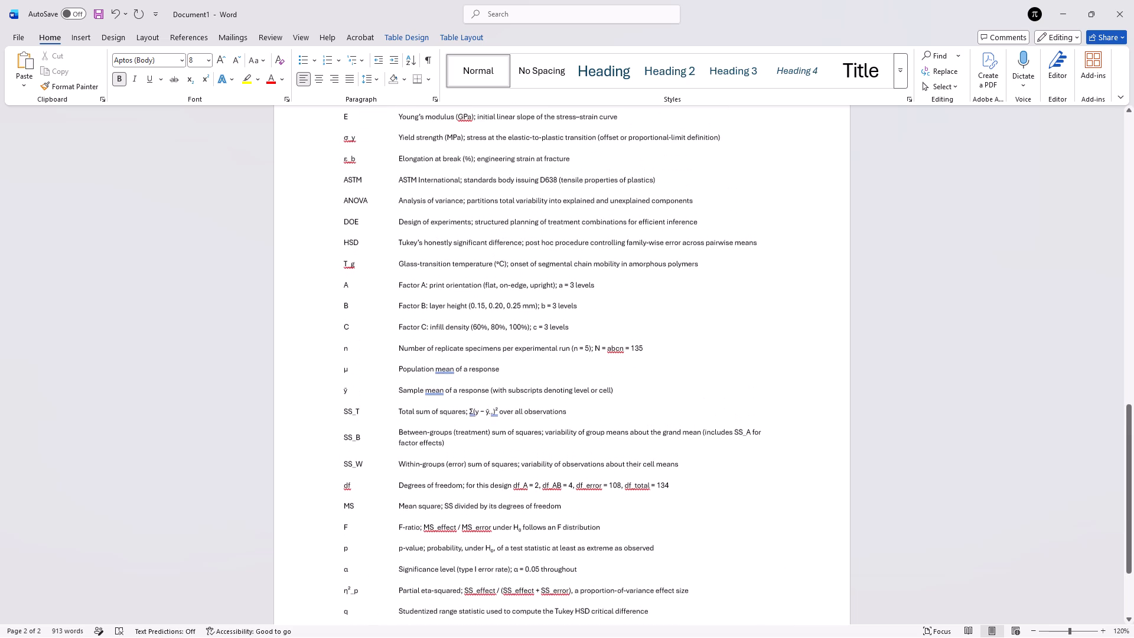
{"action": "scroll", "coordinate": [555, 344], "scroll_direction": "up", "scroll_amount": 2}
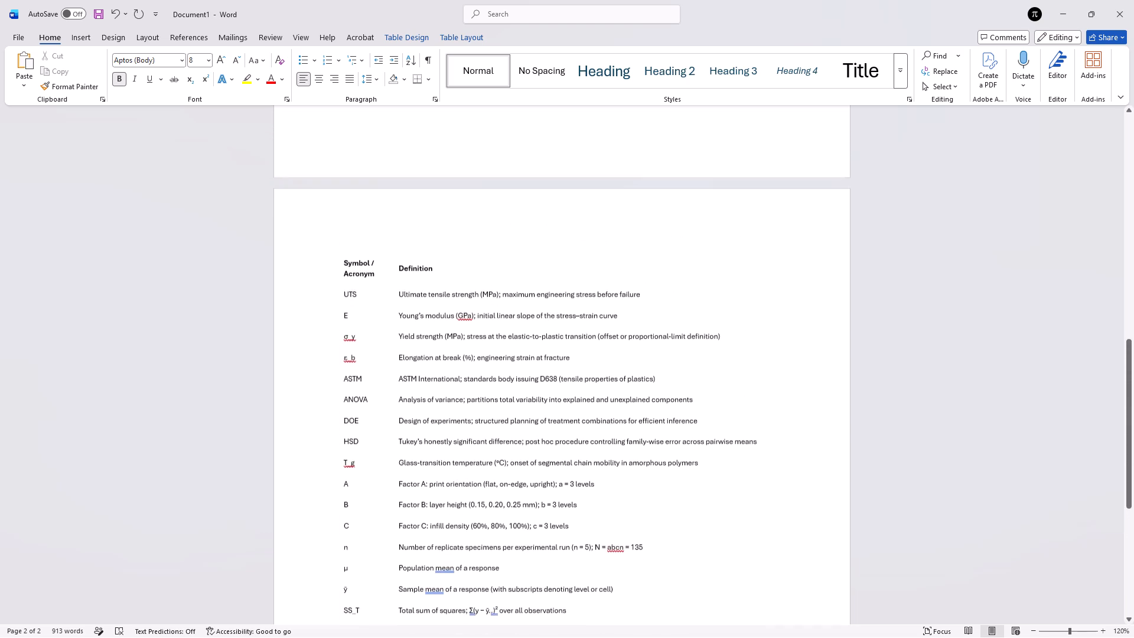
{"action": "scroll", "coordinate": [555, 344], "scroll_direction": "up", "scroll_amount": 2}
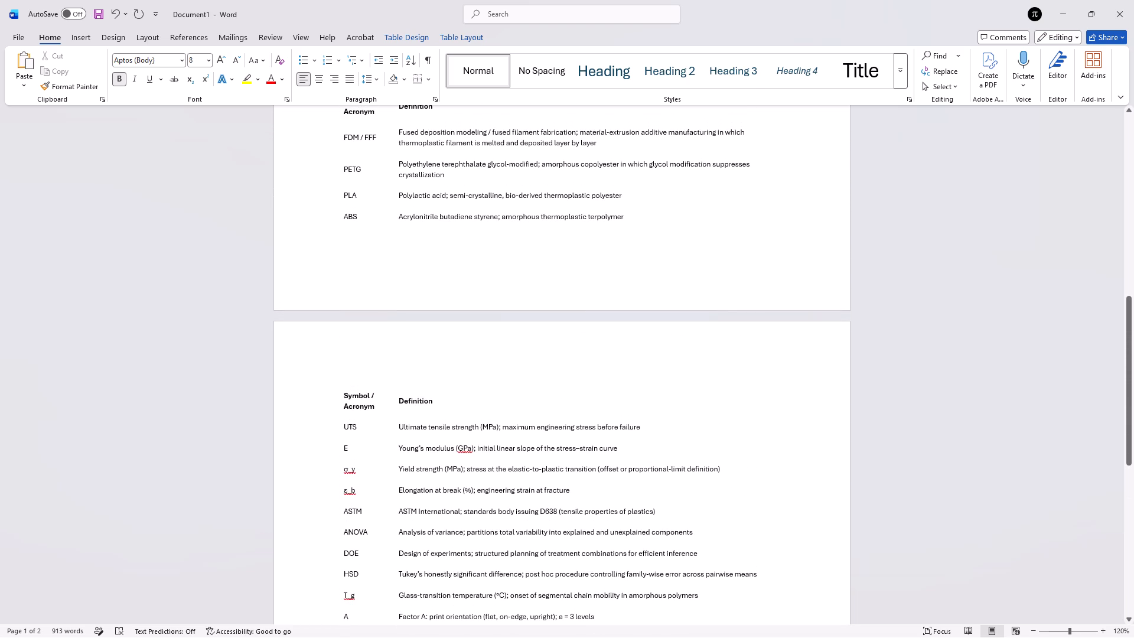
{"action": "scroll", "coordinate": [555, 344], "scroll_direction": "up", "scroll_amount": 1}
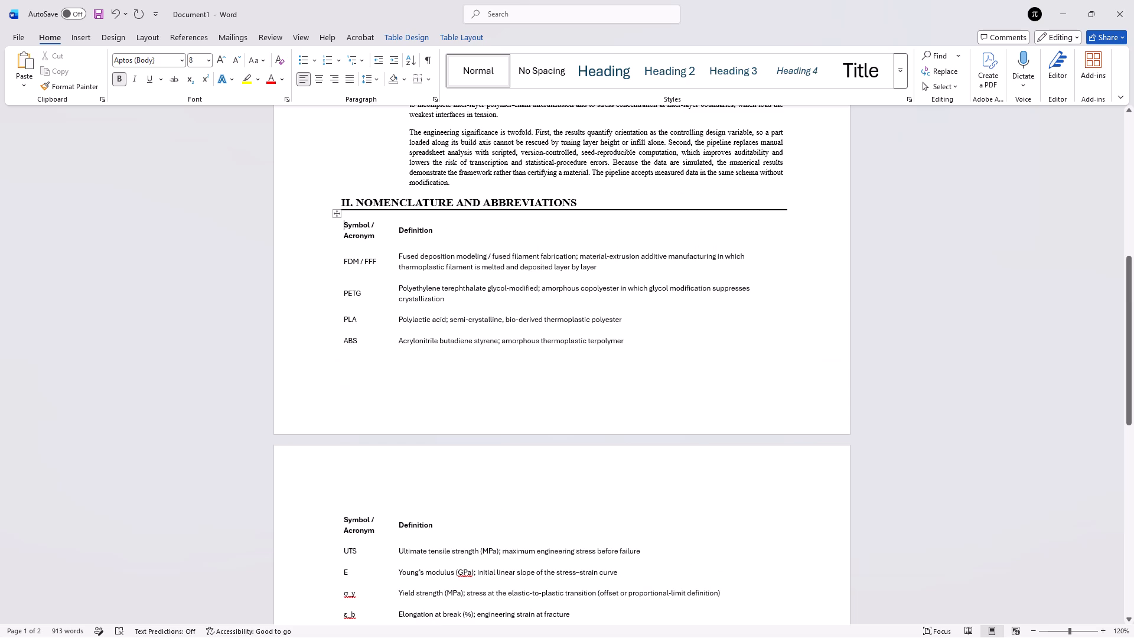
Widen the first column of the whole nomenclature table so the "Symbol / Acronym" header fits on one line.
{"action": "left_click", "coordinate": [368, 214]}
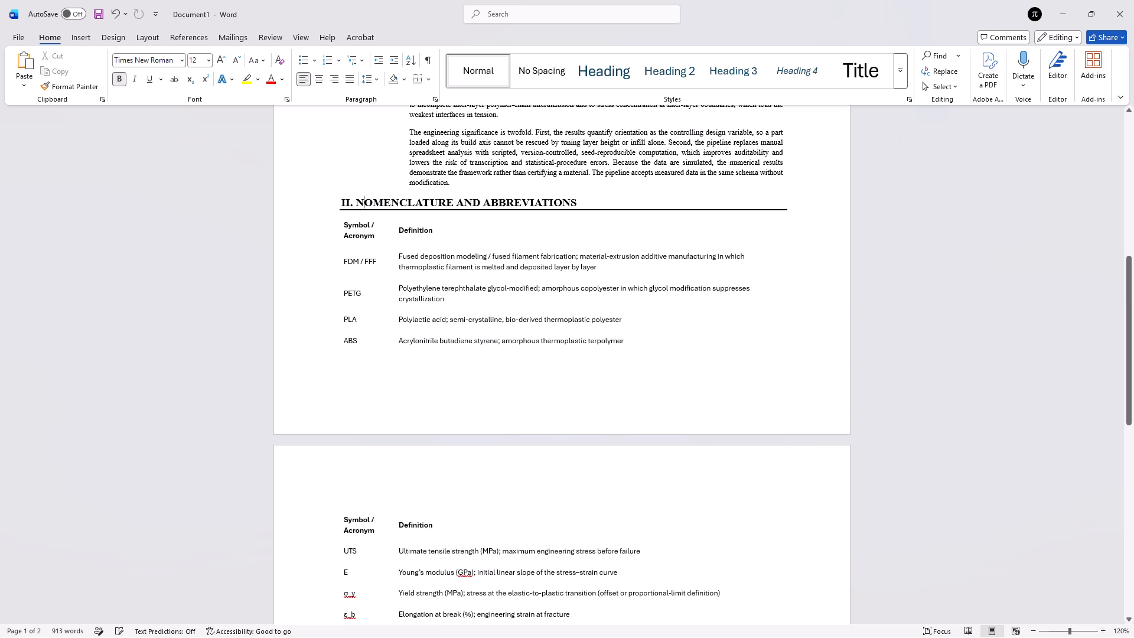
{"action": "left_click", "coordinate": [372, 232]}
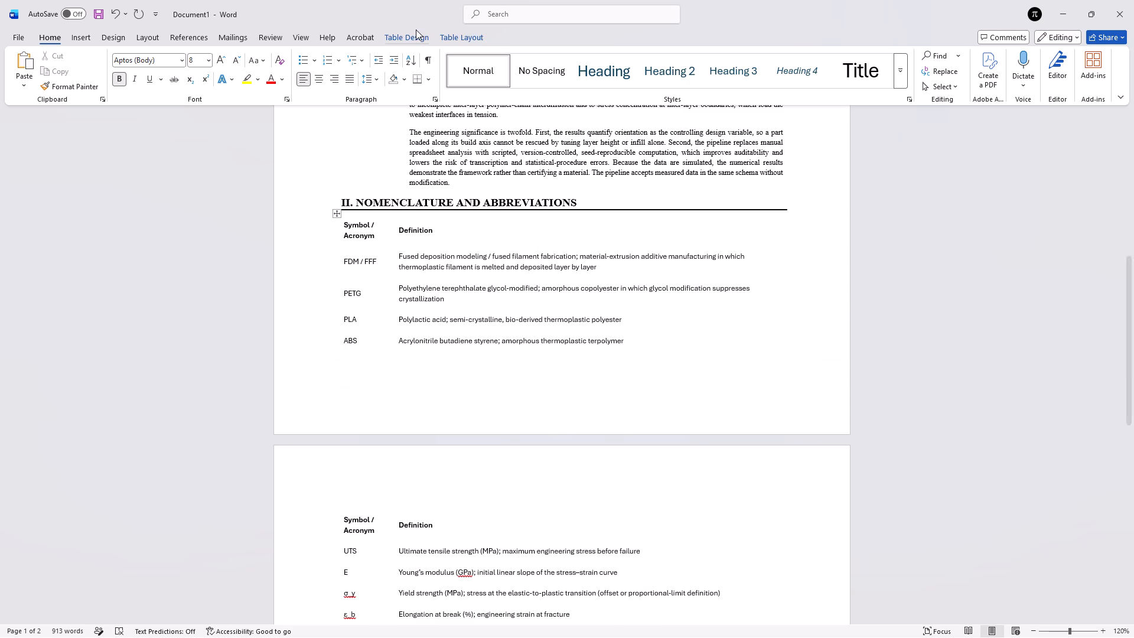
{"action": "left_click", "coordinate": [410, 37]}
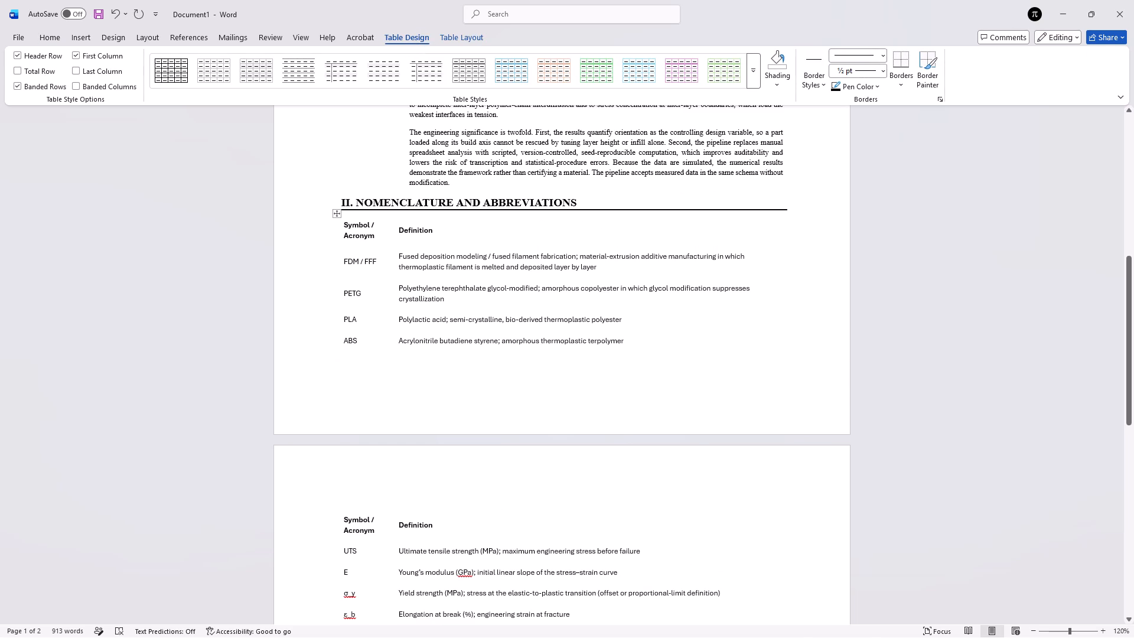
{"action": "double_click", "coordinate": [386, 240]}
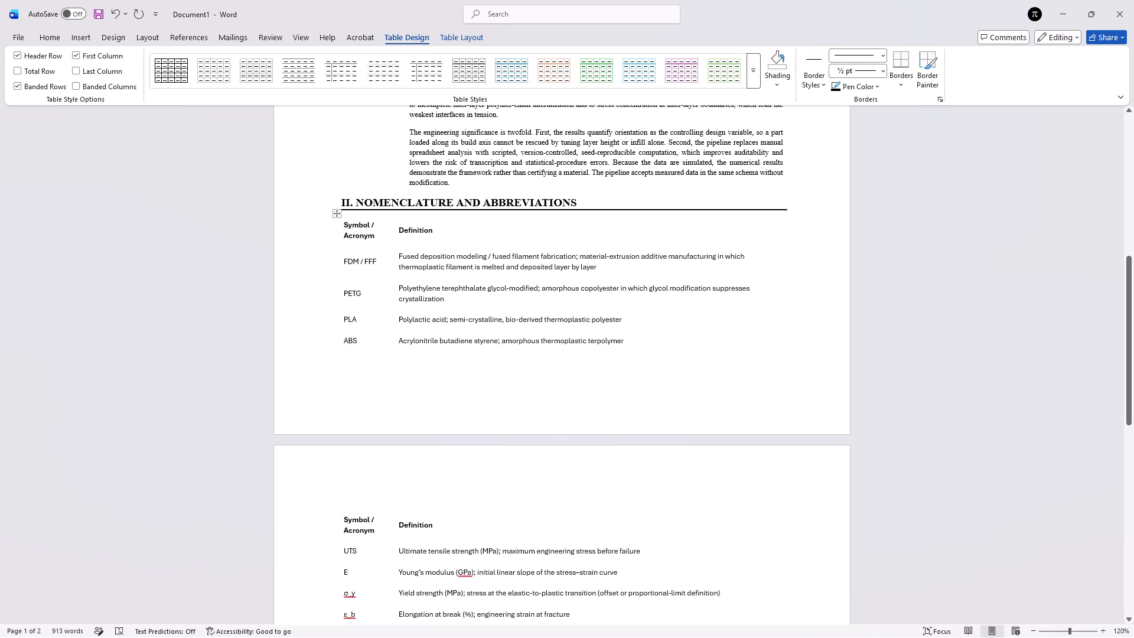
{"action": "left_click", "coordinate": [336, 217]}
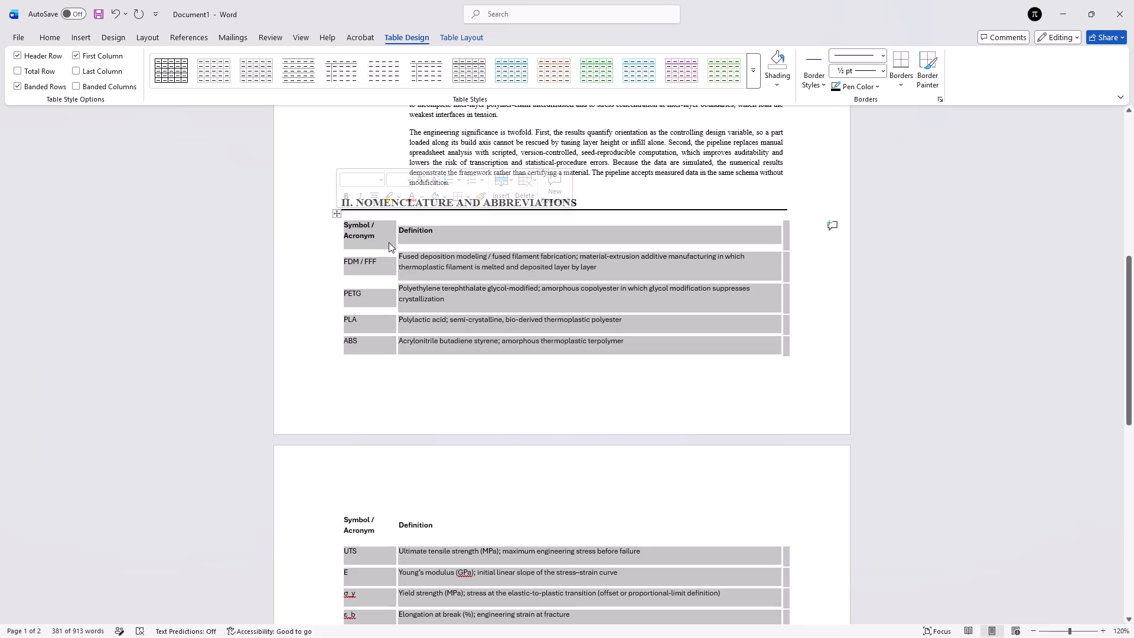
{"action": "left_click_drag", "start_coordinate": [396, 243], "coordinate": [407, 243]}
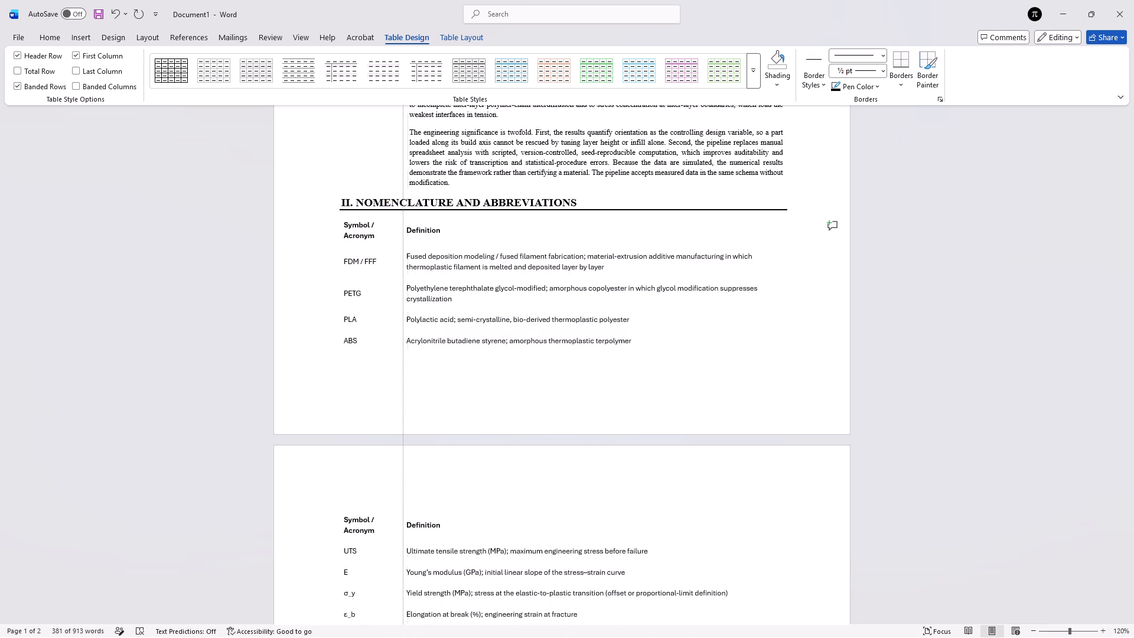
{"action": "left_click_drag", "start_coordinate": [407, 243], "coordinate": [410, 243]}
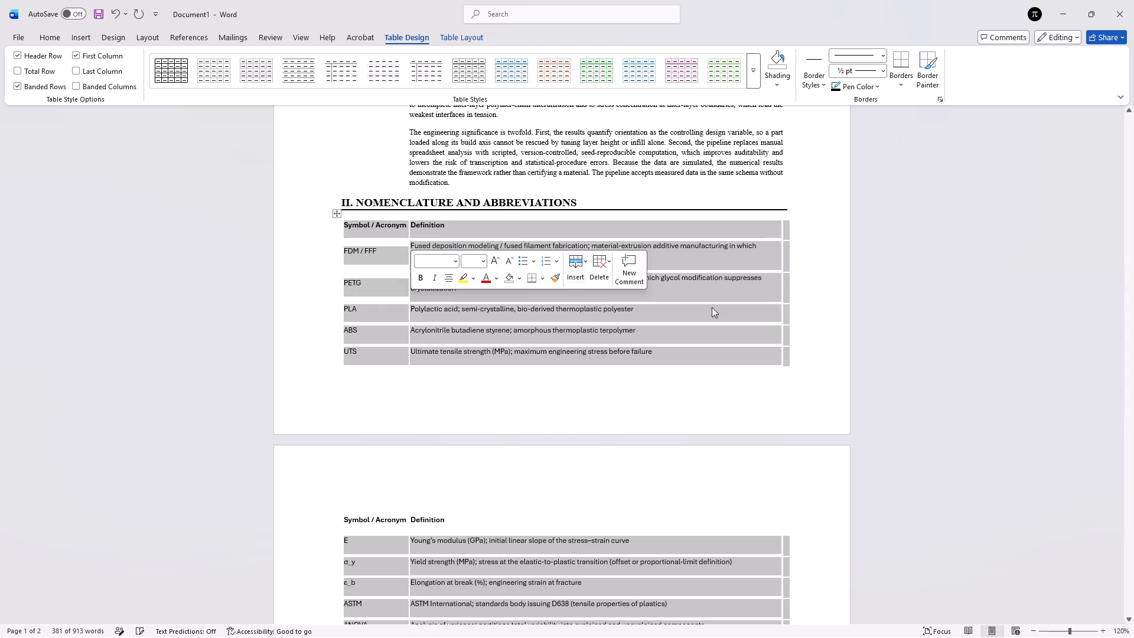
{"action": "left_click", "coordinate": [873, 334]}
Remove the underscore and the y from the yield strength symbol in the nomenclature table, leaving only σ.
{"action": "scroll", "coordinate": [664, 447], "scroll_direction": "down", "scroll_amount": 1}
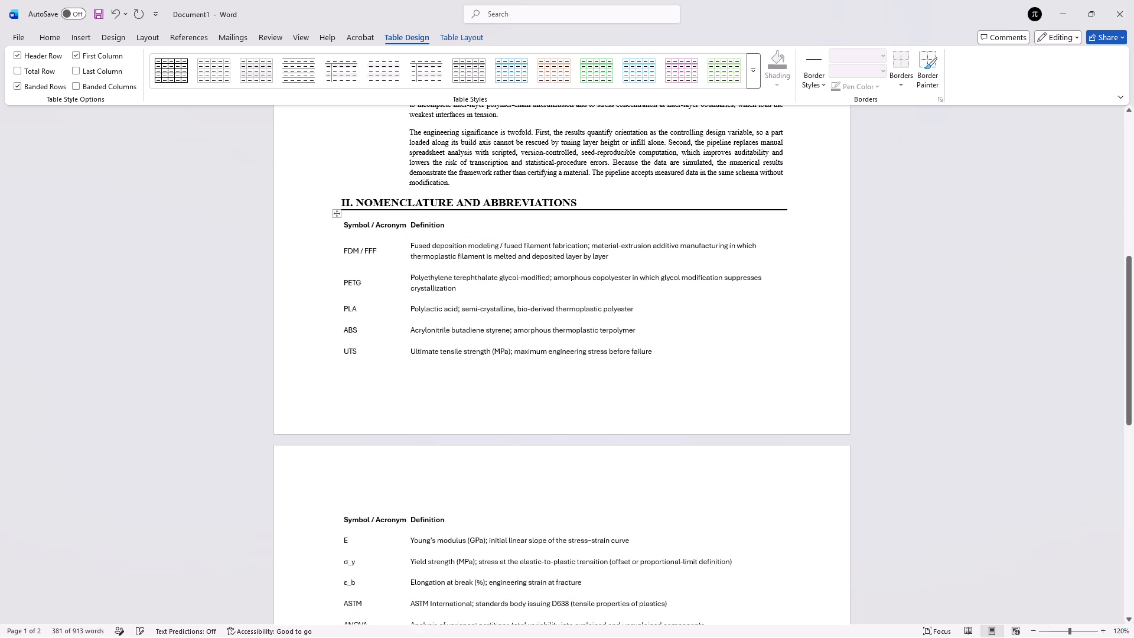
{"action": "scroll", "coordinate": [664, 447], "scroll_direction": "down", "scroll_amount": 2}
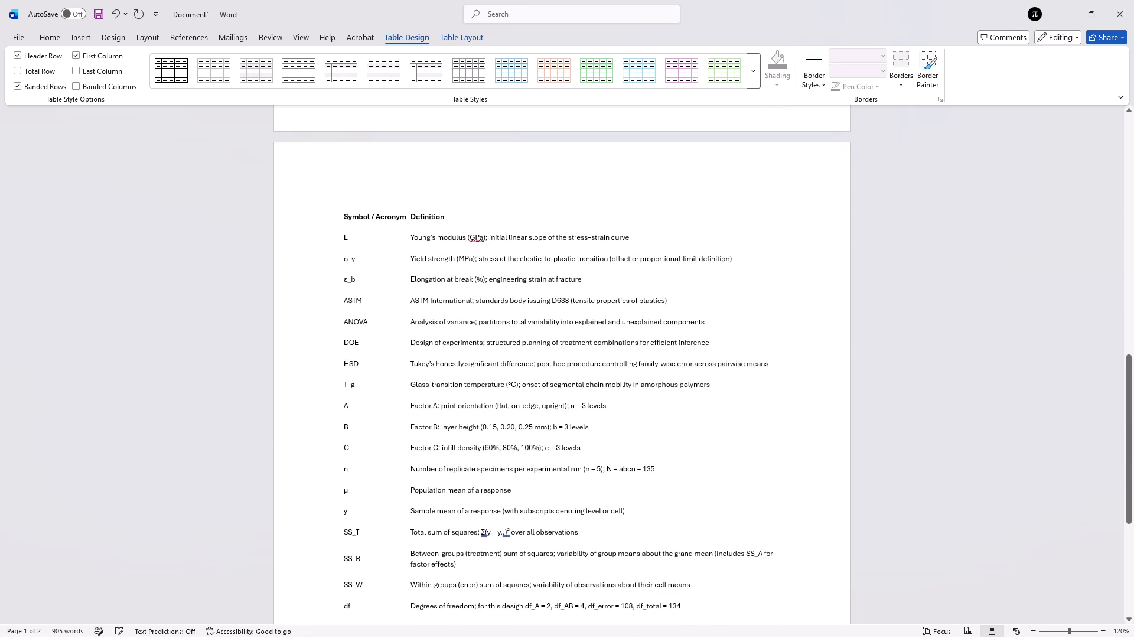
{"action": "left_click", "coordinate": [351, 263]}
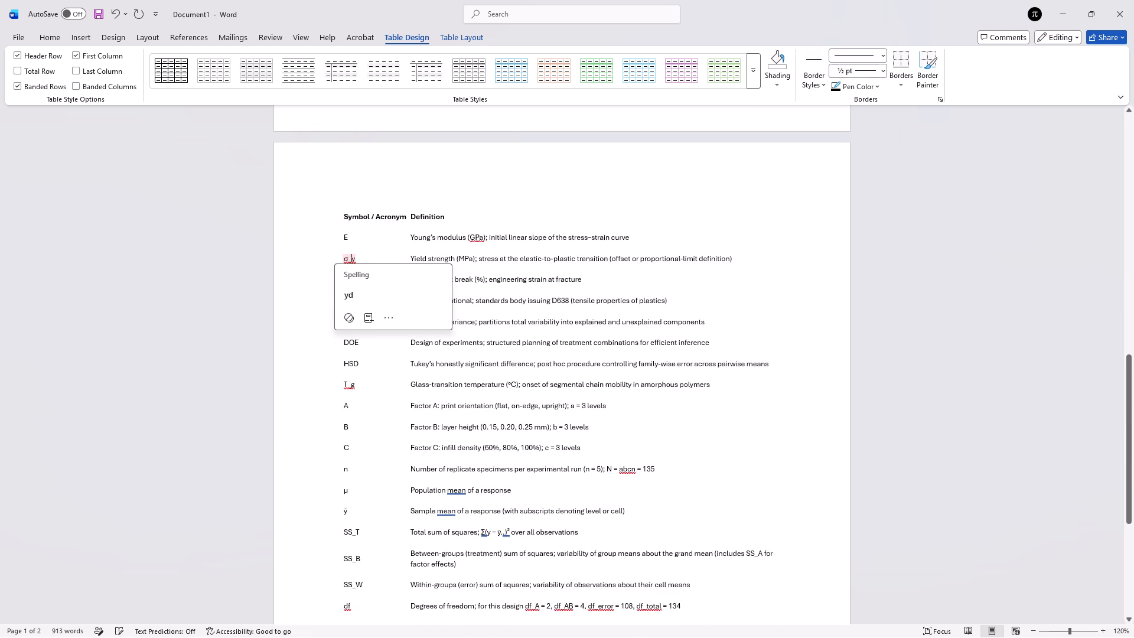
{"action": "key", "text": "BackSpace"}
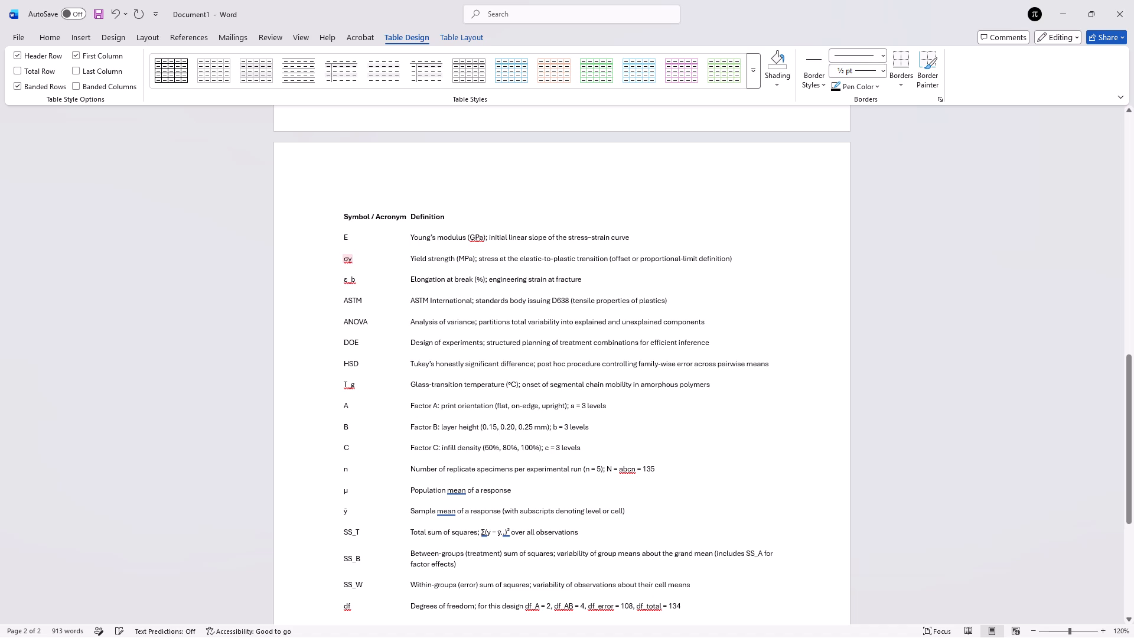
{"action": "left_click", "coordinate": [359, 262]}
{"action": "key", "text": "BackSpace"}
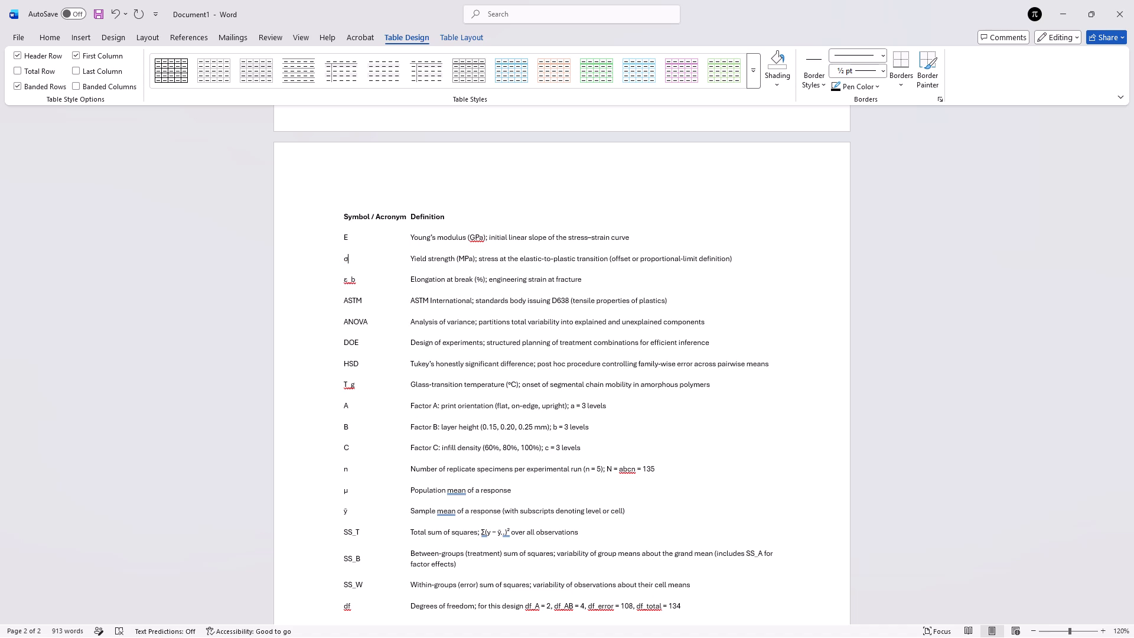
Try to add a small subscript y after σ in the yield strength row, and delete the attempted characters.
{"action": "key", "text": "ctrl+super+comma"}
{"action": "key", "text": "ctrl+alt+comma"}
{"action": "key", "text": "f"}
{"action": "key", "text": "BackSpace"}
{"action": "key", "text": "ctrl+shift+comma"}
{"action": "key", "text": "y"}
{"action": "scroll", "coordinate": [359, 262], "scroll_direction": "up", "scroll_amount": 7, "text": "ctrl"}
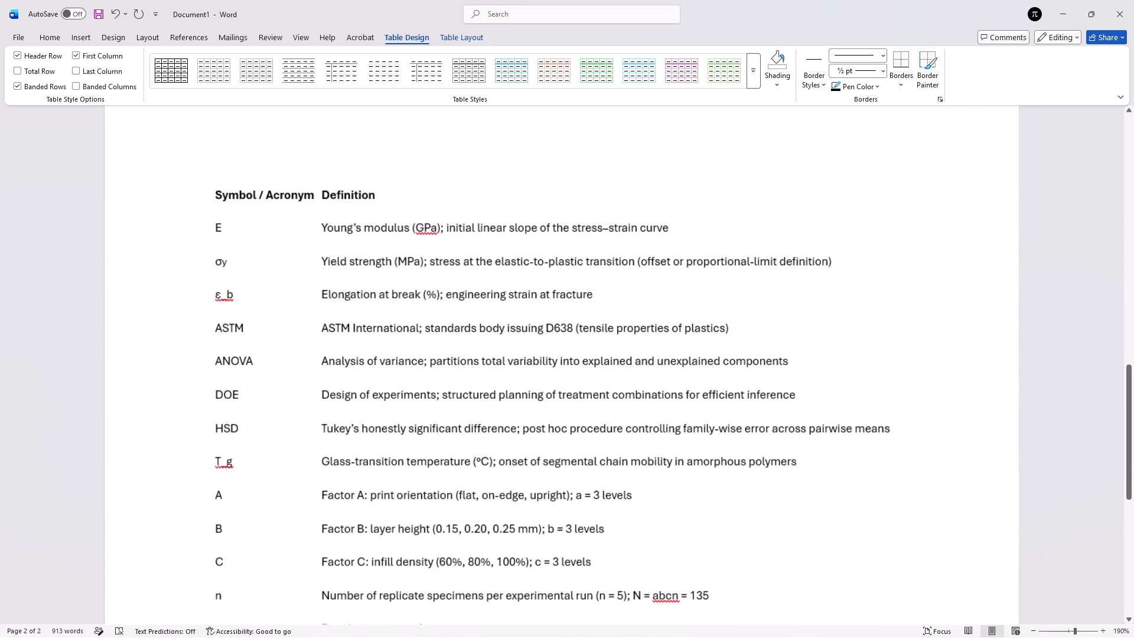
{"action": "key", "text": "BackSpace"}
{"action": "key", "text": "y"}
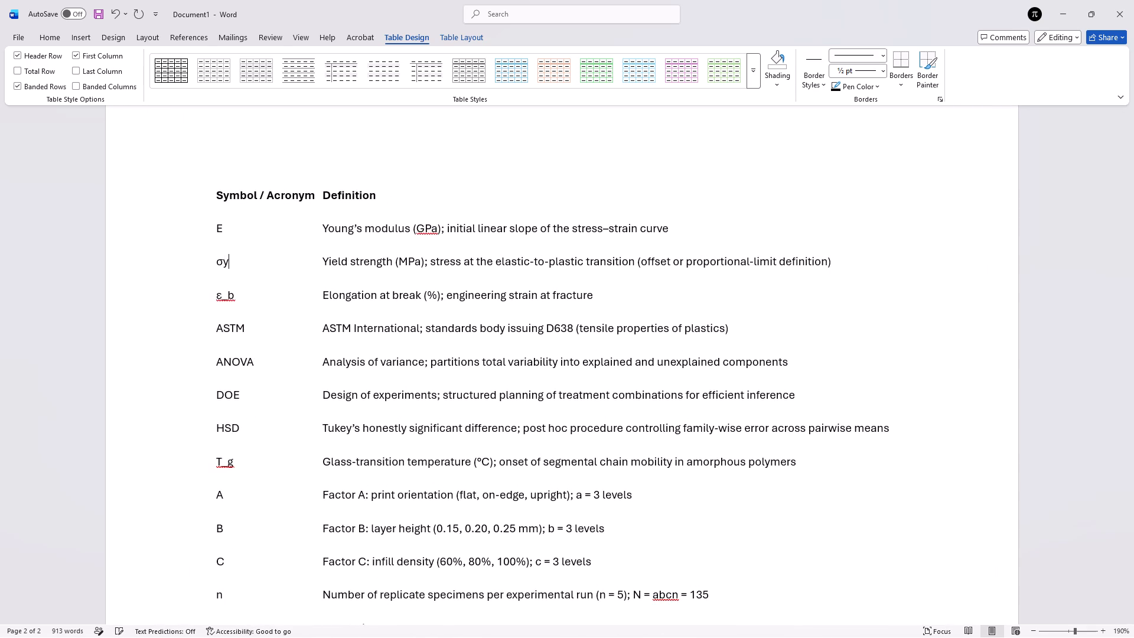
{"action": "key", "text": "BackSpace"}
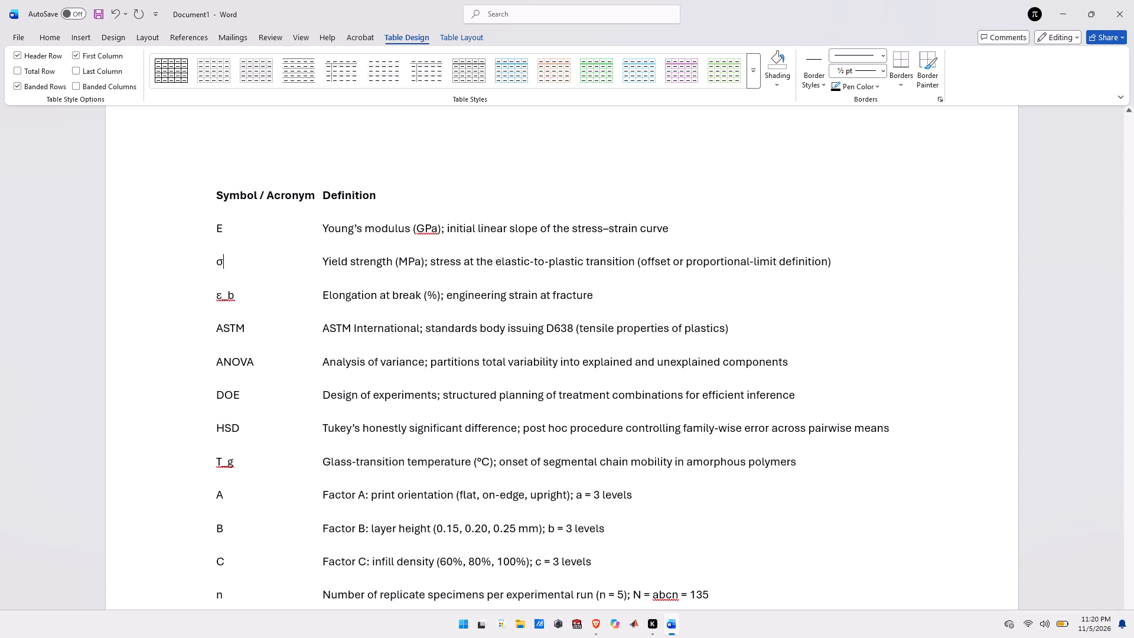
Switch to the Brave browser, search the web for "sub script and superscript in ms word", and read the instructions.
{"action": "left_click", "coordinate": [590, 622]}
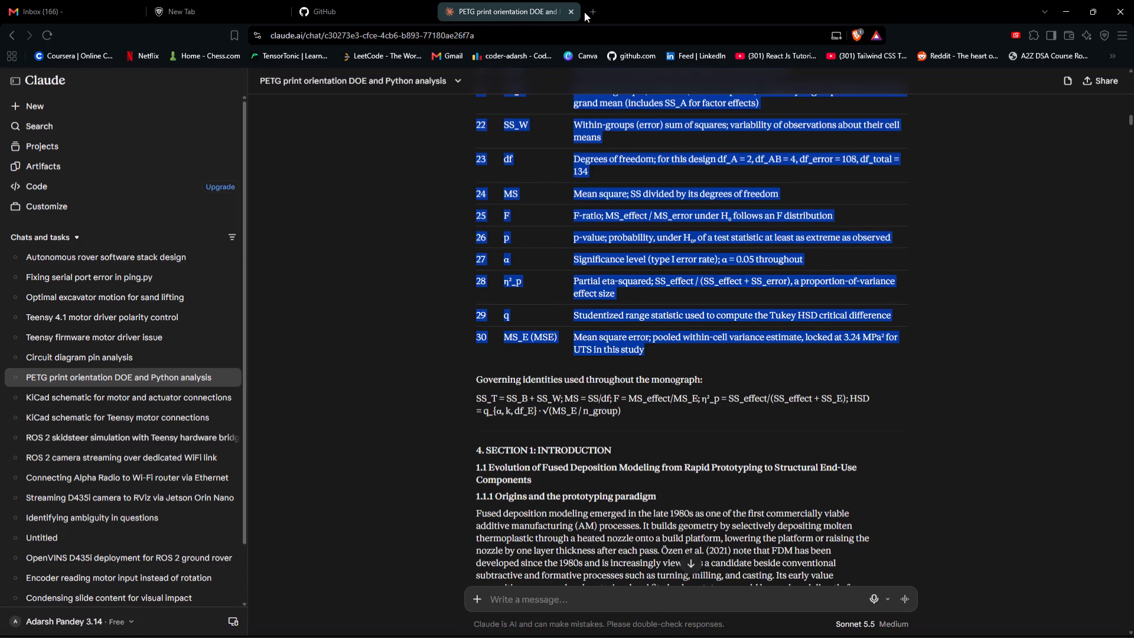
{"action": "left_click", "coordinate": [584, 12]}
{"action": "left_click", "coordinate": [589, 11]}
{"action": "type", "text": "sub script and sue"}
{"action": "key", "text": "BackSpace"}
{"action": "type", "text": "perscript in"}
{"action": "key", "text": "space"}
{"action": "type", "text": "ms word"}
{"action": "key", "text": "Return"}
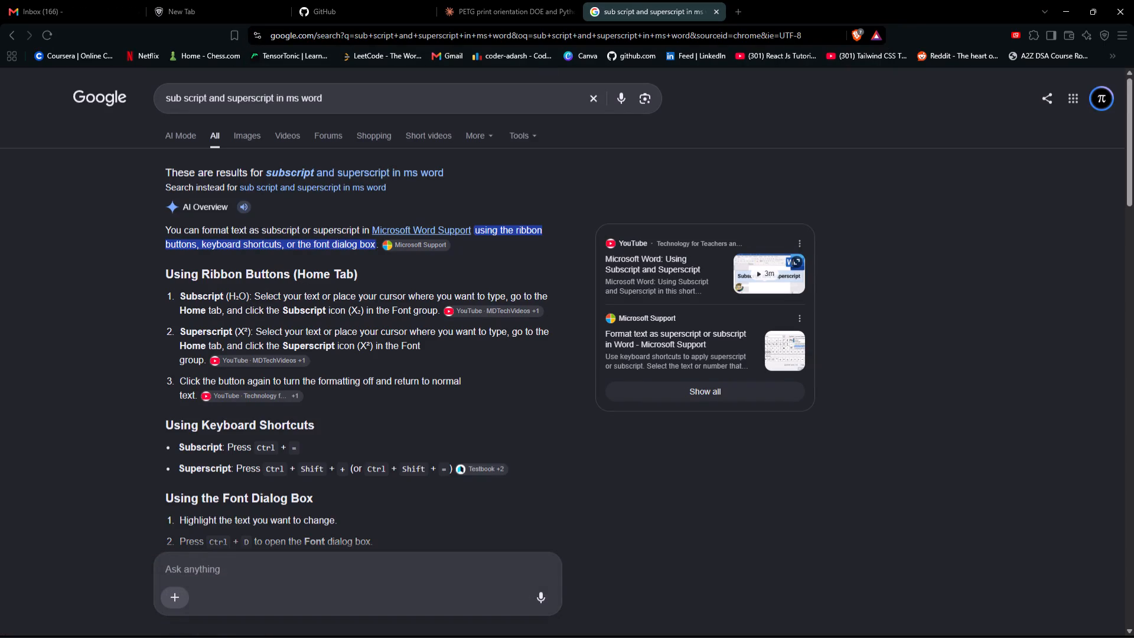
{"action": "scroll", "coordinate": [279, 409], "scroll_direction": "down", "scroll_amount": 1}
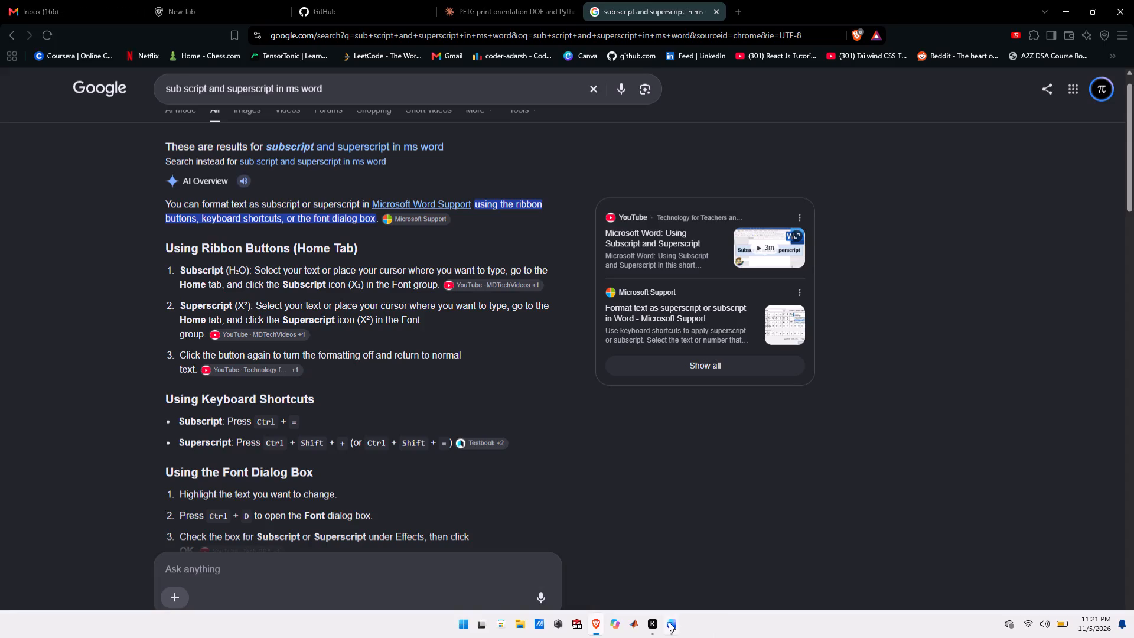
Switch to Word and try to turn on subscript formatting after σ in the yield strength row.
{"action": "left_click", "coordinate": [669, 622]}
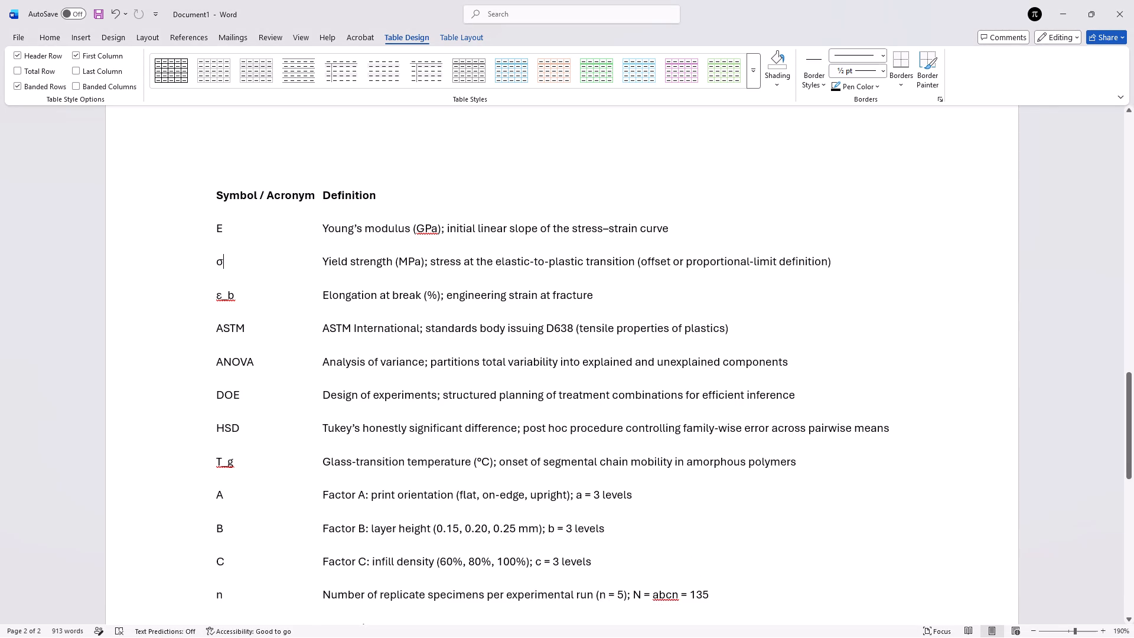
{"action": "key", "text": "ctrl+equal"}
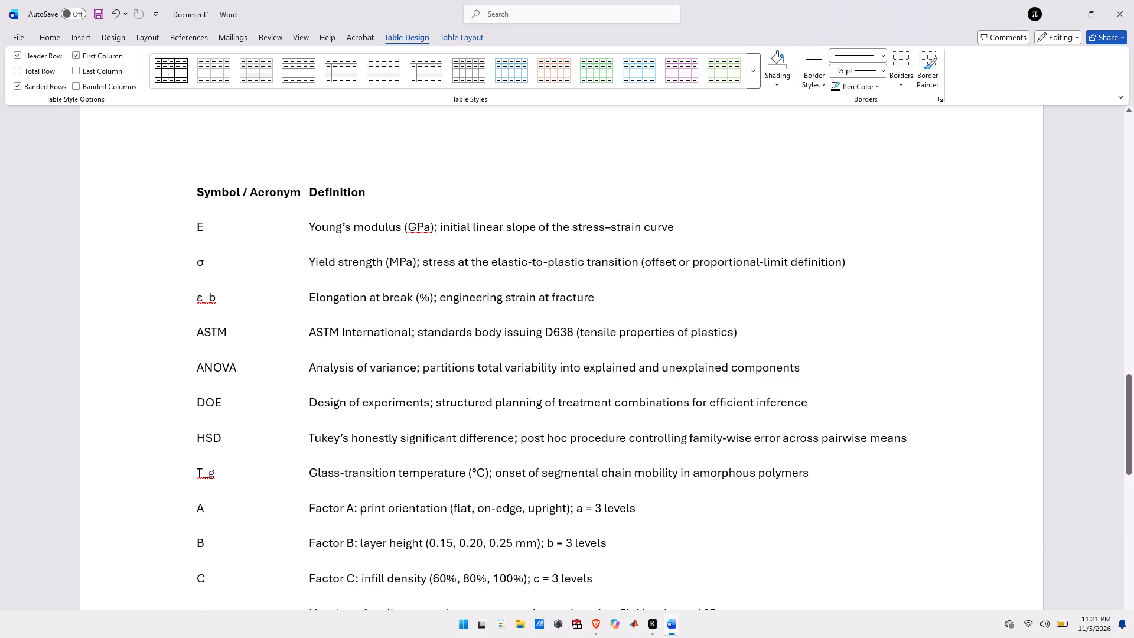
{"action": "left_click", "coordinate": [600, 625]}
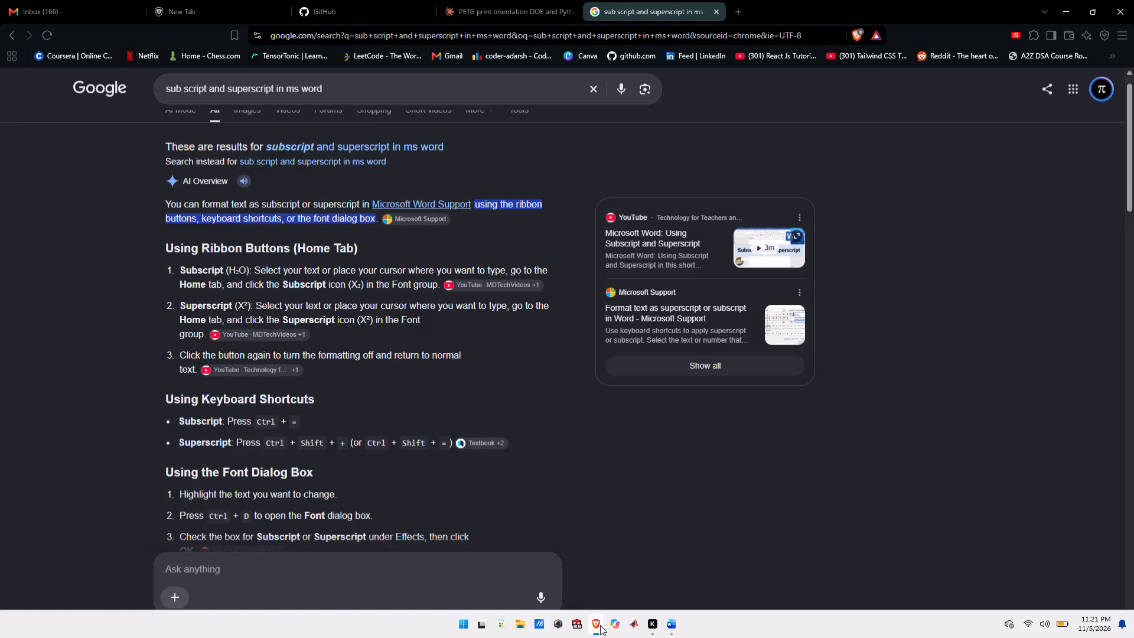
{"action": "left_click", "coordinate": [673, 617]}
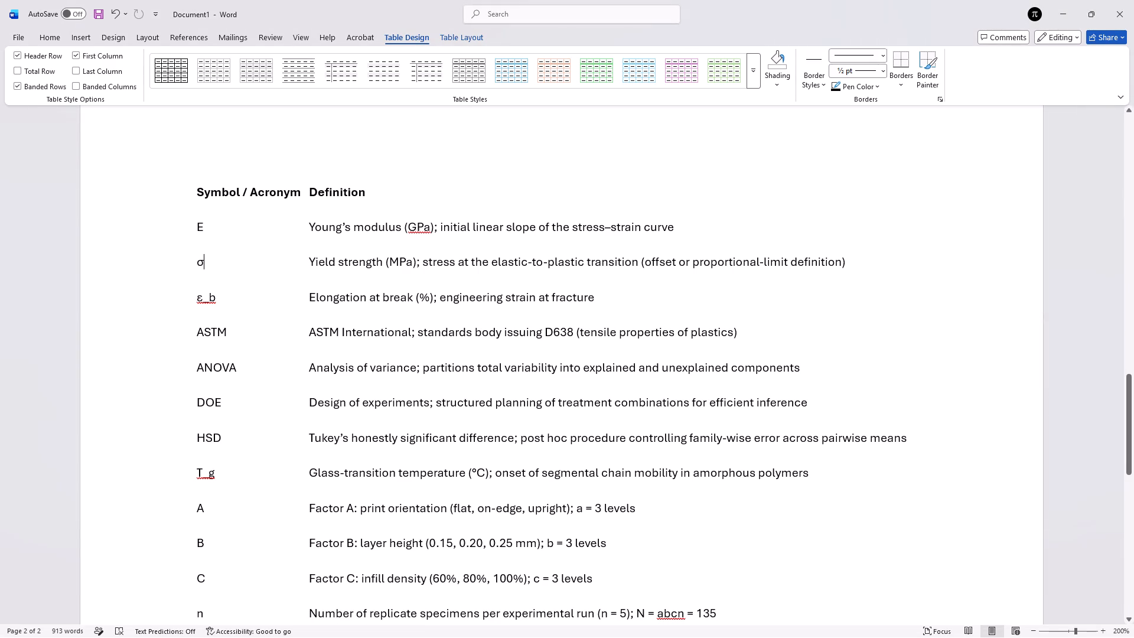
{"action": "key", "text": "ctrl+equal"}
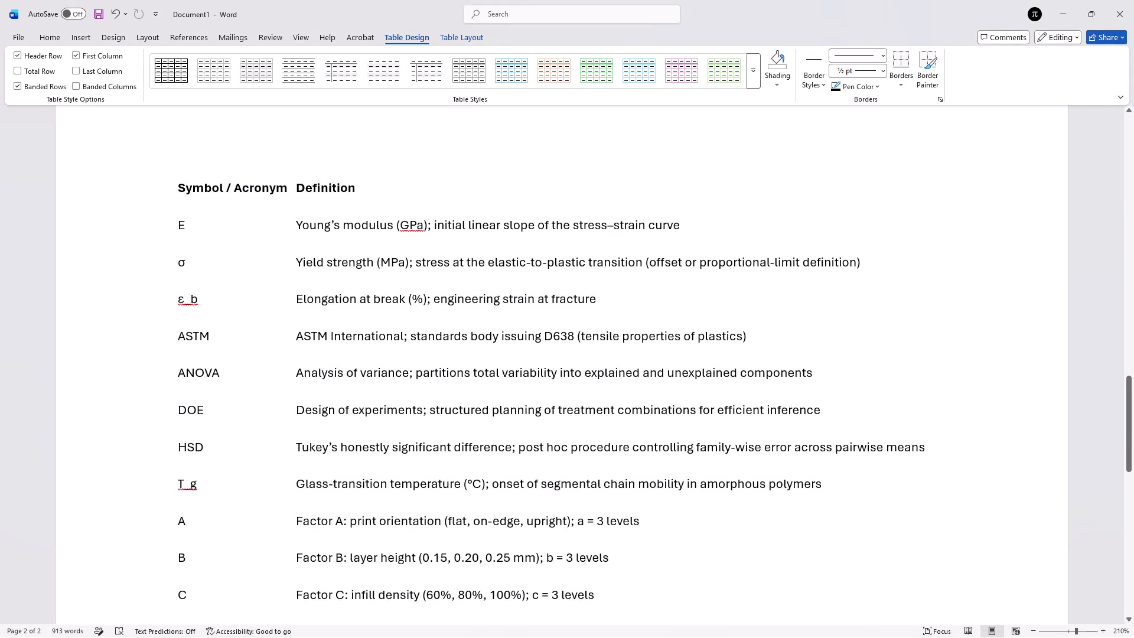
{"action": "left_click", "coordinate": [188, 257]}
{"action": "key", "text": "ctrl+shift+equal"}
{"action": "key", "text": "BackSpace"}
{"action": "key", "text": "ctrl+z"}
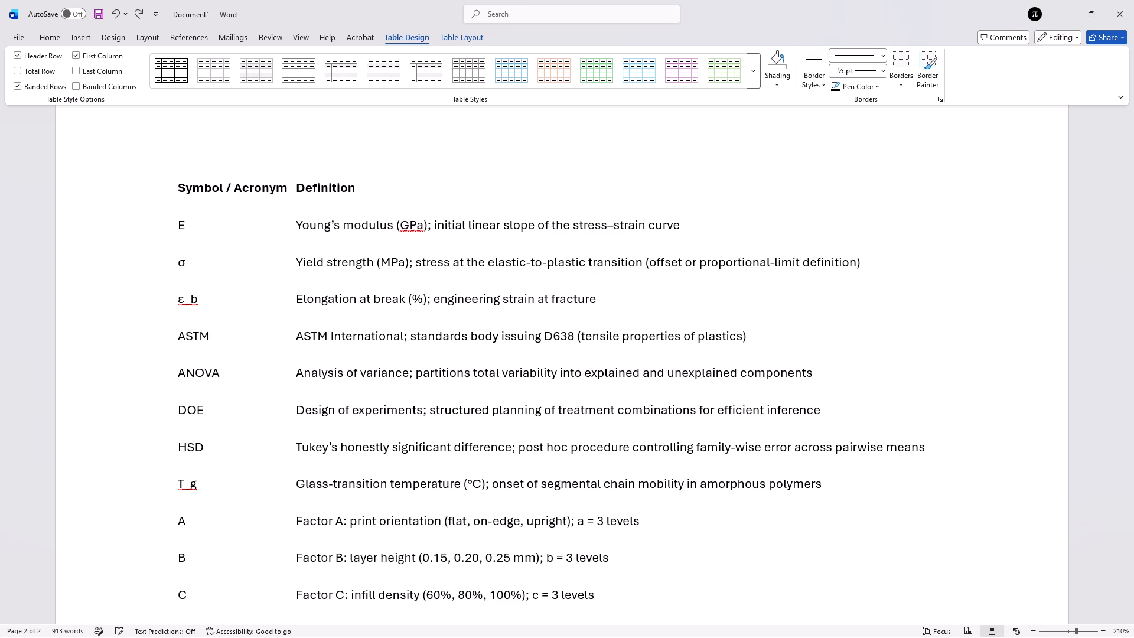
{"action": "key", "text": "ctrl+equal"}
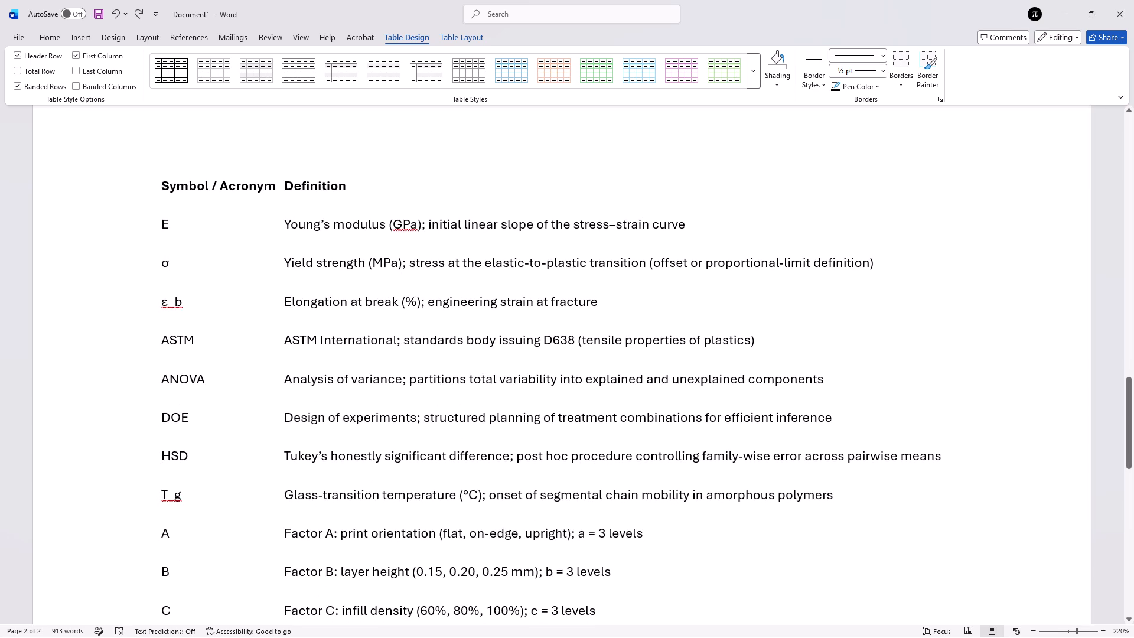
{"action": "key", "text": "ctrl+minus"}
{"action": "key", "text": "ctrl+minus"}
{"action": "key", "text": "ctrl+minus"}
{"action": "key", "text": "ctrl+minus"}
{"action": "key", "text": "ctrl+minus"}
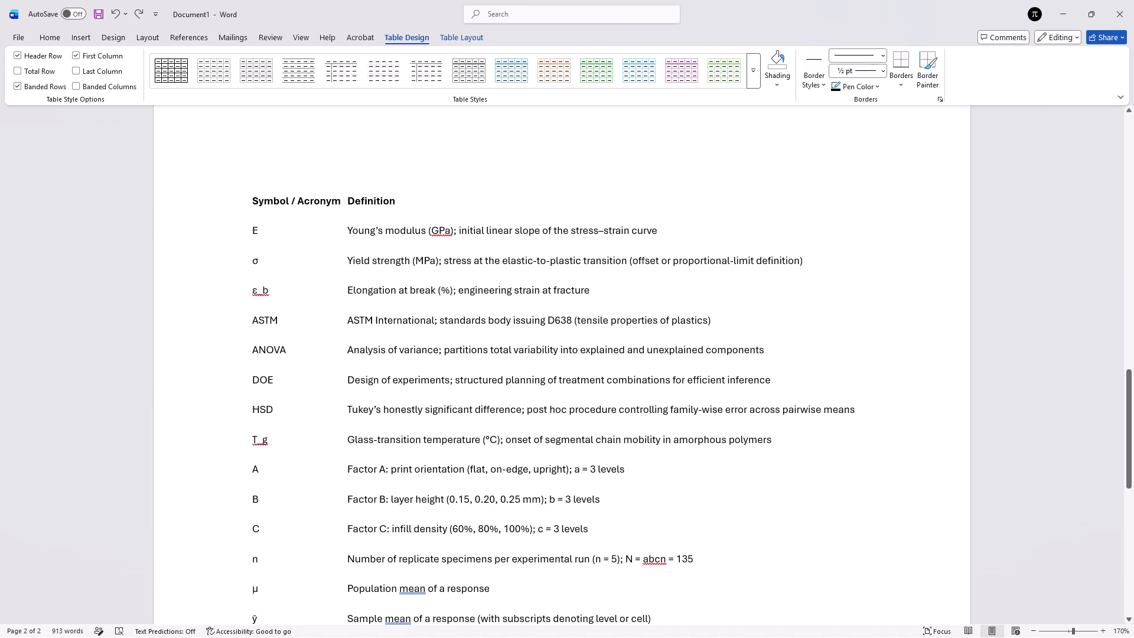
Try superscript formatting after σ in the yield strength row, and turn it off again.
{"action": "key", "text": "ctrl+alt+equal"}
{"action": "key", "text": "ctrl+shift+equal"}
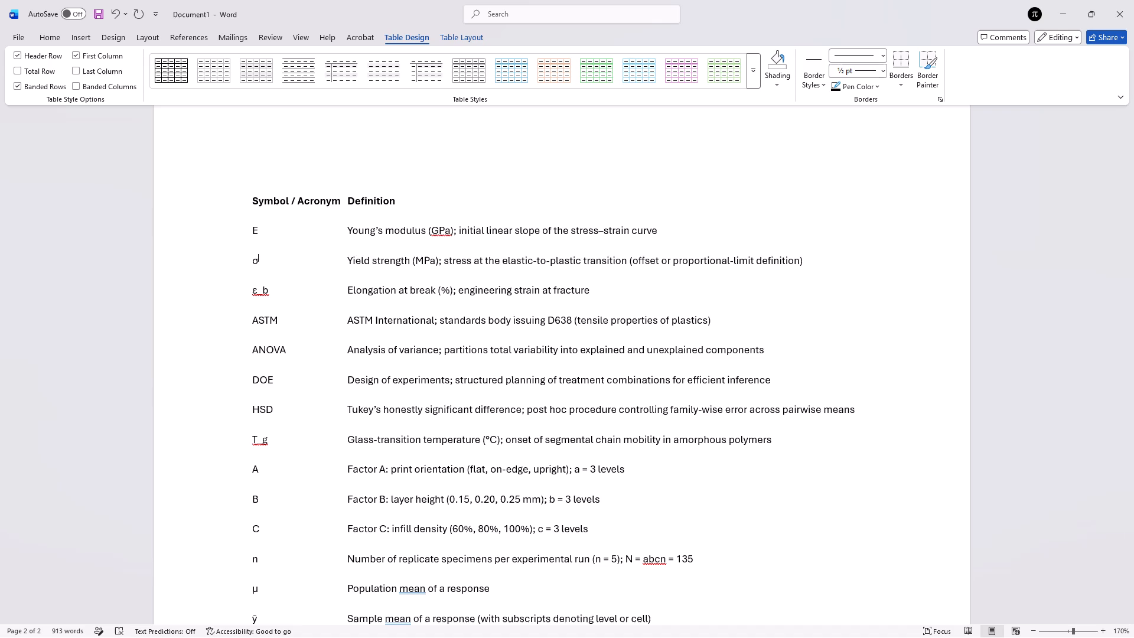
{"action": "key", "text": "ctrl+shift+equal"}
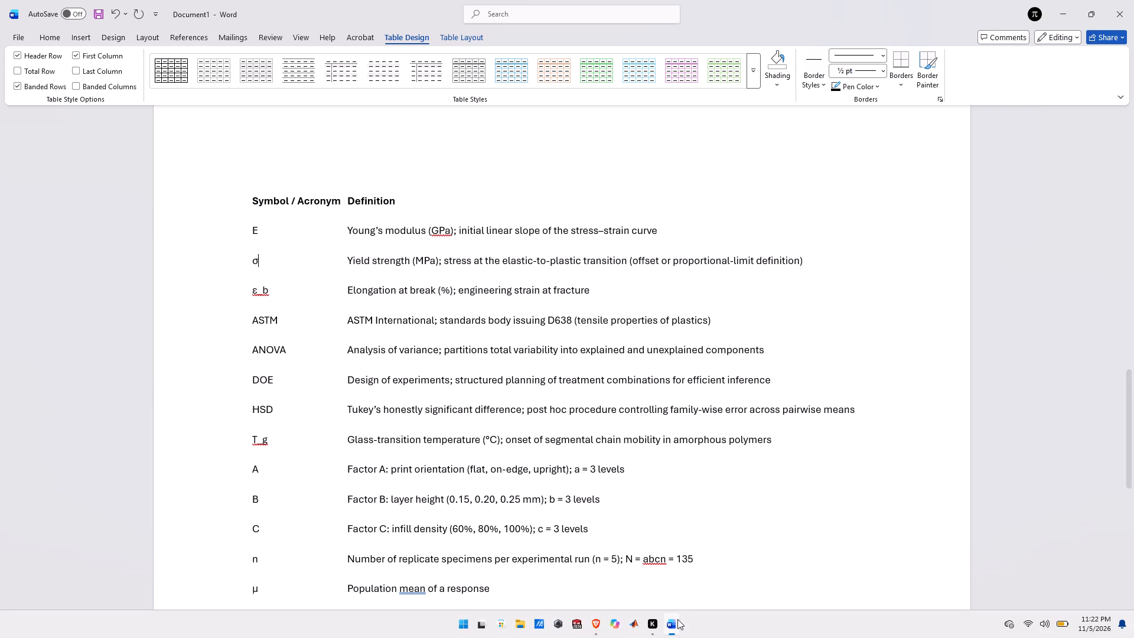
Switch to the Brave browser and reread the keyboard instructions for subscript and superscript.
{"action": "left_click", "coordinate": [597, 627]}
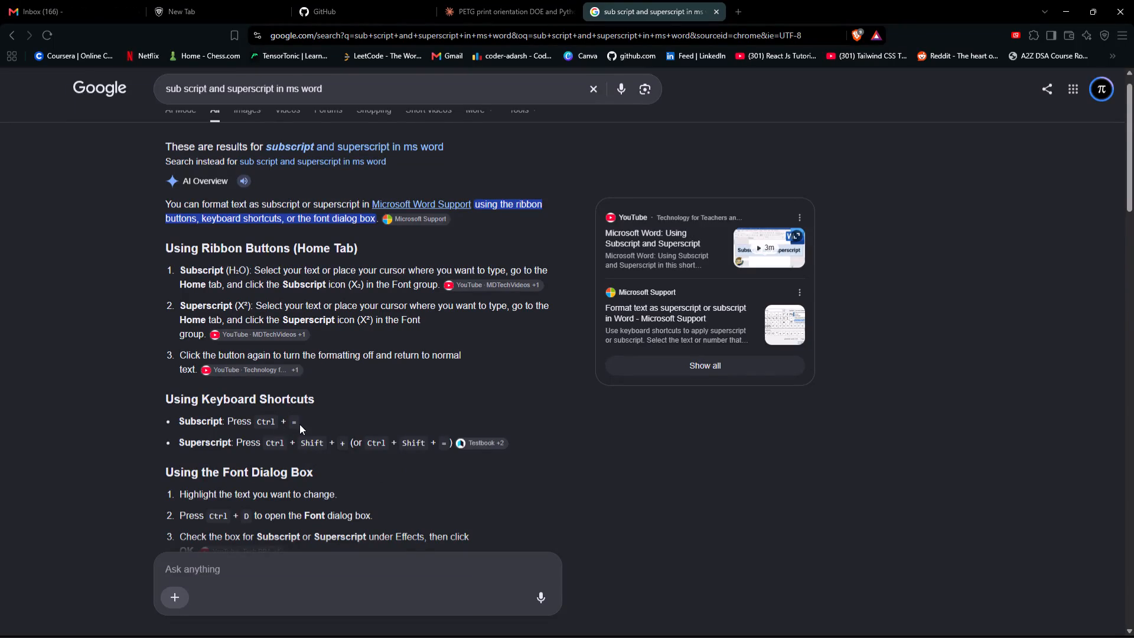
{"action": "left_click_drag", "start_coordinate": [299, 424], "coordinate": [265, 422]}
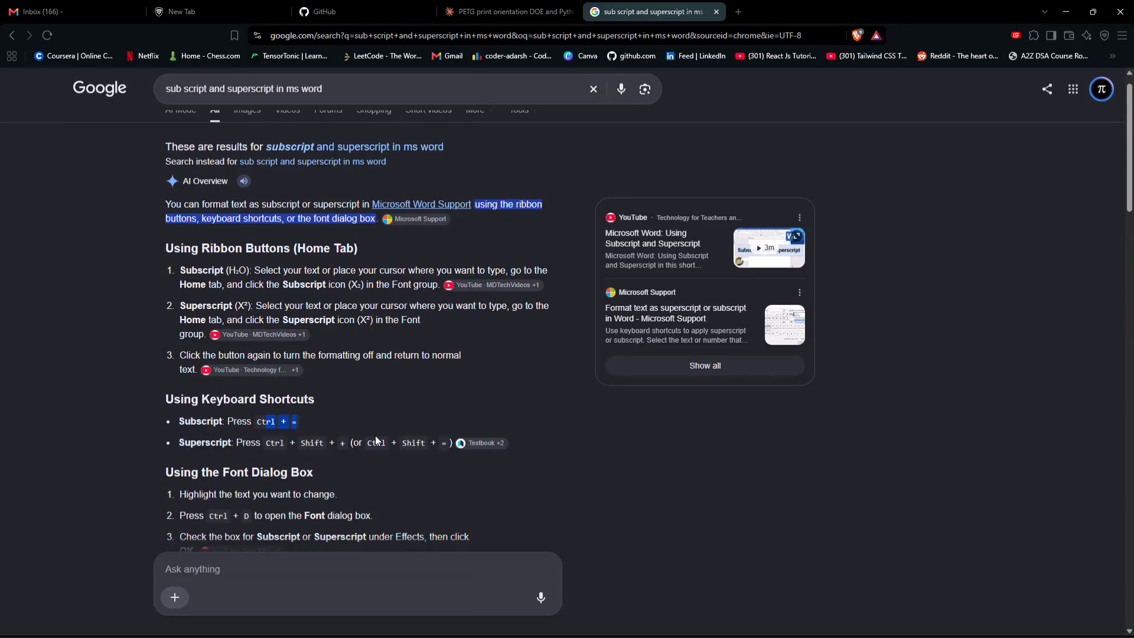
{"action": "left_click", "coordinate": [375, 435]}
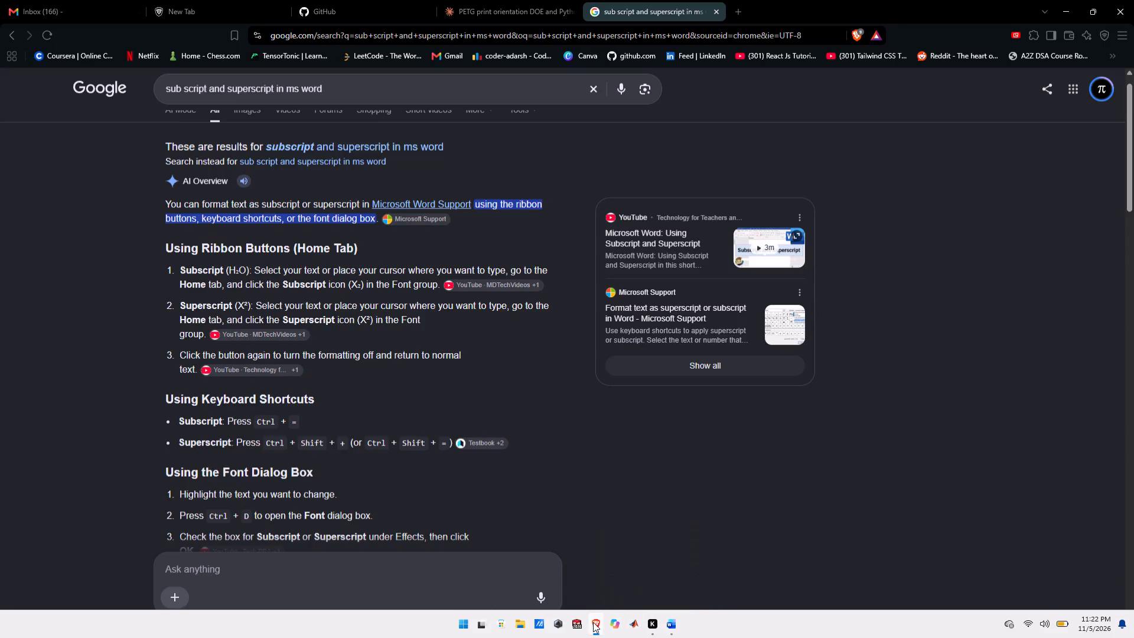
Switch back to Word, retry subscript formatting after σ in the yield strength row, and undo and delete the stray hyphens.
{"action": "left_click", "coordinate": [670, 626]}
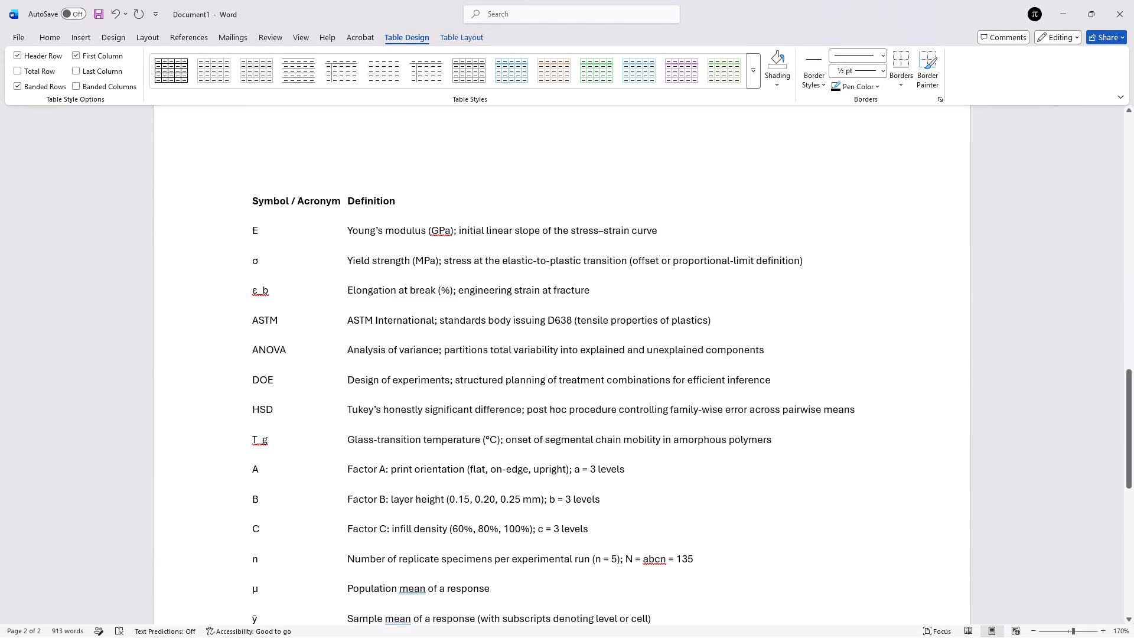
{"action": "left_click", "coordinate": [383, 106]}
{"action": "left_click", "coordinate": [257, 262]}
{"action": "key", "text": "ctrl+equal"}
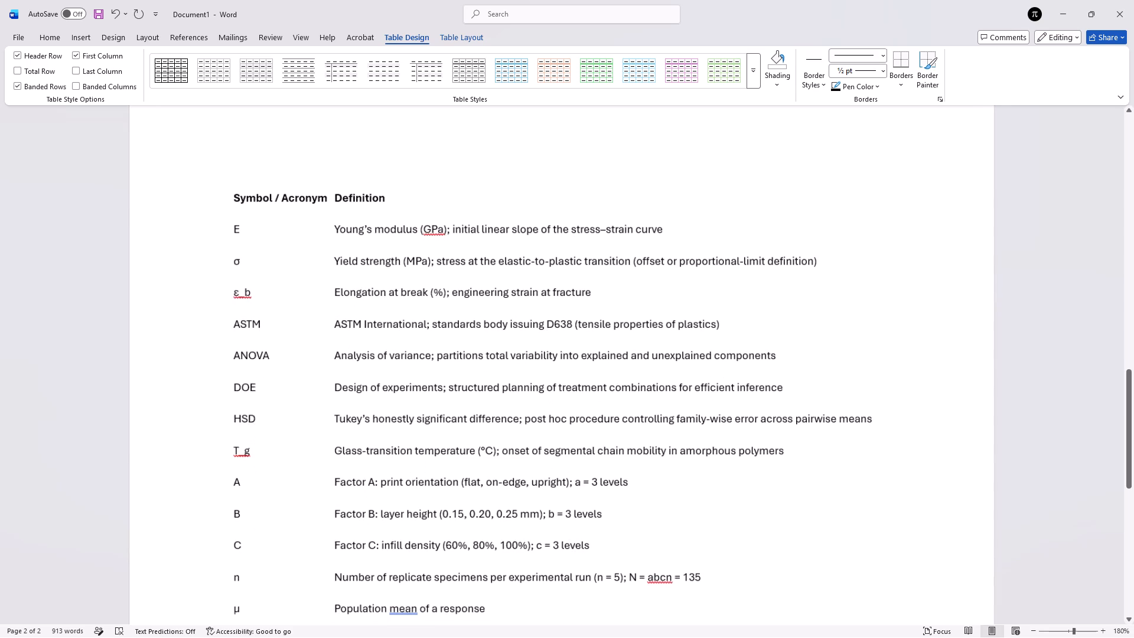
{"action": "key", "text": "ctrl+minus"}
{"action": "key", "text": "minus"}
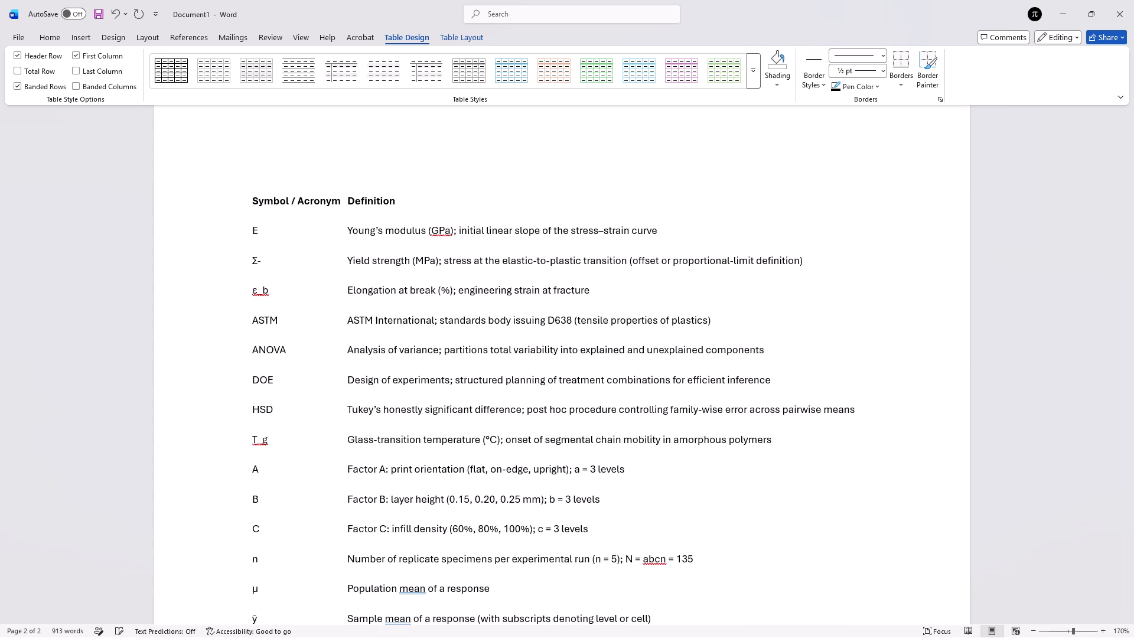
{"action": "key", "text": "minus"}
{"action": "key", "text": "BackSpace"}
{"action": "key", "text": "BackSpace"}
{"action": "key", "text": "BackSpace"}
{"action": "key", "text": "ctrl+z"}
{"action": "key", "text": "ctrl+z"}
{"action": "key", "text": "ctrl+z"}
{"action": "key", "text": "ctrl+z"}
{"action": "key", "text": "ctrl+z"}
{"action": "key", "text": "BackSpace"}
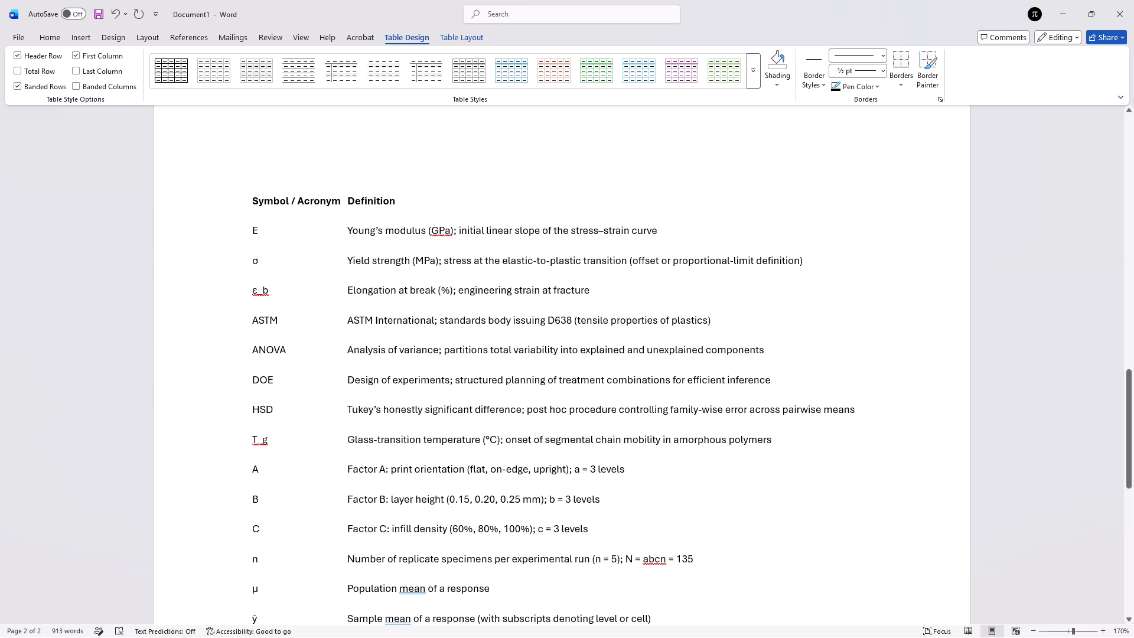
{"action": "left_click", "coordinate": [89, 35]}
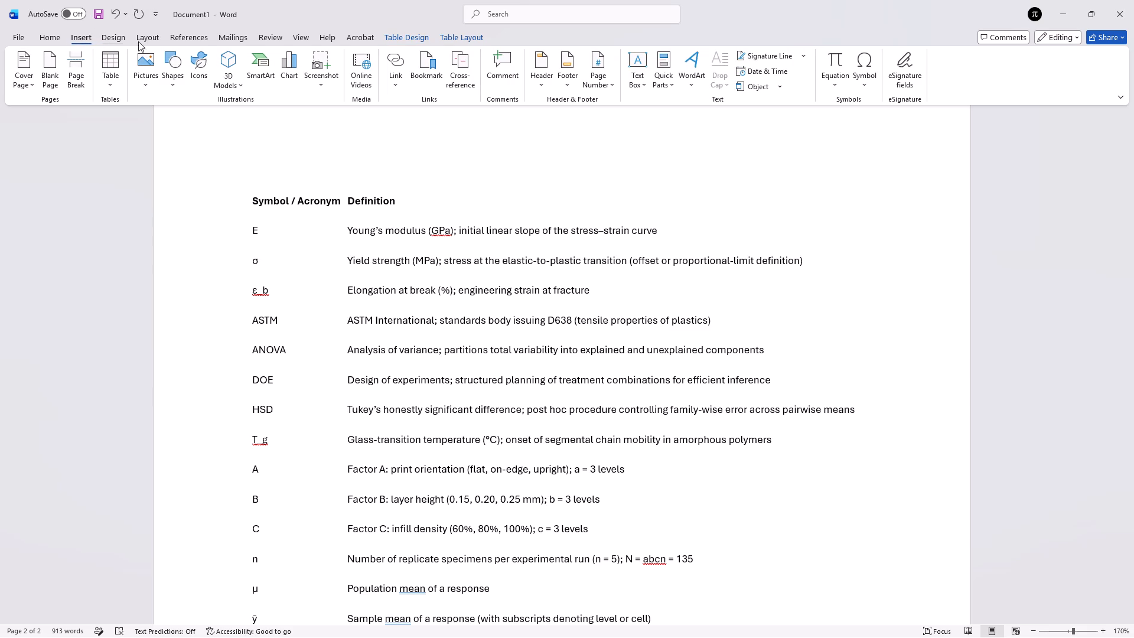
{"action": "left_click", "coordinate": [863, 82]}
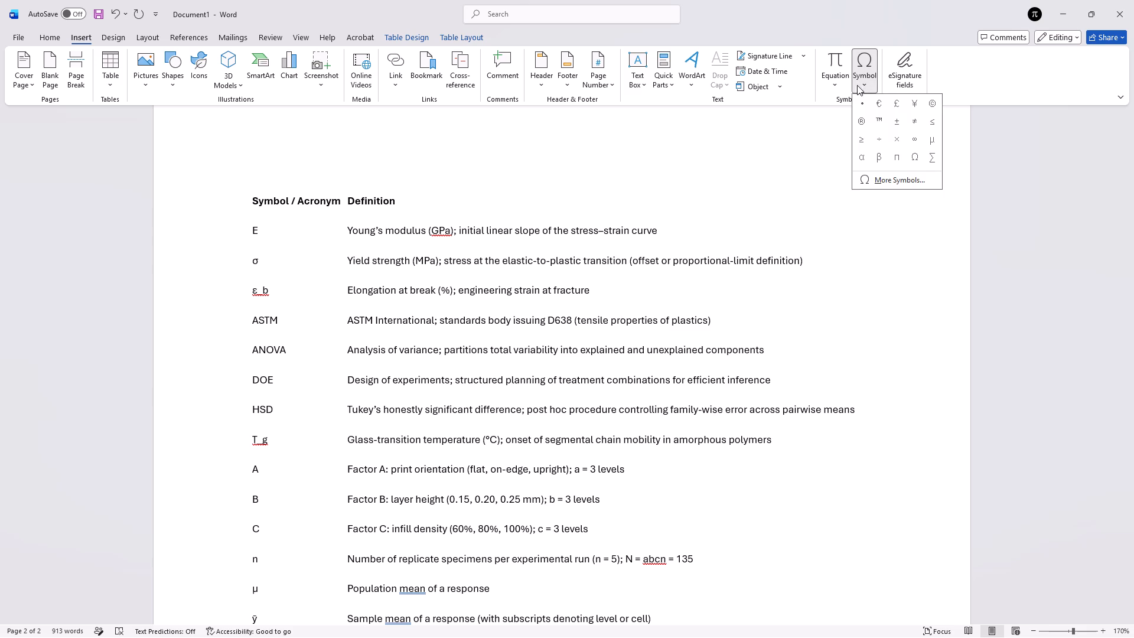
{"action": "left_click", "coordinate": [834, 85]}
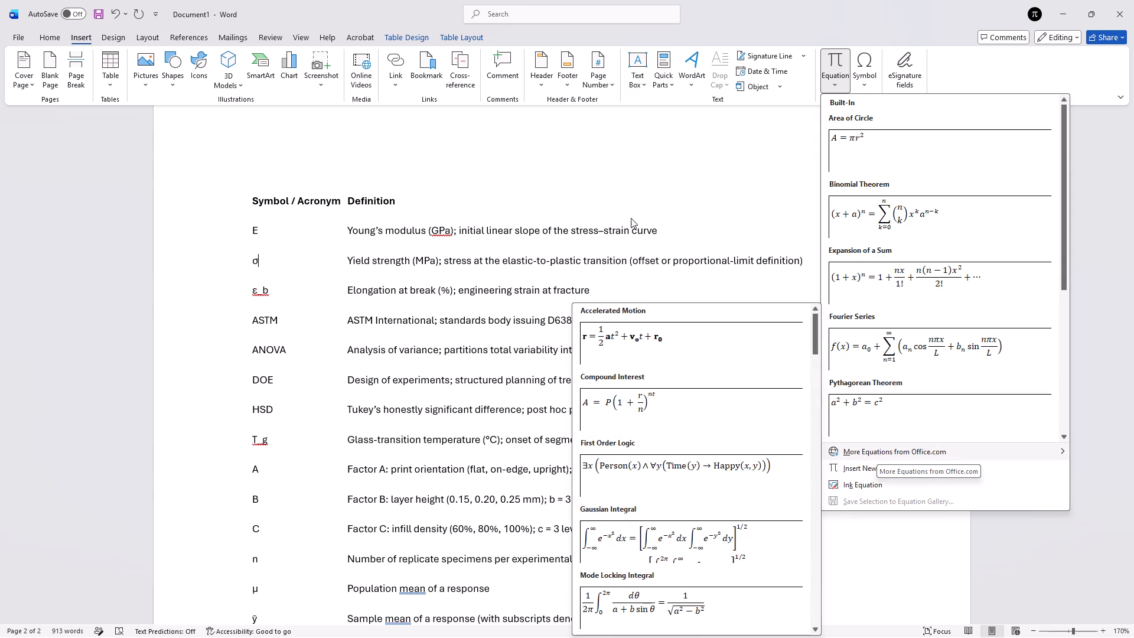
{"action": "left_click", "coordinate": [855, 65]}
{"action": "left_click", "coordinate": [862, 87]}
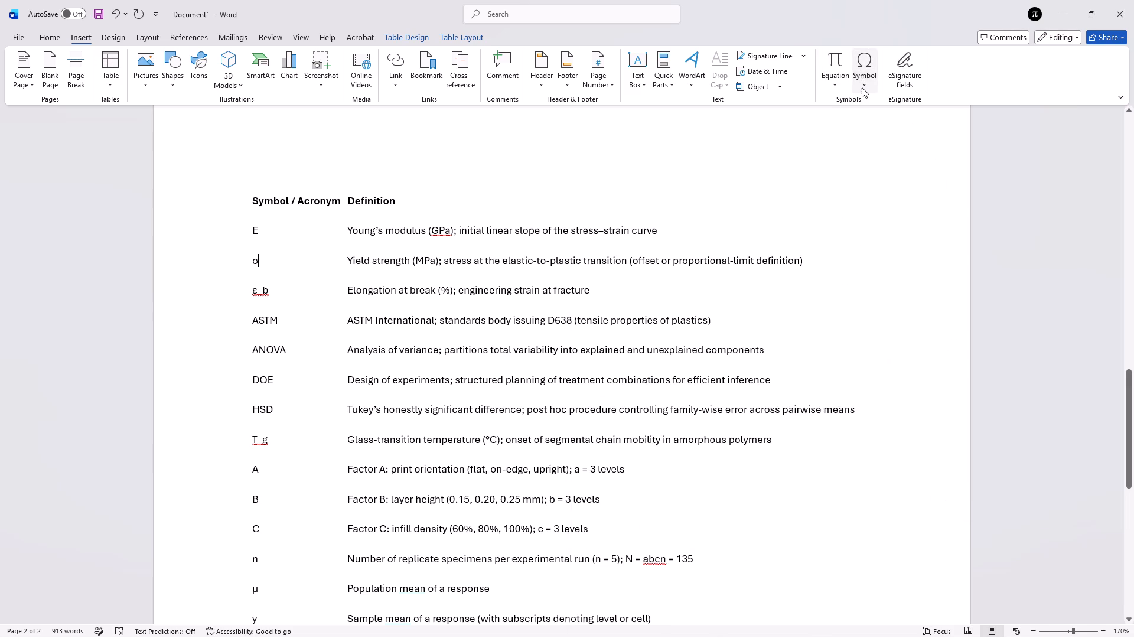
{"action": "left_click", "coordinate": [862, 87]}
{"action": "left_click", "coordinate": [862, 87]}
Switch to the Brave browser and reread the instructions for applying subscript formatting in Word.
{"action": "left_click", "coordinate": [592, 626]}
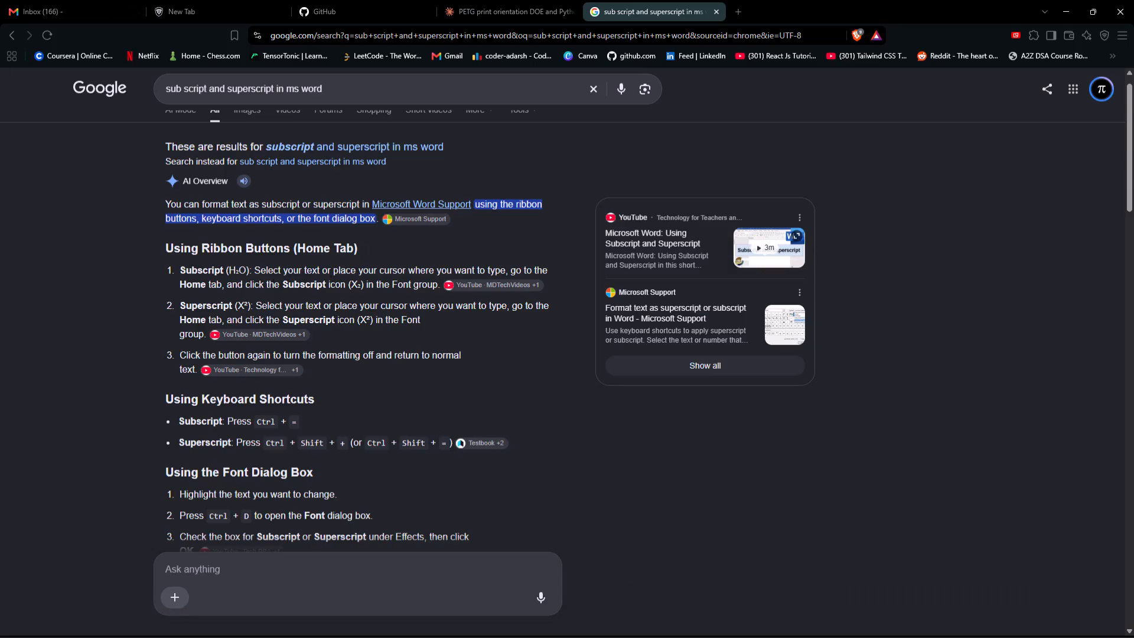
{"action": "left_click_drag", "start_coordinate": [245, 281], "coordinate": [263, 292]}
{"action": "left_click", "coordinate": [447, 366]}
Switch to Word and add y directly after σ in the yield strength row.
{"action": "left_click", "coordinate": [666, 622]}
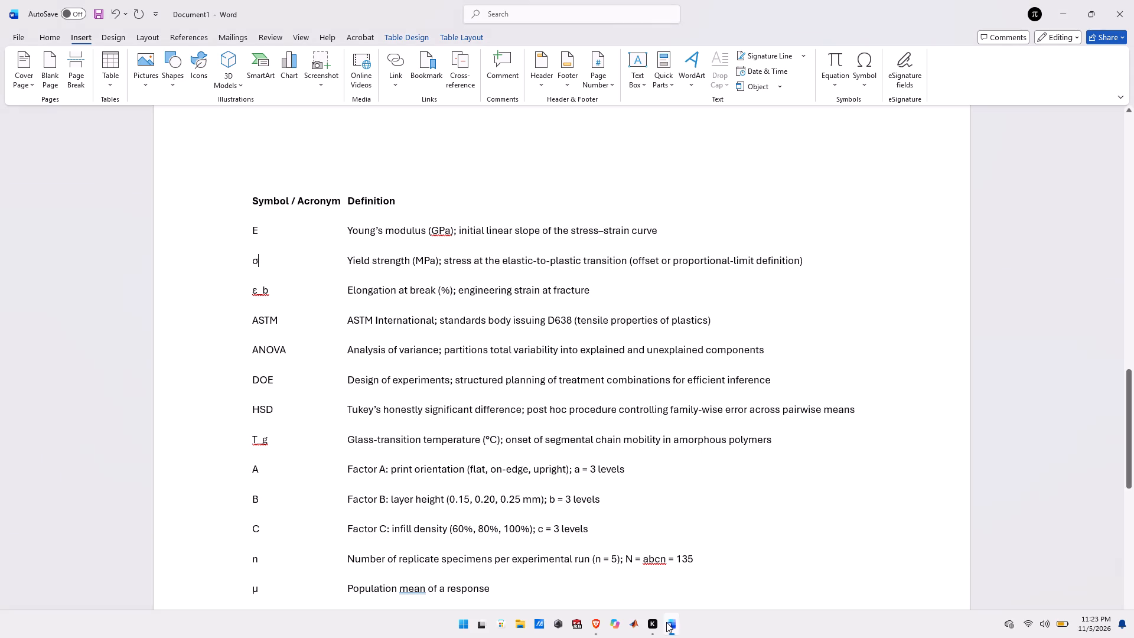
{"action": "key", "text": "y"}
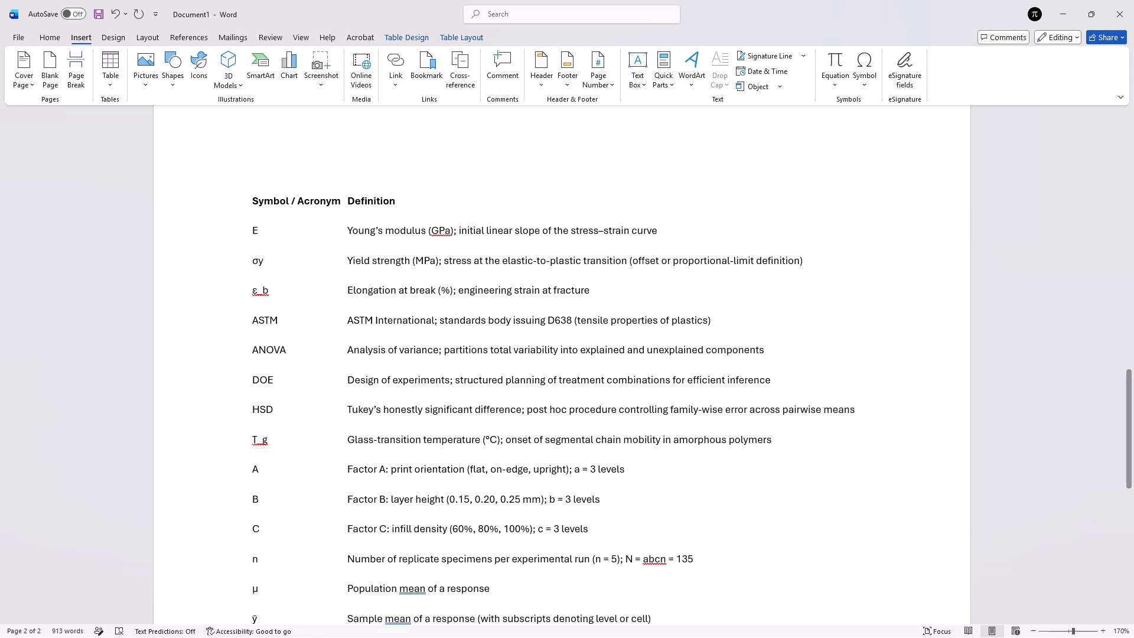
Select σy and look for Word's subscript command, rechecking the formatting instructions in the Brave browser before returning to Word.
{"action": "left_click_drag", "start_coordinate": [264, 262], "coordinate": [249, 260]}
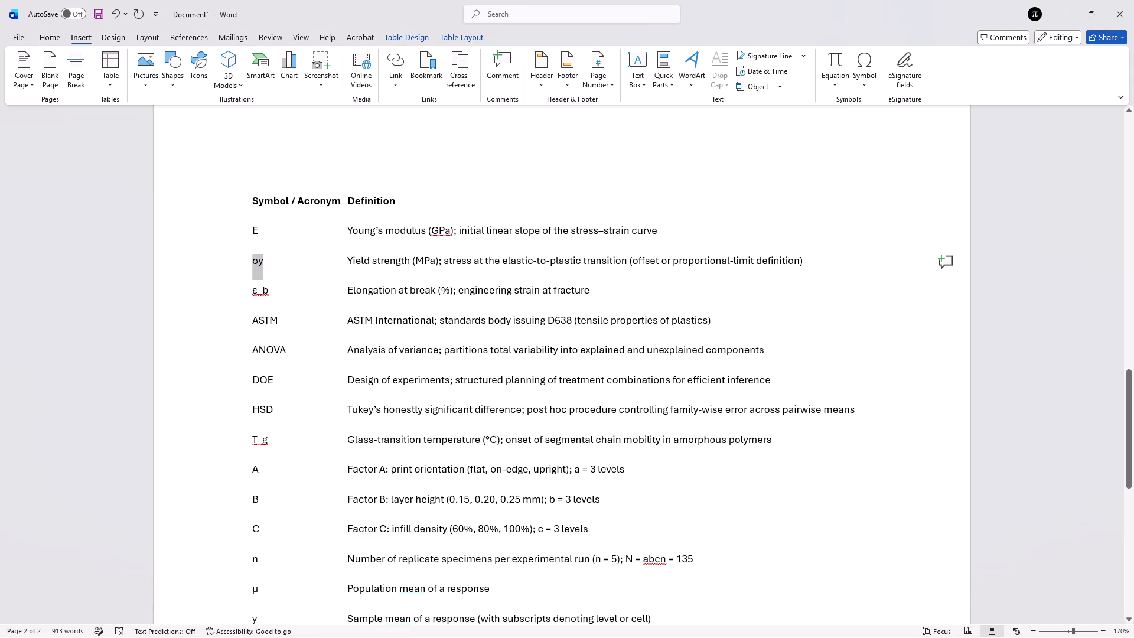
{"action": "left_click_drag", "start_coordinate": [249, 260], "coordinate": [249, 259]}
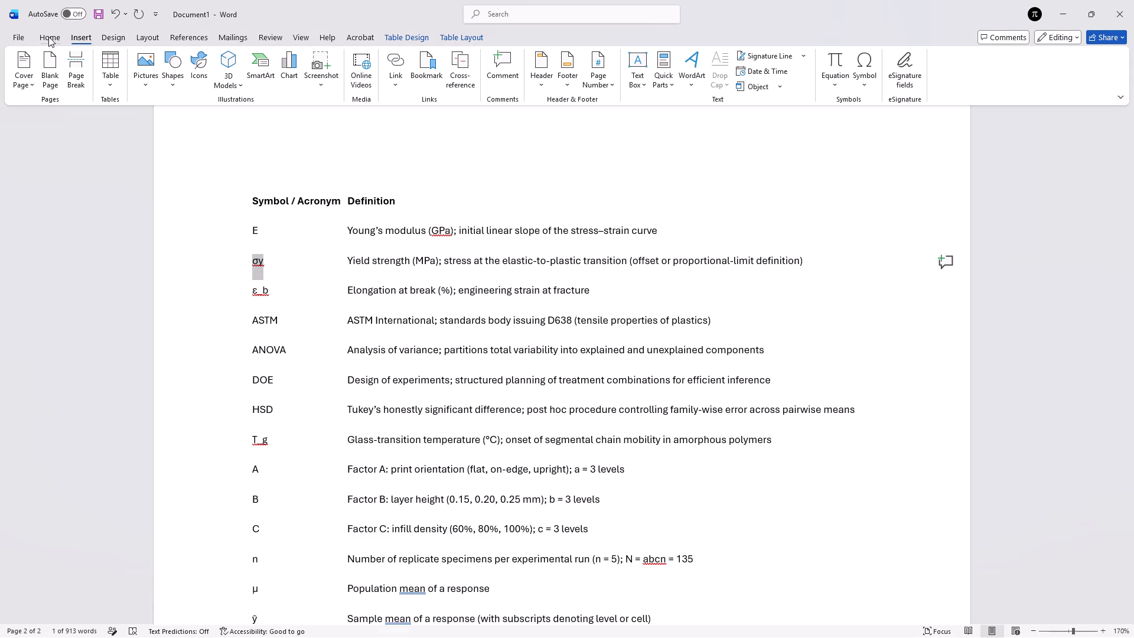
{"action": "left_click", "coordinate": [48, 37]}
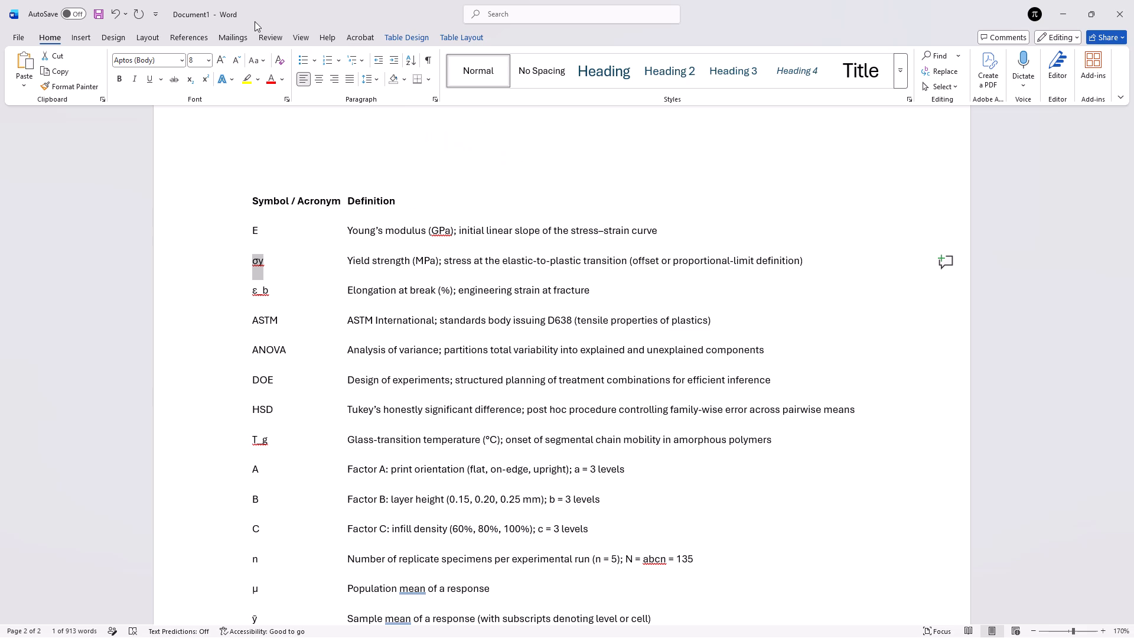
{"action": "left_click", "coordinate": [77, 32]}
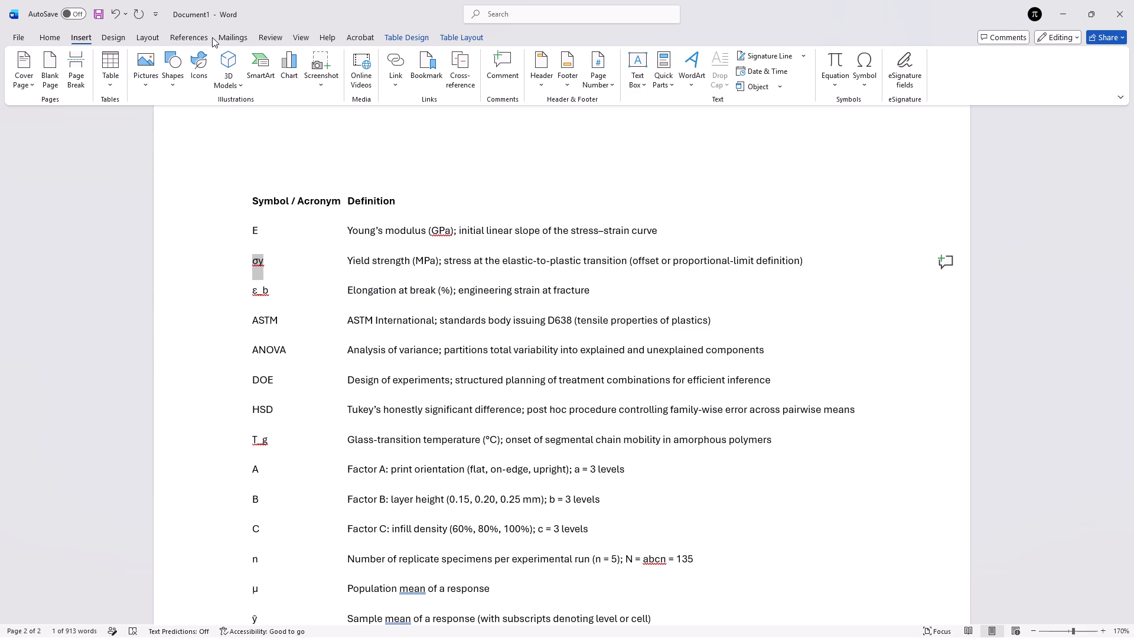
{"action": "left_click", "coordinate": [114, 37]}
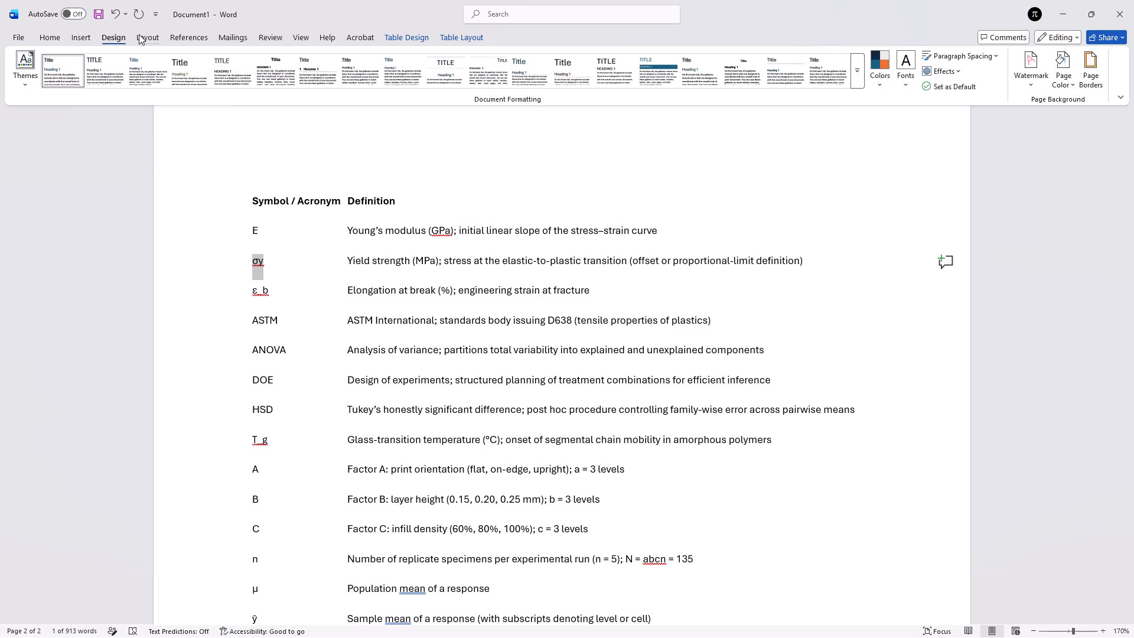
{"action": "left_click", "coordinate": [140, 34]}
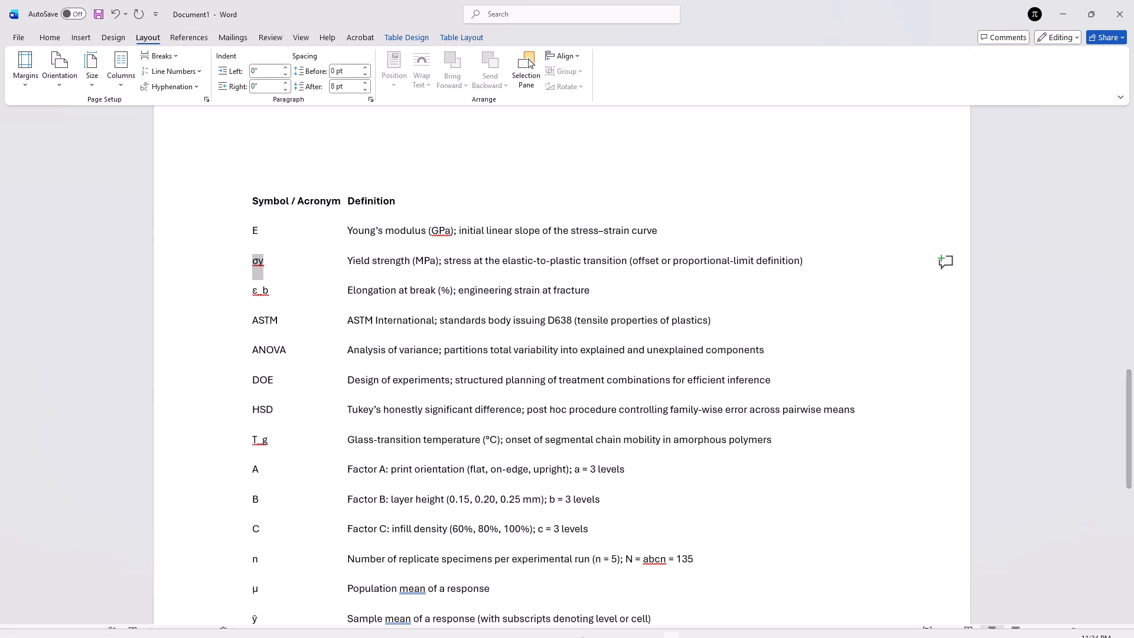
{"action": "left_click", "coordinate": [599, 624]}
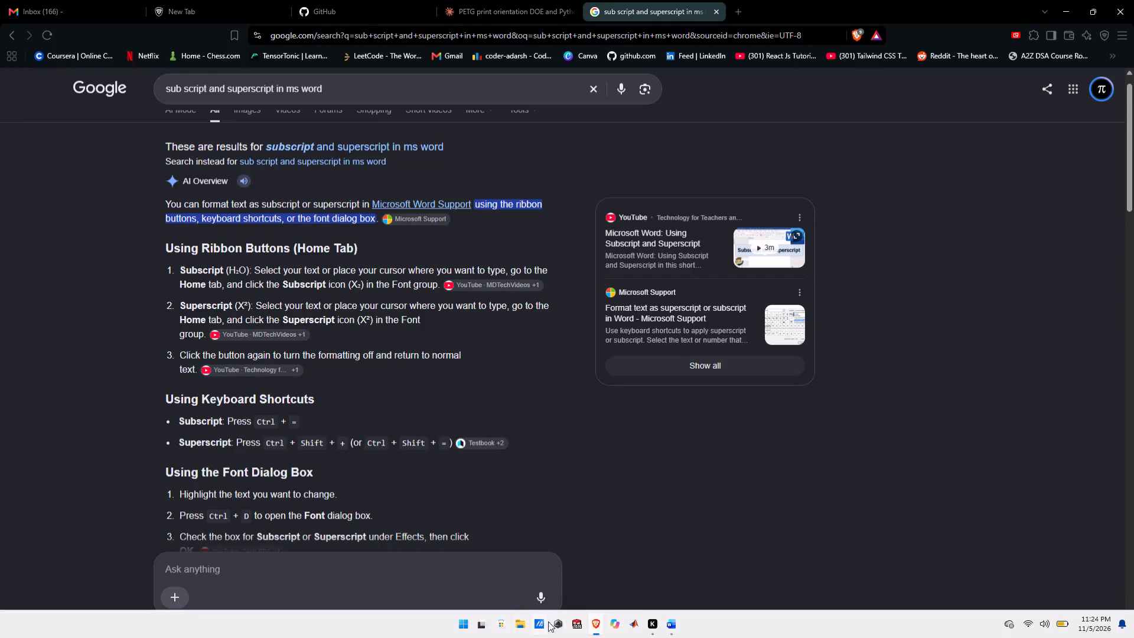
{"action": "left_click", "coordinate": [665, 620]}
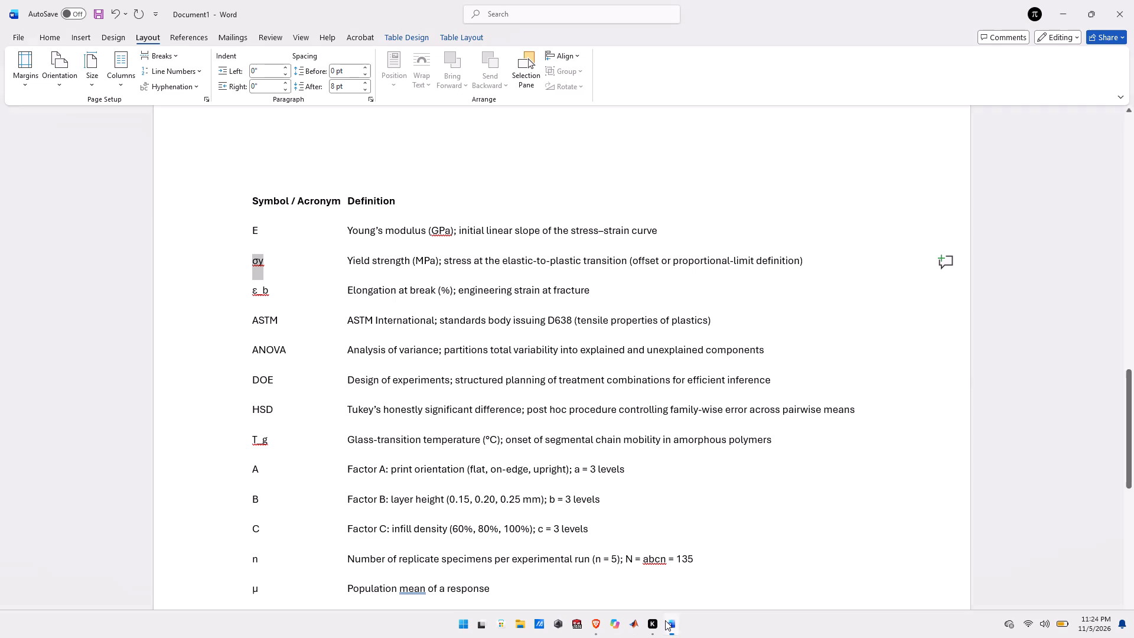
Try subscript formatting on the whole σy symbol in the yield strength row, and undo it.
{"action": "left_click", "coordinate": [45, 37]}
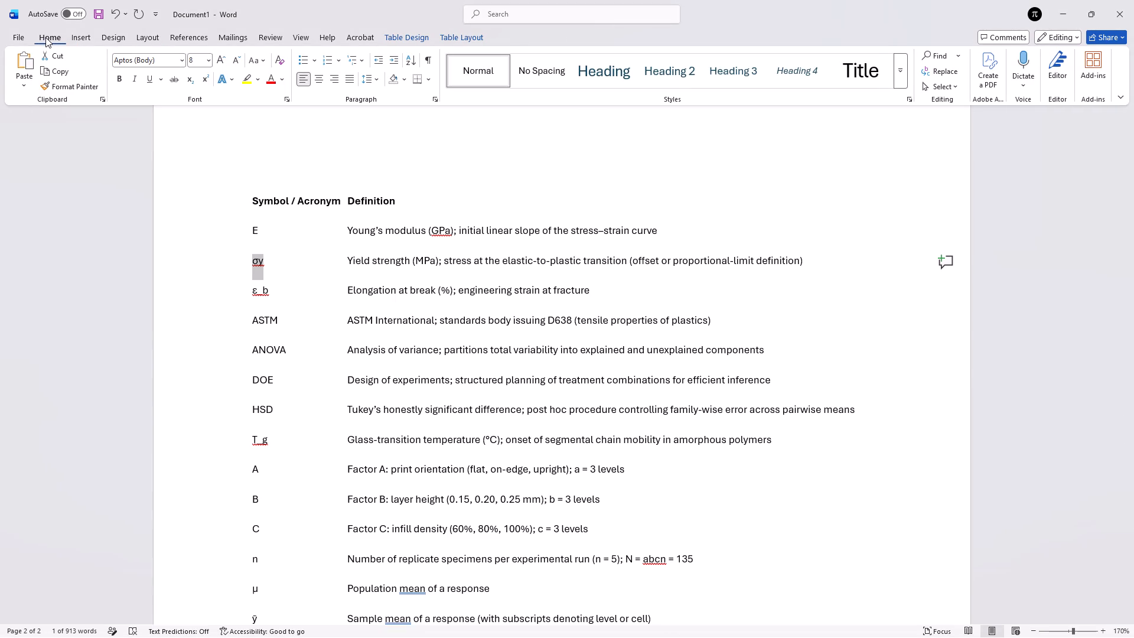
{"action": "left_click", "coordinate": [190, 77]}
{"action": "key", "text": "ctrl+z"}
Format only the y of σy in the yield strength row as subscript.
{"action": "left_click", "coordinate": [274, 266]}
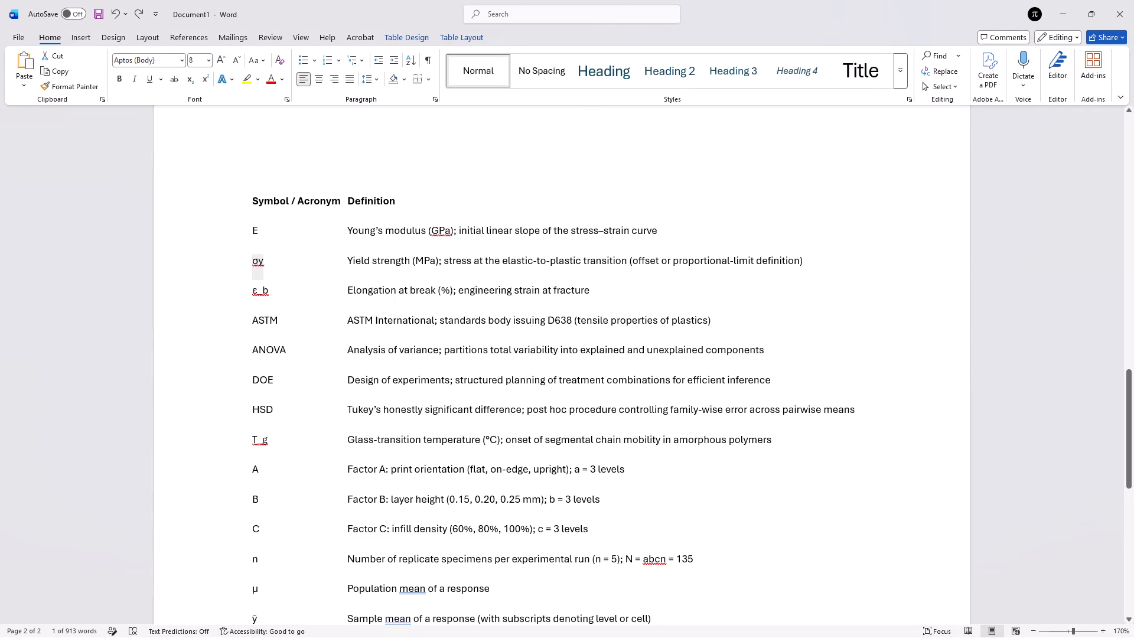
{"action": "left_click_drag", "start_coordinate": [274, 266], "coordinate": [256, 261]}
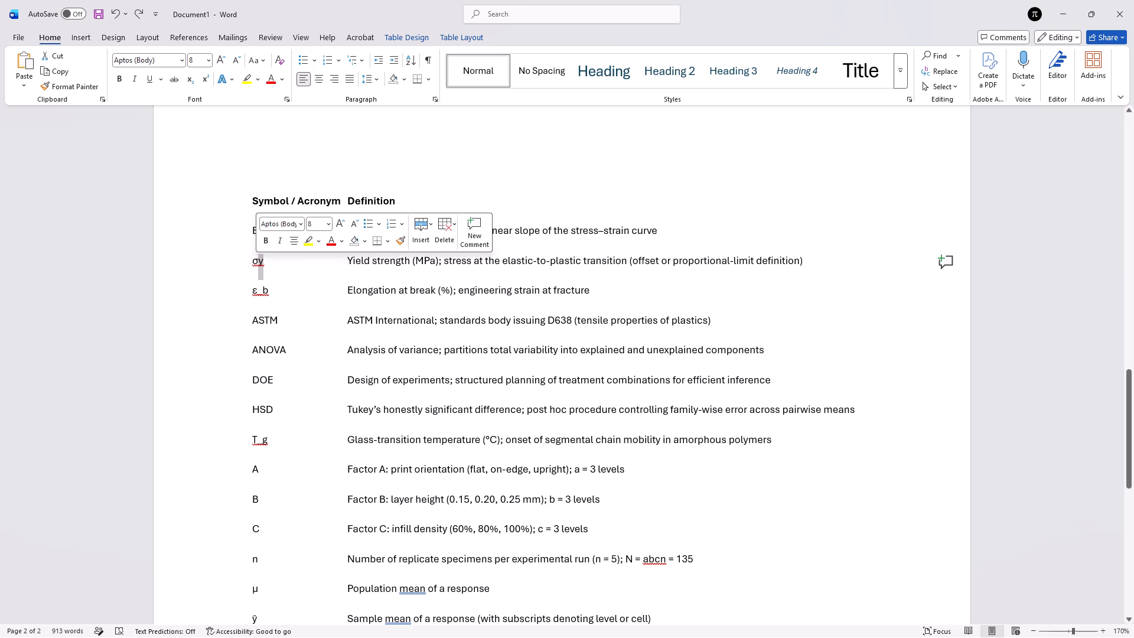
{"action": "left_click", "coordinate": [191, 82]}
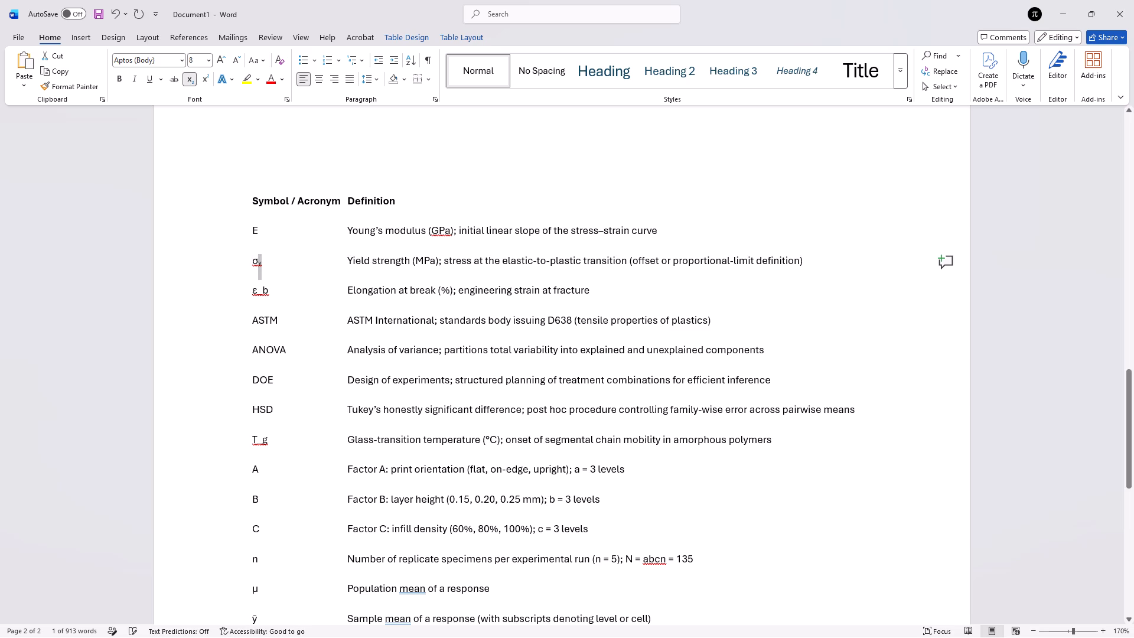
{"action": "left_click", "coordinate": [166, 250]}
Replace _b with a subscript b after ε in the elongation at break row.
{"action": "left_click", "coordinate": [292, 287]}
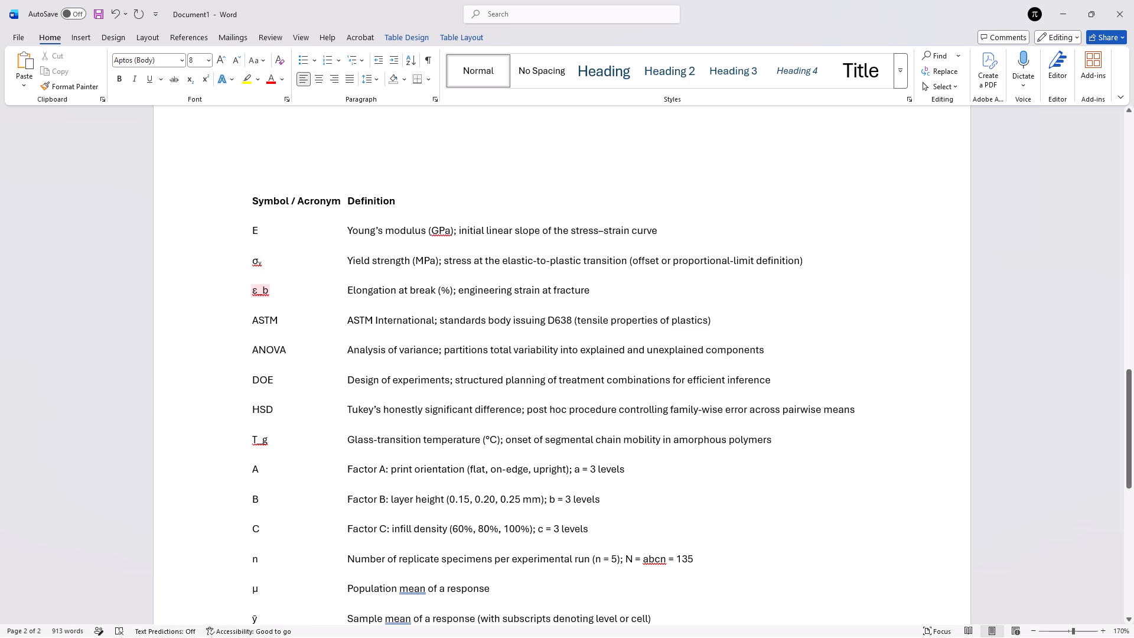
{"action": "left_click_drag", "start_coordinate": [271, 292], "coordinate": [258, 290]}
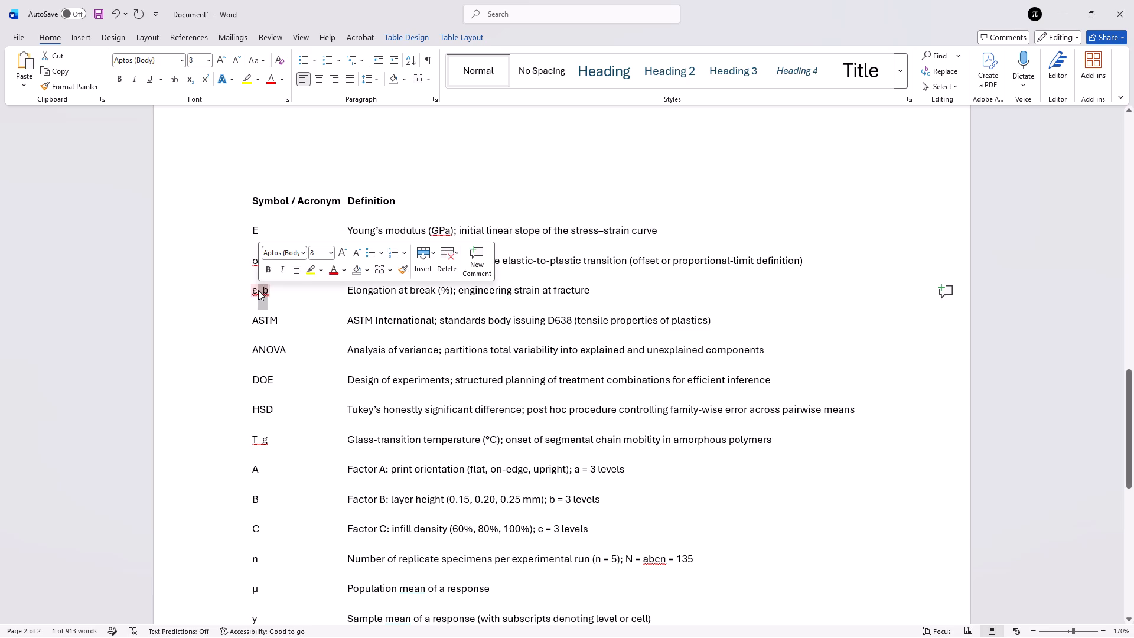
{"action": "key", "text": "BackSpace"}
{"action": "key", "text": "b"}
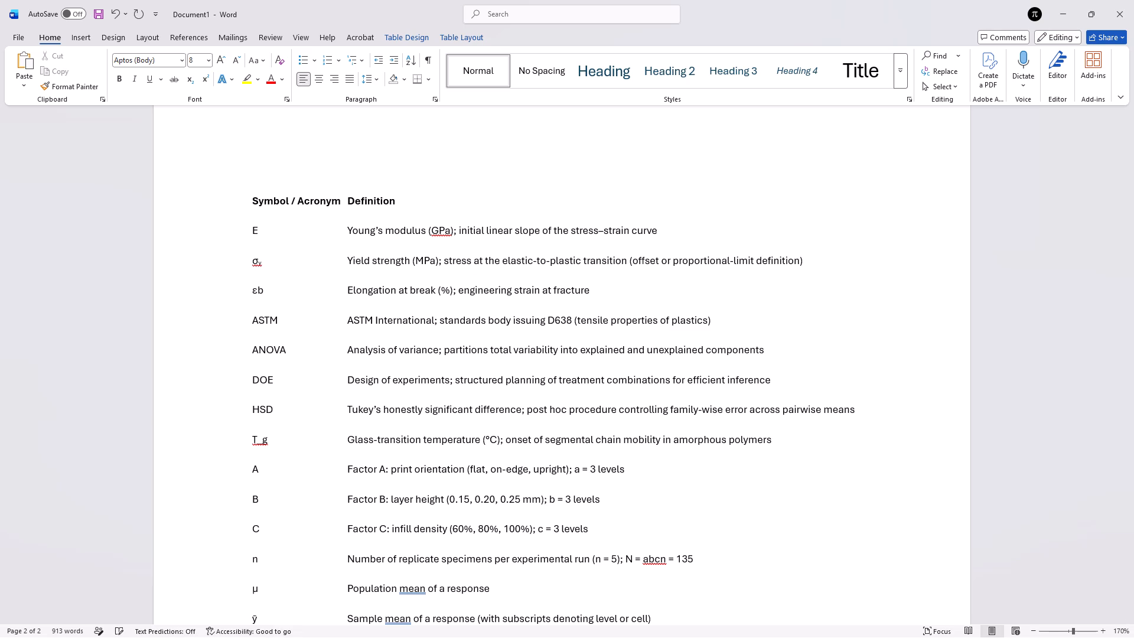
{"action": "left_click", "coordinate": [260, 289]}
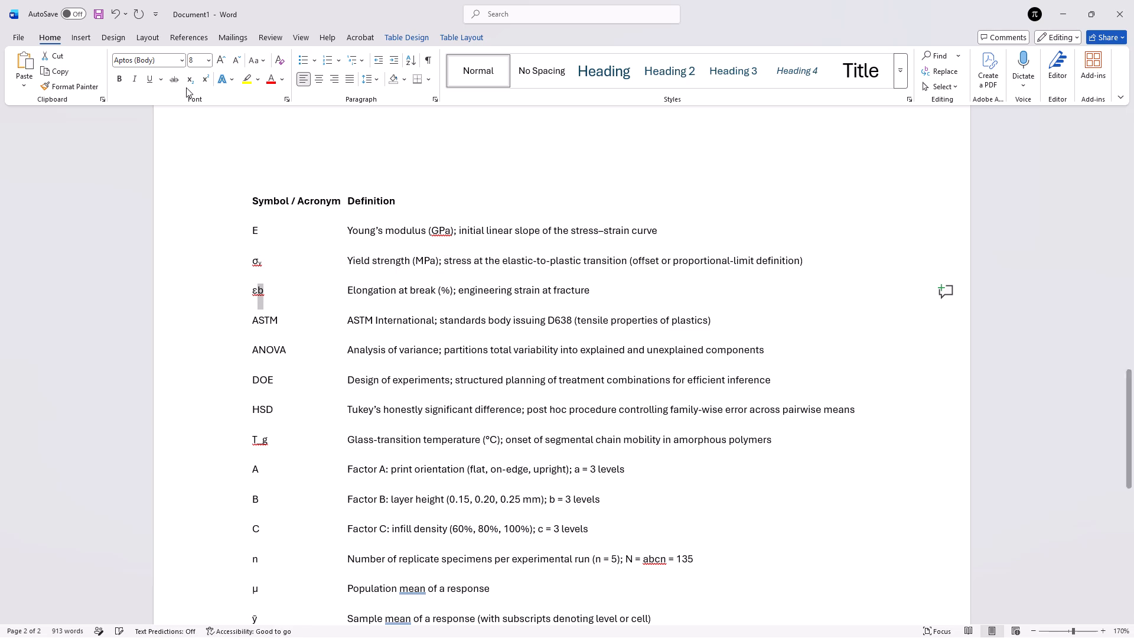
{"action": "left_click", "coordinate": [195, 79]}
{"action": "left_click", "coordinate": [194, 341]}
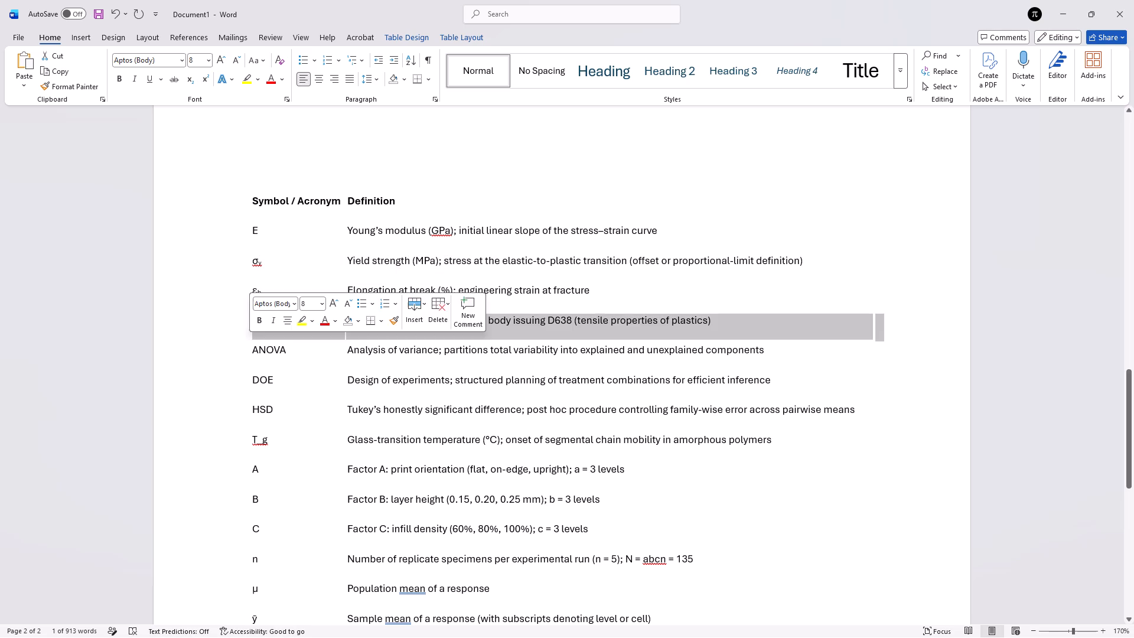
Make the g of T_g subscript in the glass-transition temperature row and delete the underscore.
{"action": "left_click_drag", "start_coordinate": [275, 440], "coordinate": [258, 440]}
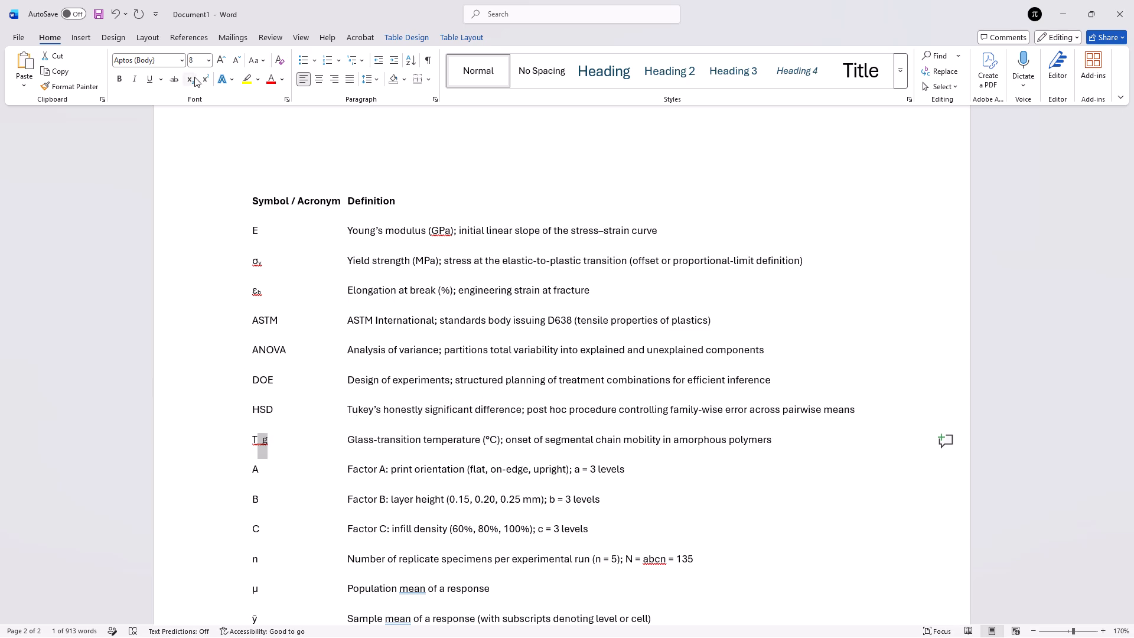
{"action": "left_click", "coordinate": [194, 78]}
{"action": "left_click", "coordinate": [281, 406]}
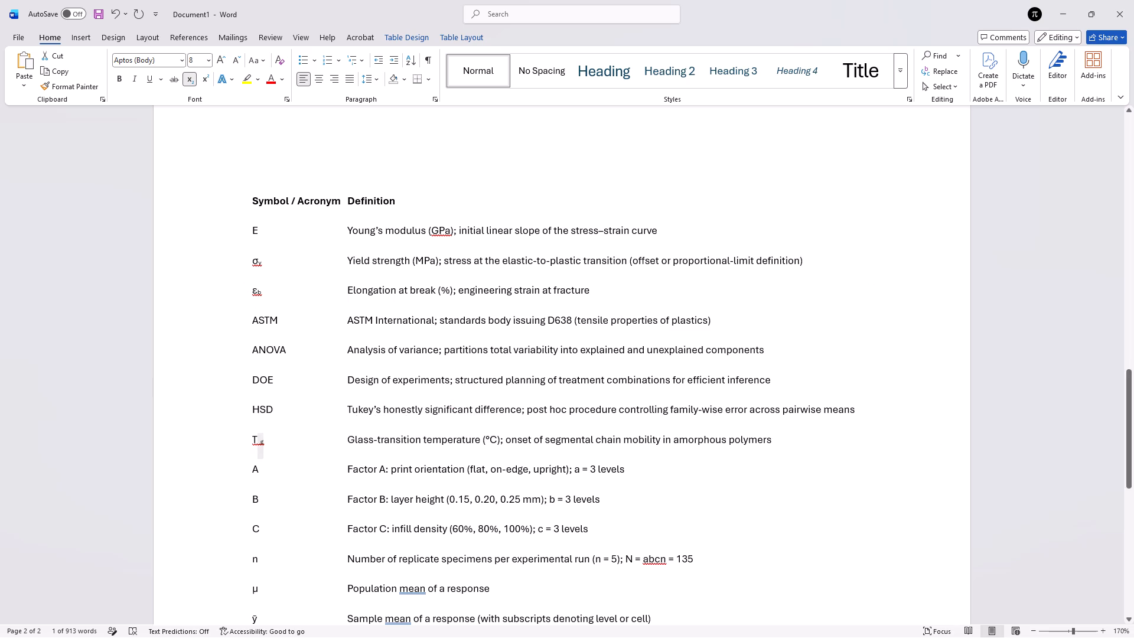
{"action": "left_click", "coordinate": [262, 445]}
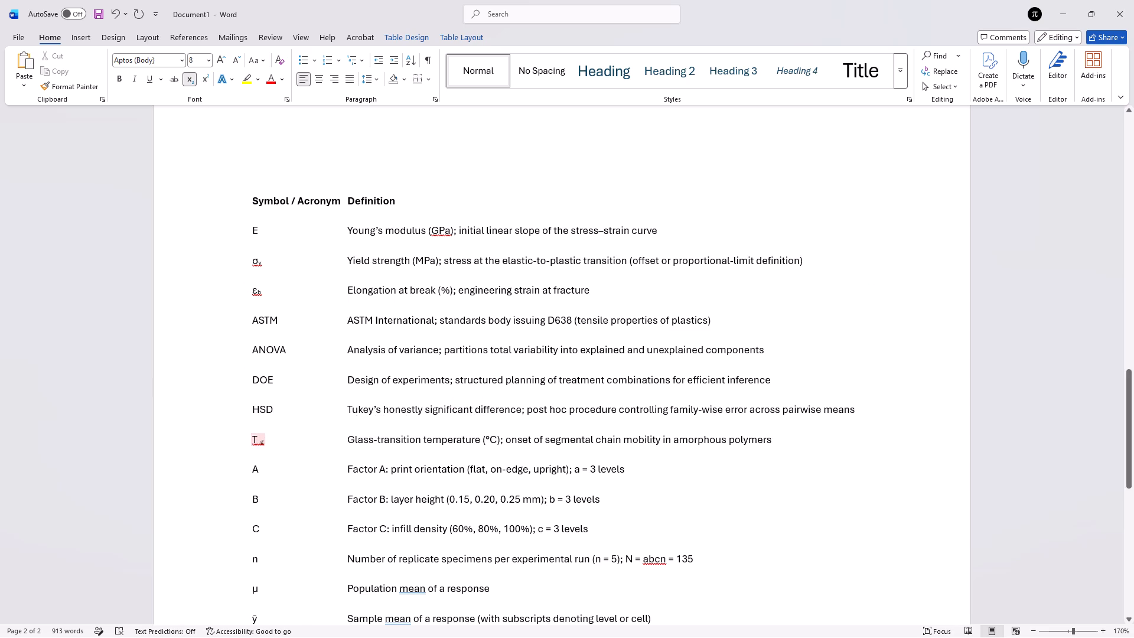
{"action": "key", "text": "Left"}
{"action": "key", "text": "BackSpace"}
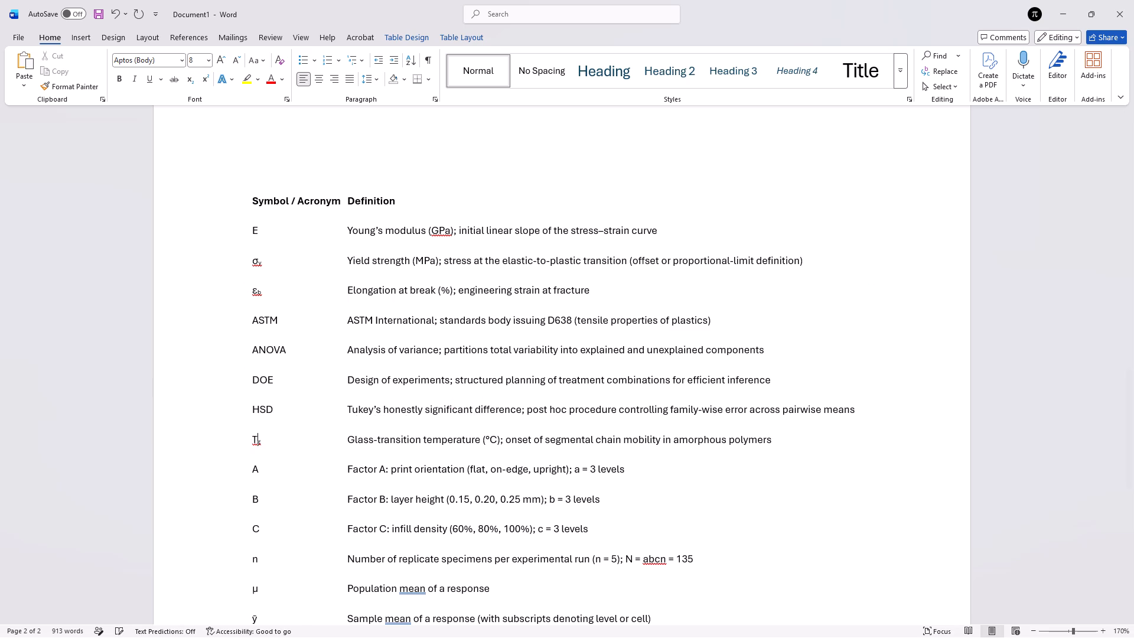
Look through the remaining nomenclature rows, from SS_T to MS_E (MSE), for symbols still written with underscores.
{"action": "scroll", "coordinate": [282, 479], "scroll_direction": "down", "scroll_amount": 1}
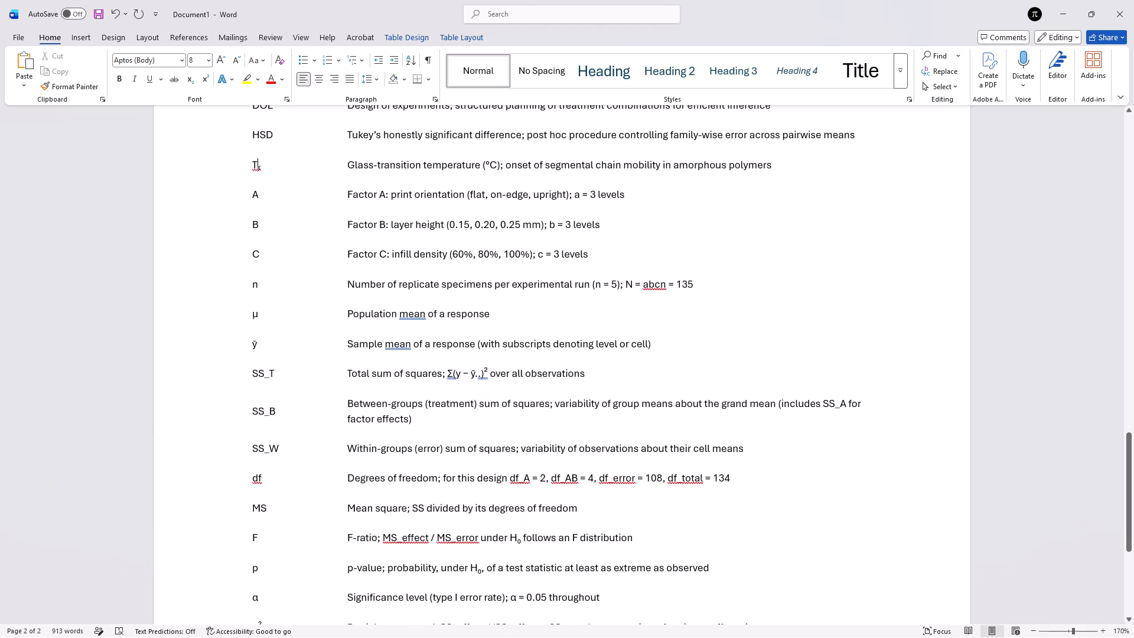
{"action": "scroll", "coordinate": [259, 347], "scroll_direction": "up", "scroll_amount": 3, "text": "ctrl"}
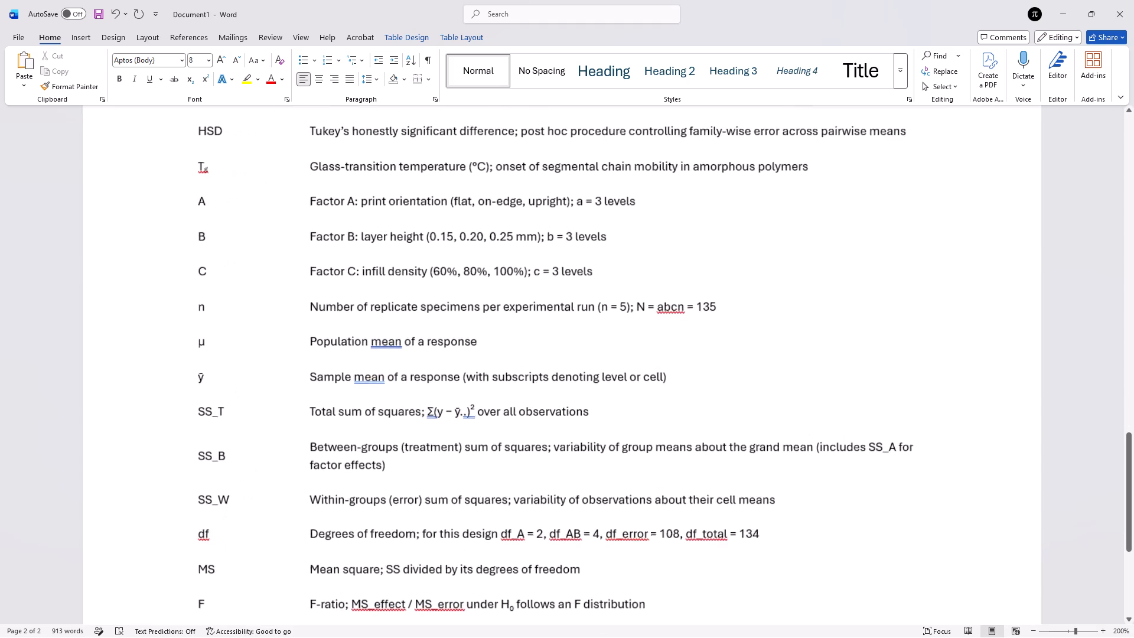
{"action": "scroll", "coordinate": [259, 347], "scroll_direction": "up", "scroll_amount": 3, "text": "ctrl"}
{"action": "scroll", "coordinate": [259, 347], "scroll_direction": "down", "scroll_amount": 1}
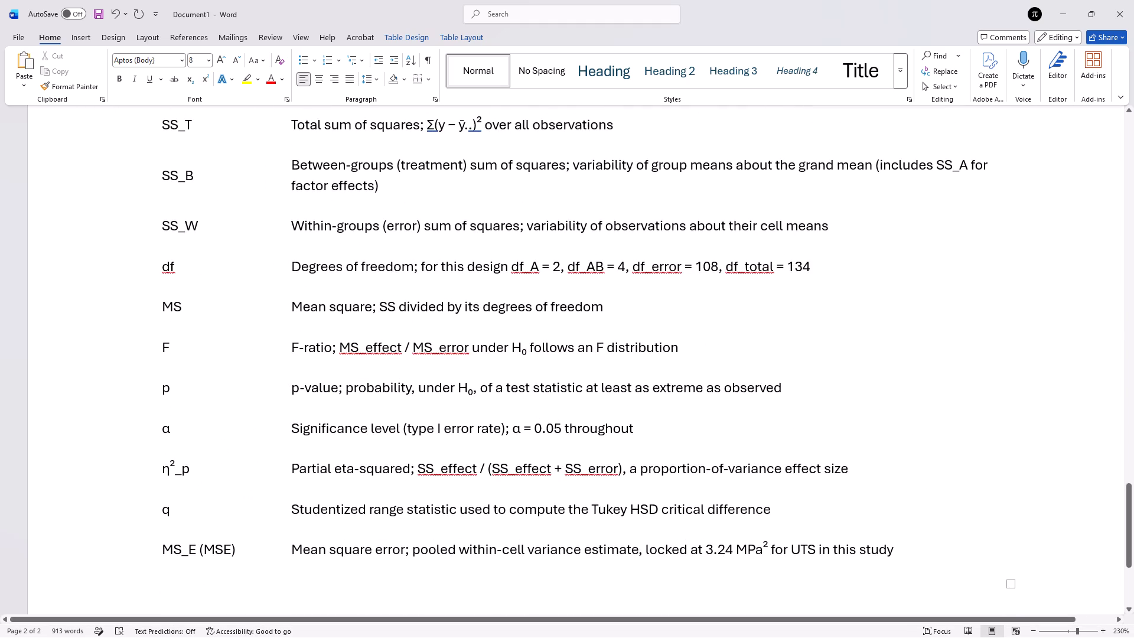
{"action": "left_click", "coordinate": [198, 175]}
{"action": "scroll", "coordinate": [214, 198], "scroll_direction": "up", "scroll_amount": 1}
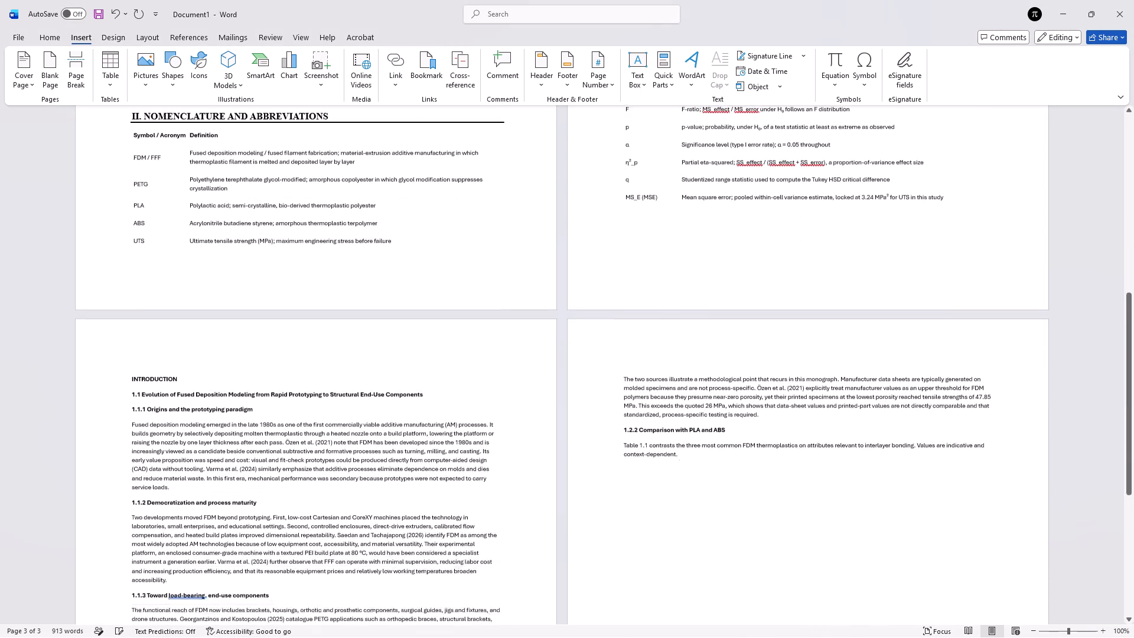
Delete the horizontal rule between the 1.1.4 paragraph and the 1.2 Polymer Chemistry heading in the pasted introduction.
{"action": "scroll", "coordinate": [365, 444], "scroll_direction": "up", "scroll_amount": 1}
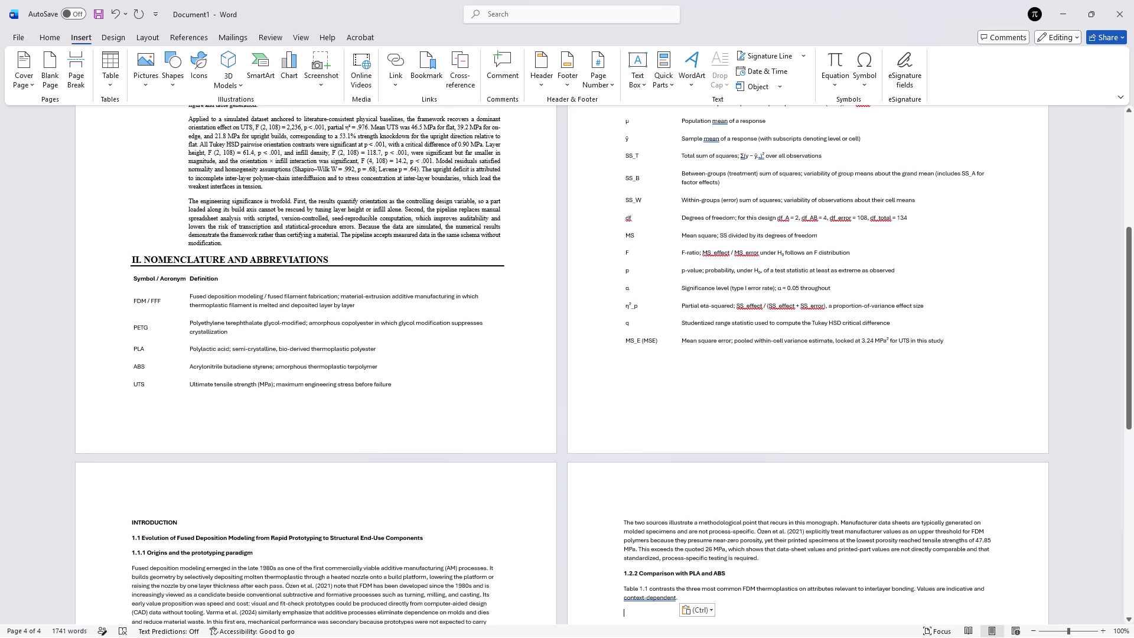
{"action": "scroll", "coordinate": [344, 438], "scroll_direction": "down", "scroll_amount": 1}
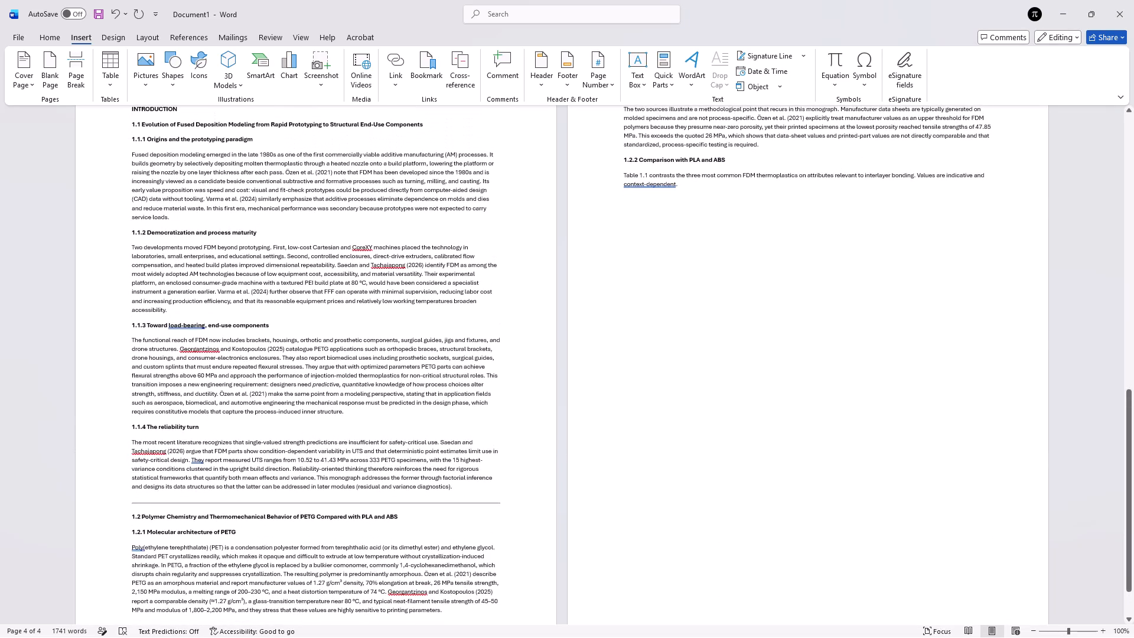
{"action": "scroll", "coordinate": [338, 603], "scroll_direction": "up", "scroll_amount": 1}
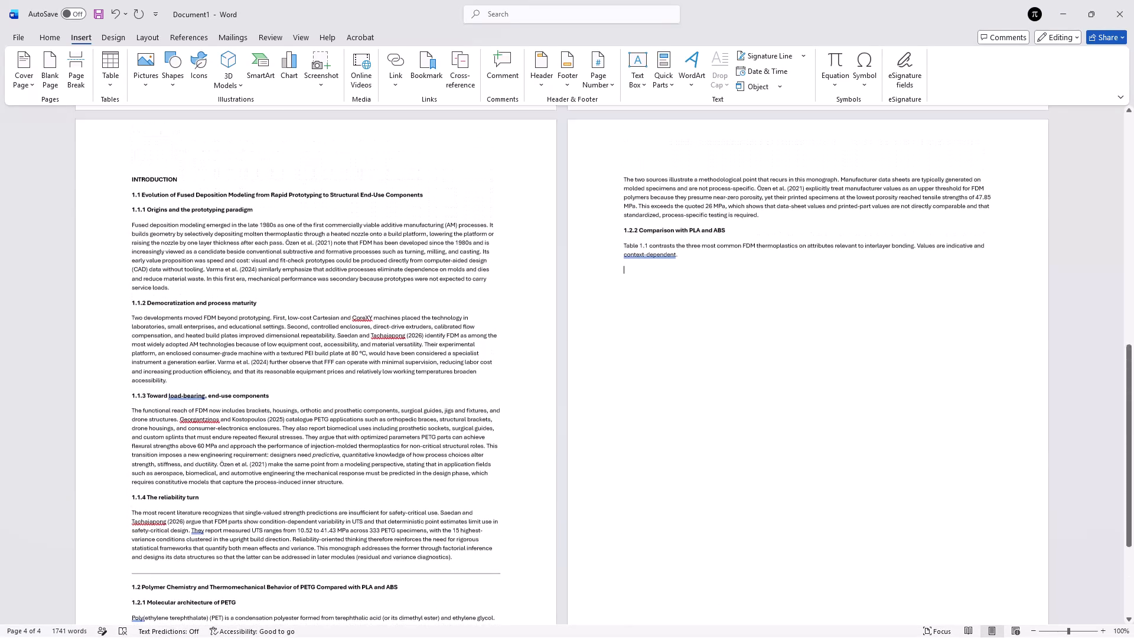
{"action": "scroll", "coordinate": [338, 603], "scroll_direction": "up", "scroll_amount": 1}
{"action": "left_click", "coordinate": [338, 603]}
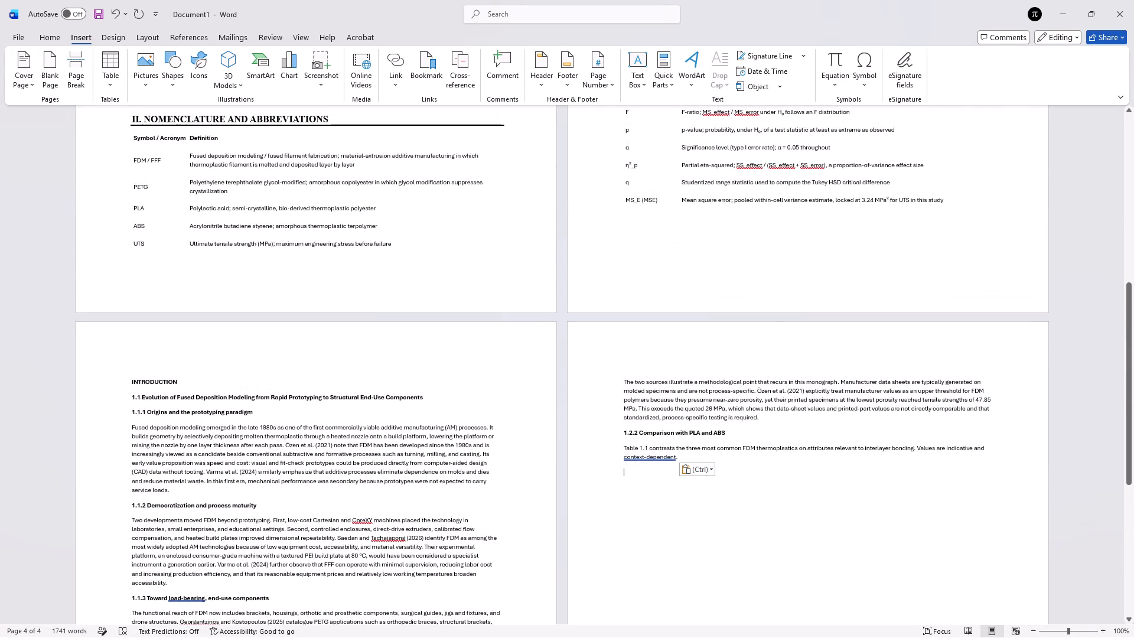
{"action": "scroll", "coordinate": [338, 603], "scroll_direction": "down", "scroll_amount": 2}
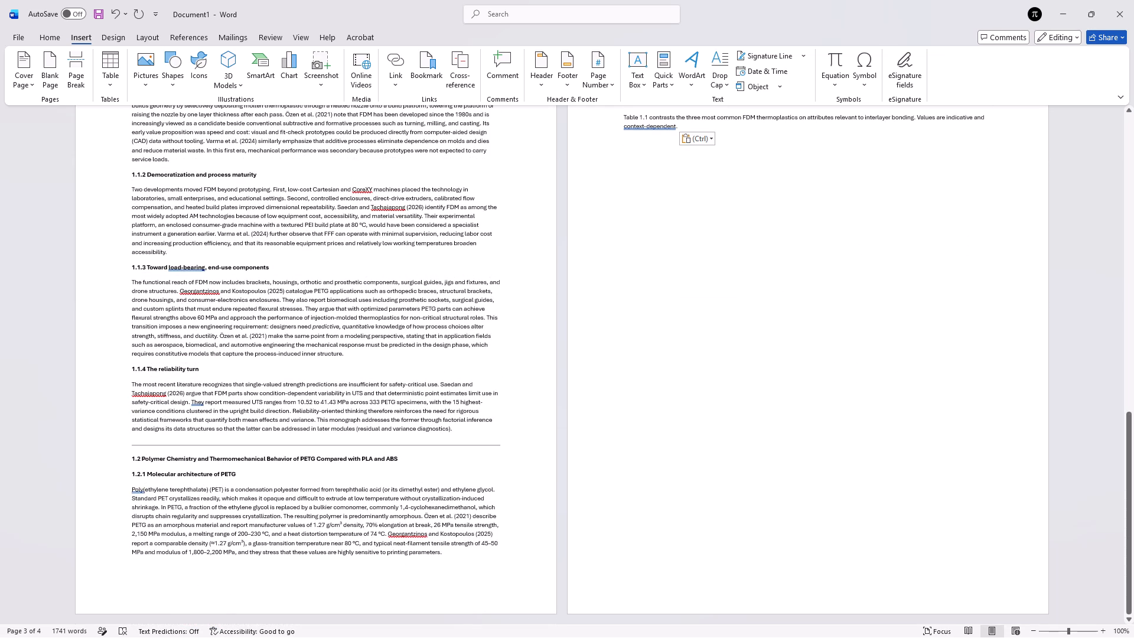
{"action": "left_click", "coordinate": [376, 448]}
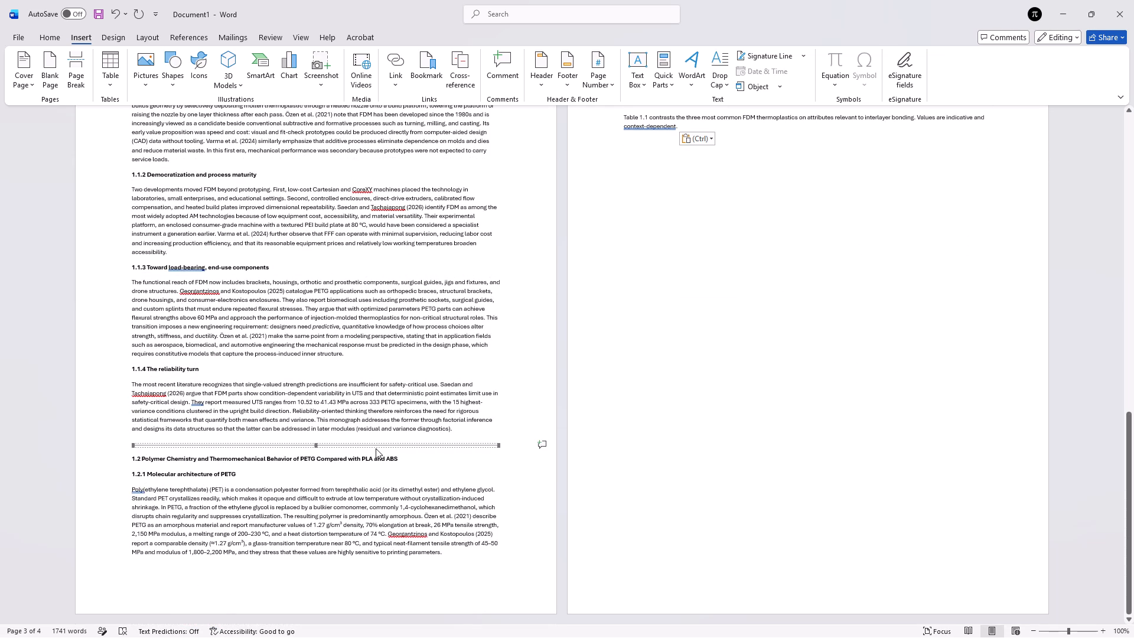
{"action": "key", "text": "Up"}
{"action": "left_click", "coordinate": [376, 448]}
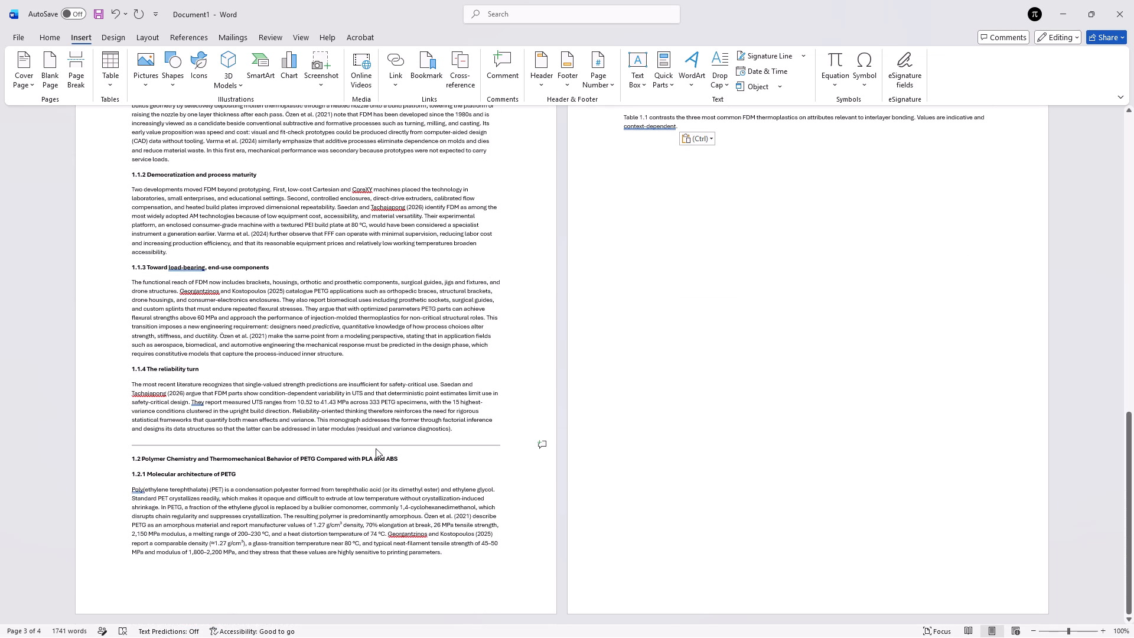
{"action": "key", "text": "Delete"}
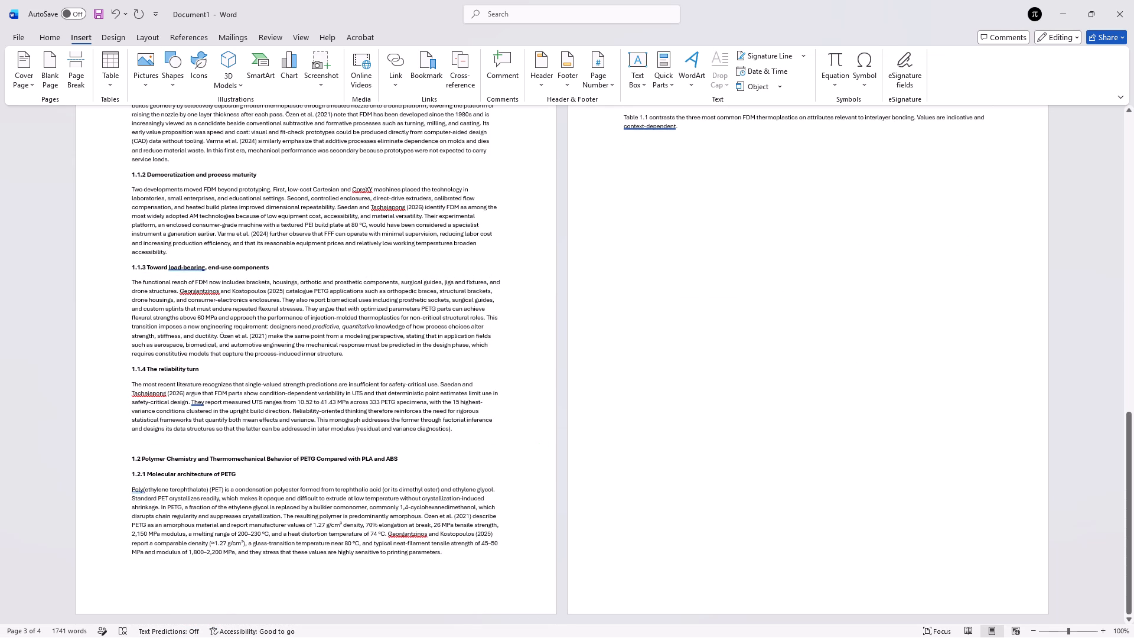
Draw a straight horizontal line about 6.72" wide directly beneath the INTRODUCTION heading.
{"action": "scroll", "coordinate": [340, 398], "scroll_direction": "up", "scroll_amount": 1}
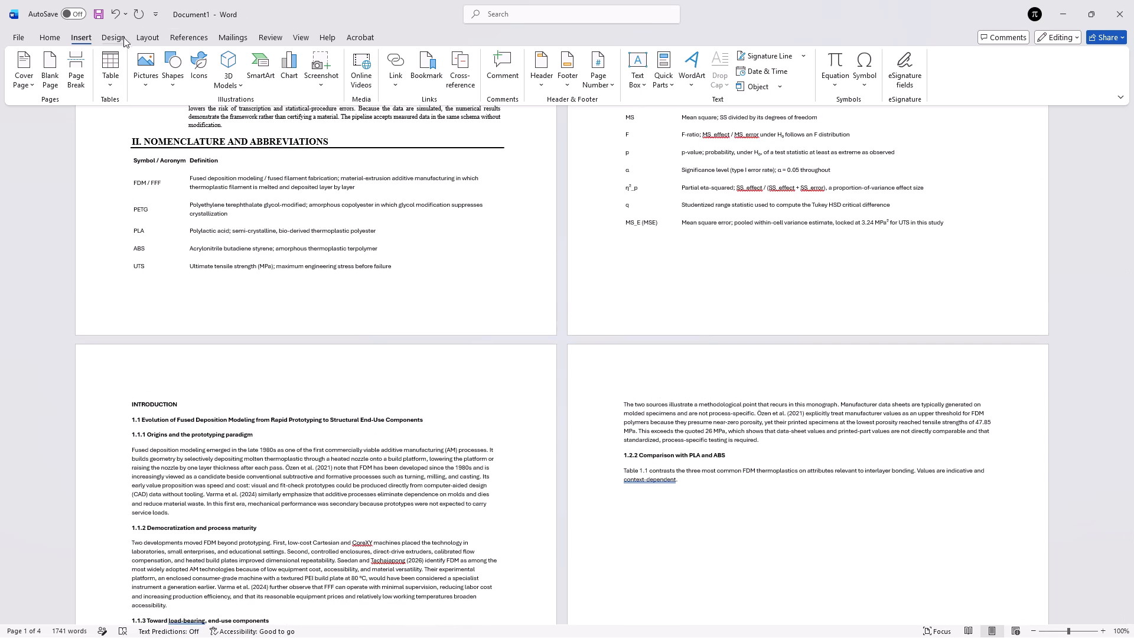
{"action": "left_click", "coordinate": [119, 41]}
{"action": "left_click", "coordinate": [91, 45]}
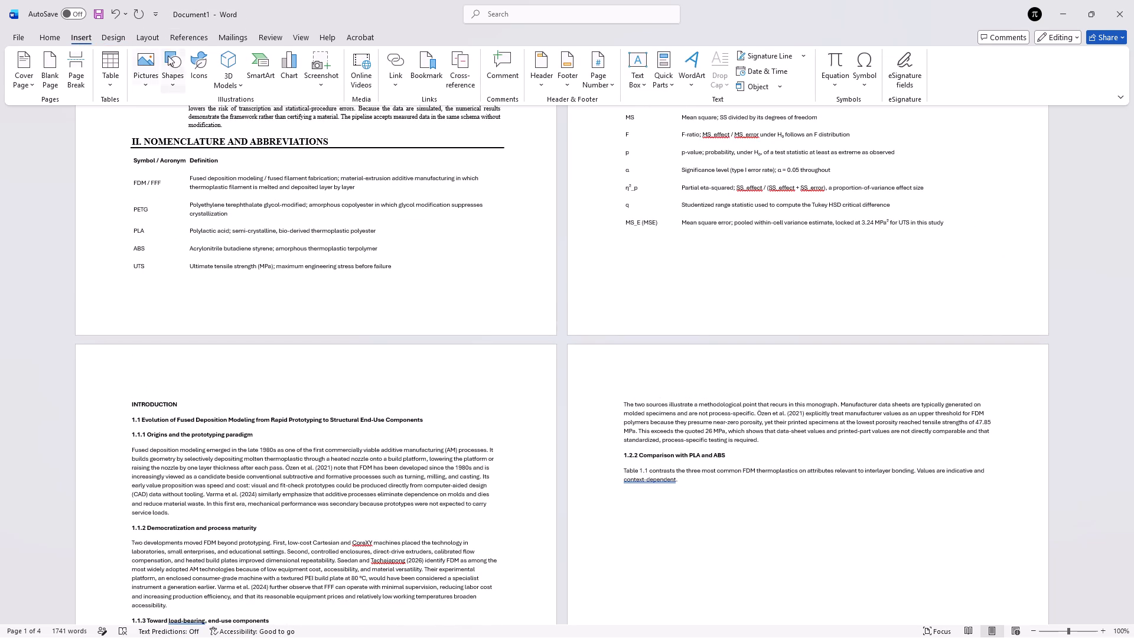
{"action": "left_click", "coordinate": [172, 63]}
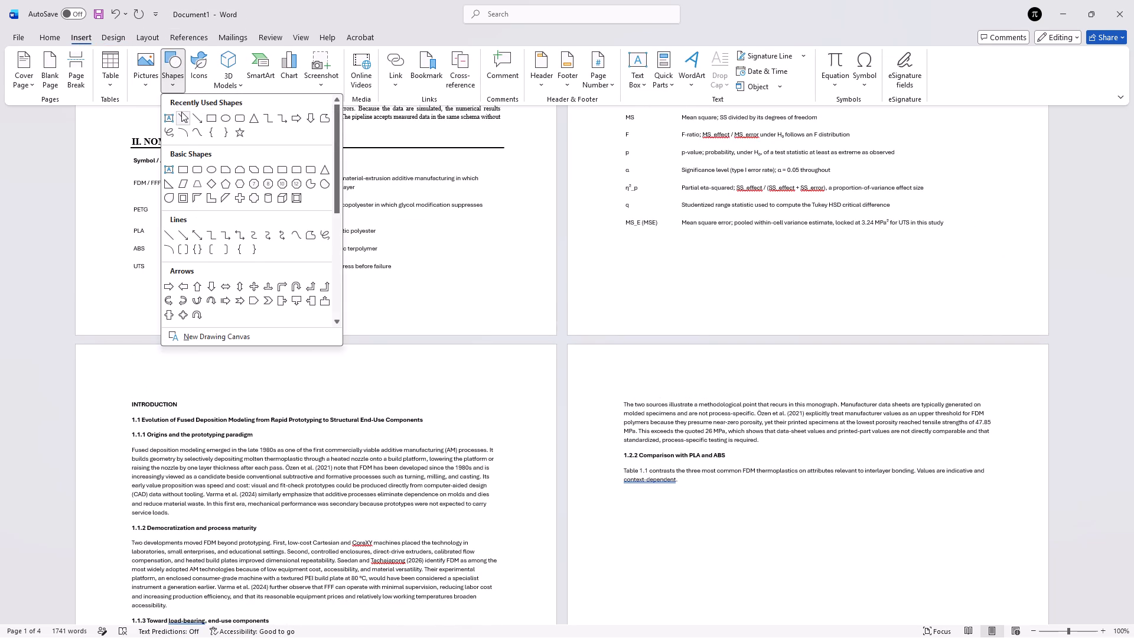
{"action": "left_click", "coordinate": [181, 112]}
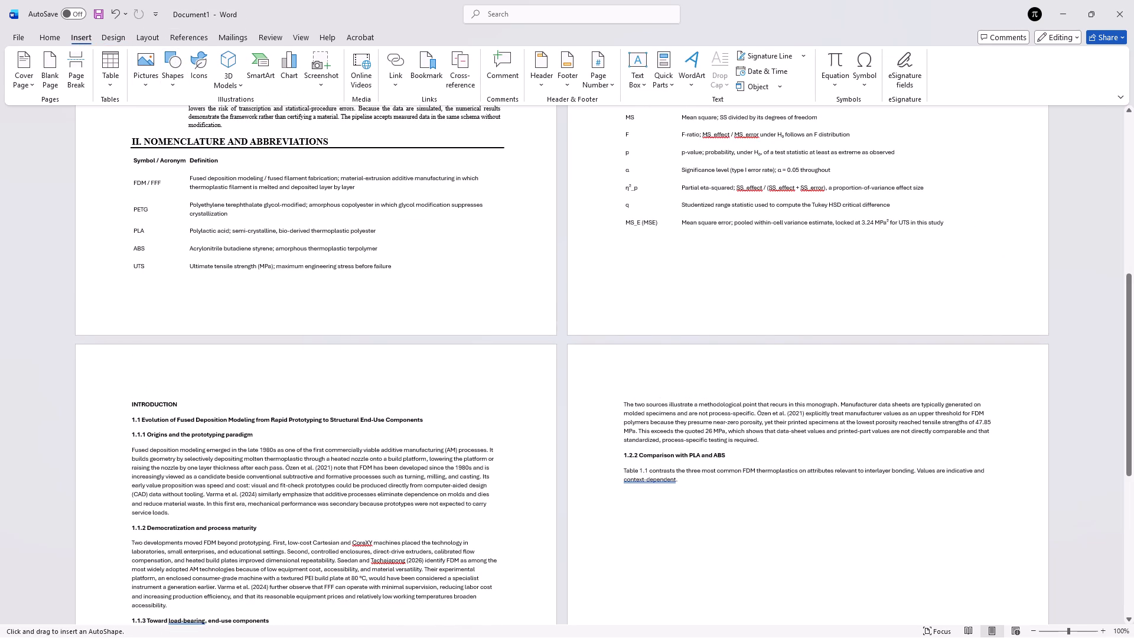
{"action": "scroll", "coordinate": [133, 408], "scroll_direction": "up", "scroll_amount": 5, "text": "ctrl"}
{"action": "scroll", "coordinate": [133, 408], "scroll_direction": "down", "scroll_amount": 1}
{"action": "scroll", "coordinate": [294, 306], "scroll_direction": "down", "scroll_amount": 1}
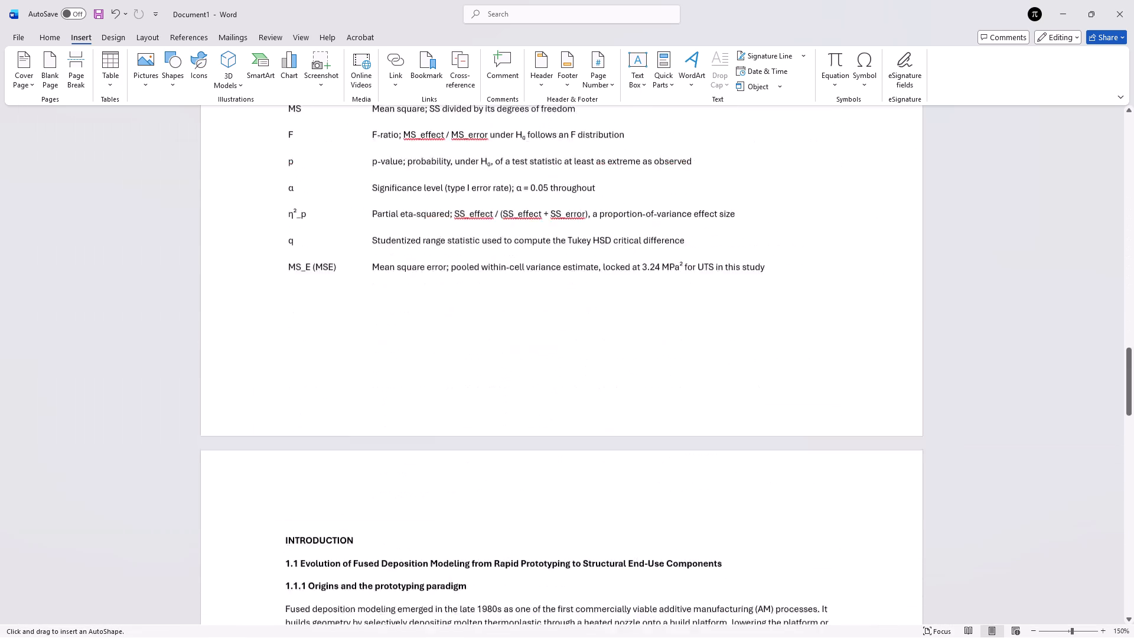
{"action": "scroll", "coordinate": [294, 306], "scroll_direction": "down", "scroll_amount": 1}
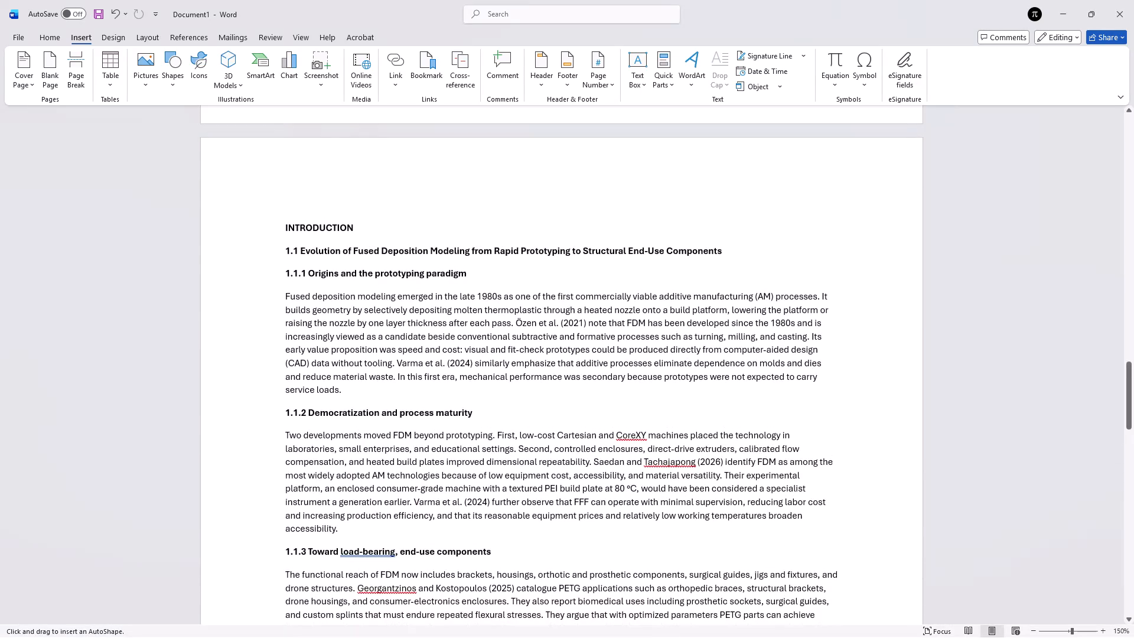
{"action": "left_click_drag", "start_coordinate": [285, 236], "coordinate": [643, 226]}
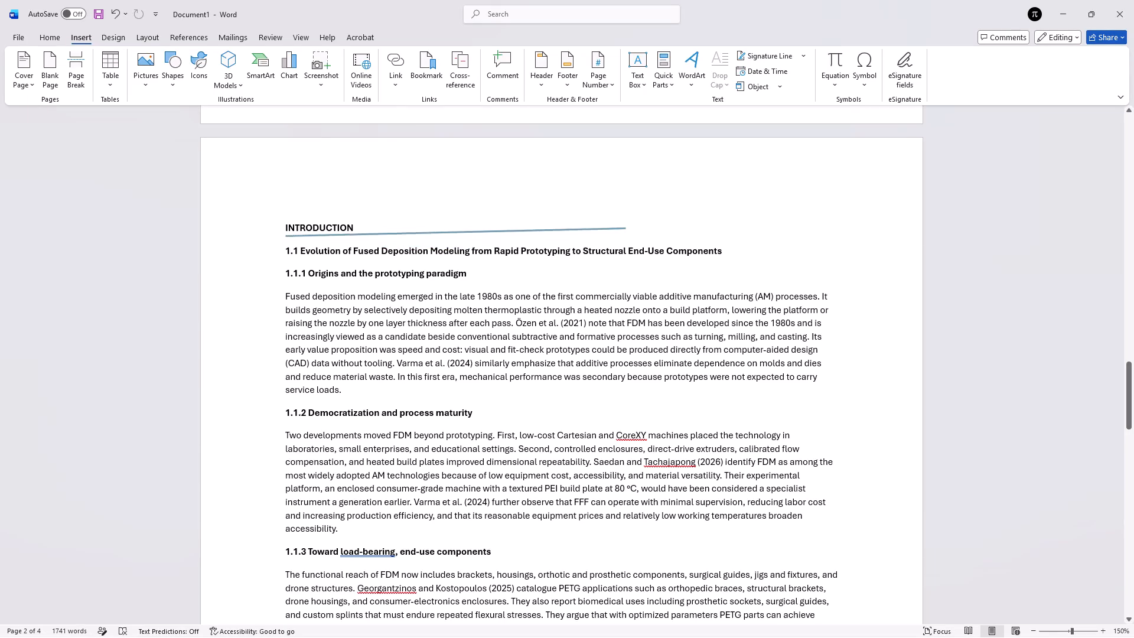
{"action": "left_click_drag", "start_coordinate": [643, 226], "coordinate": [878, 233]}
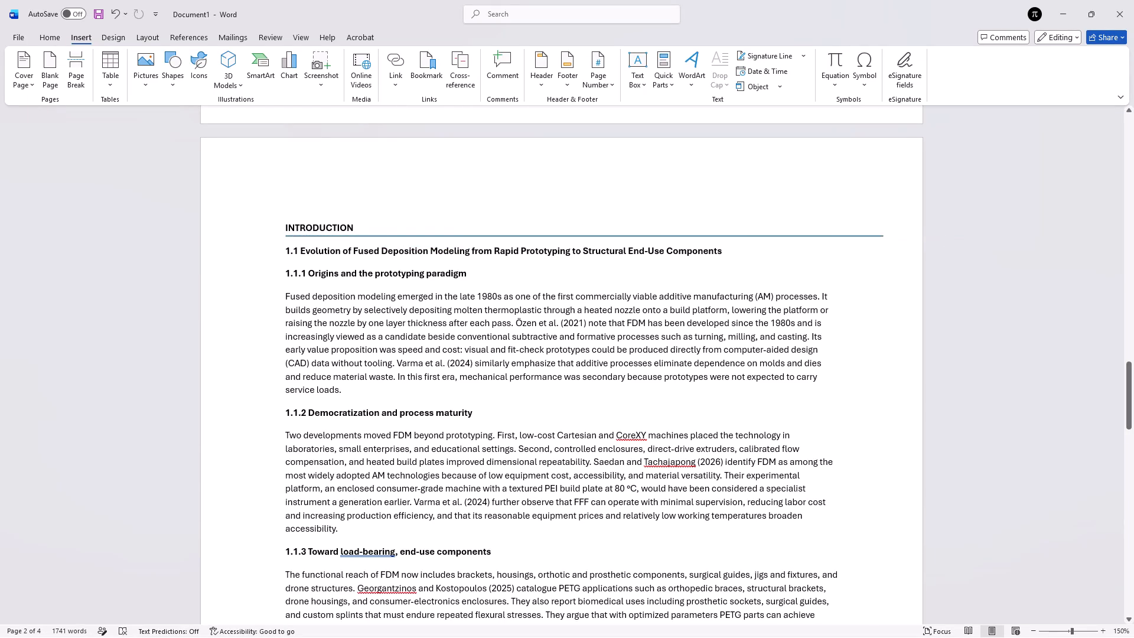
{"action": "left_click_drag", "start_coordinate": [878, 233], "coordinate": [855, 238]}
{"action": "left_click_drag", "start_coordinate": [855, 238], "coordinate": [857, 235]}
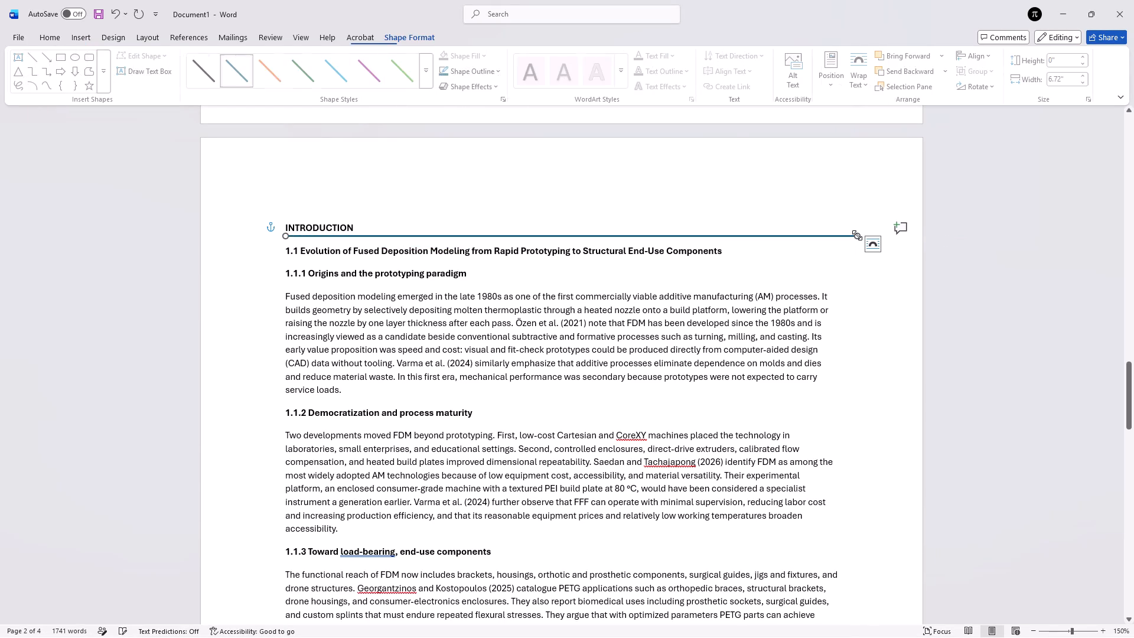
Apply the black preset line style to the line under the INTRODUCTION heading.
{"action": "left_click", "coordinate": [202, 61]}
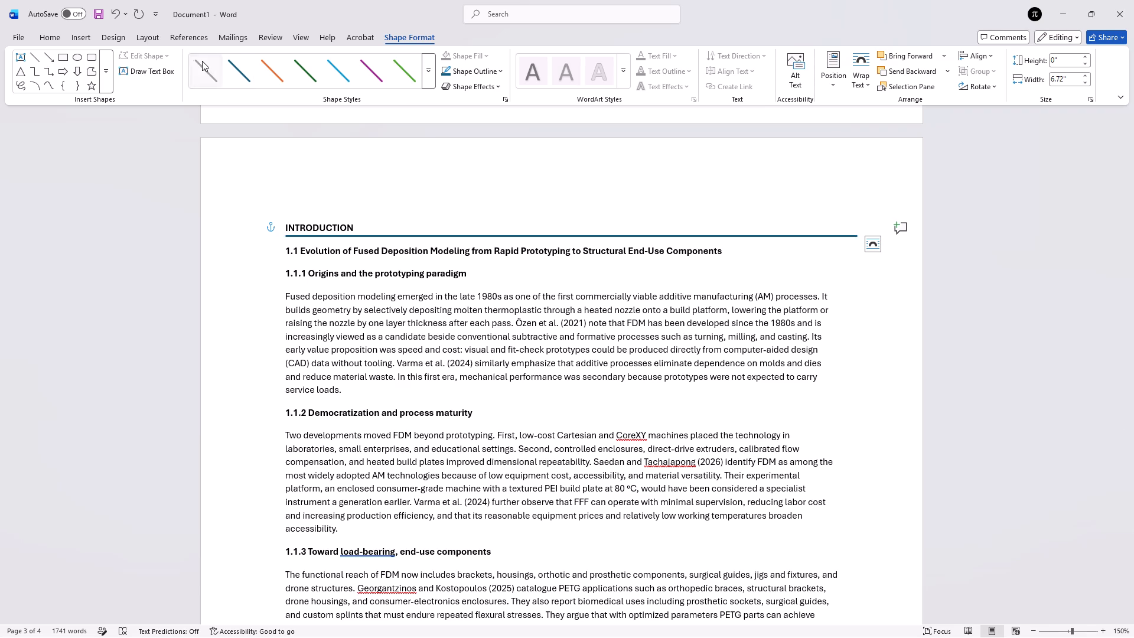
{"action": "left_click", "coordinate": [90, 329]}
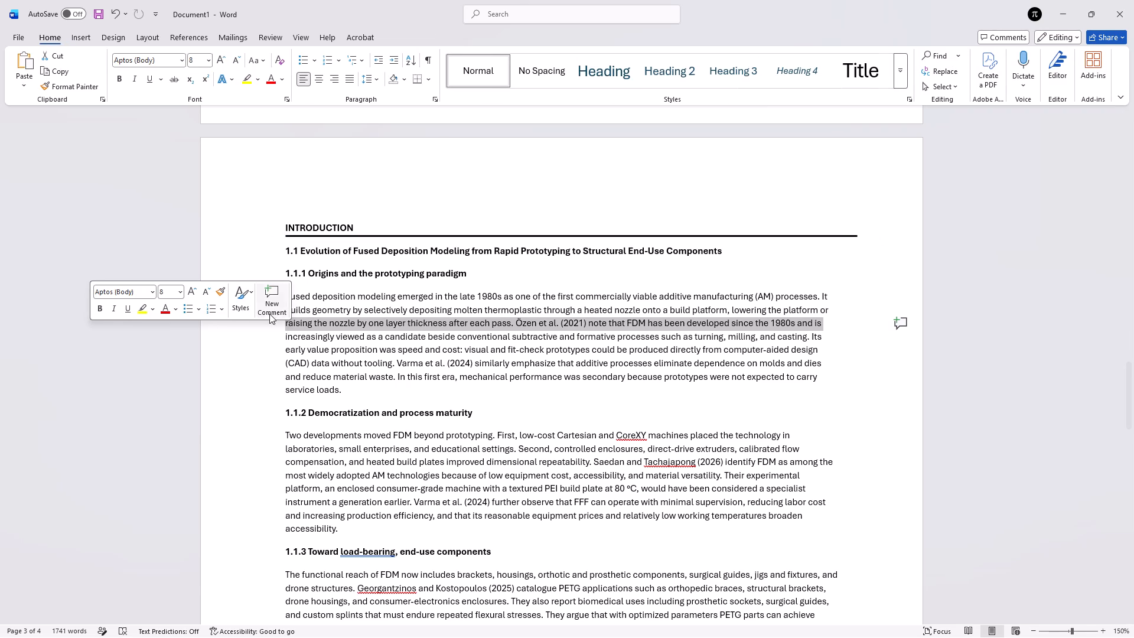
Format the INTRODUCTION heading in Times New Roman at 12 pt.
{"action": "left_click", "coordinate": [276, 254]}
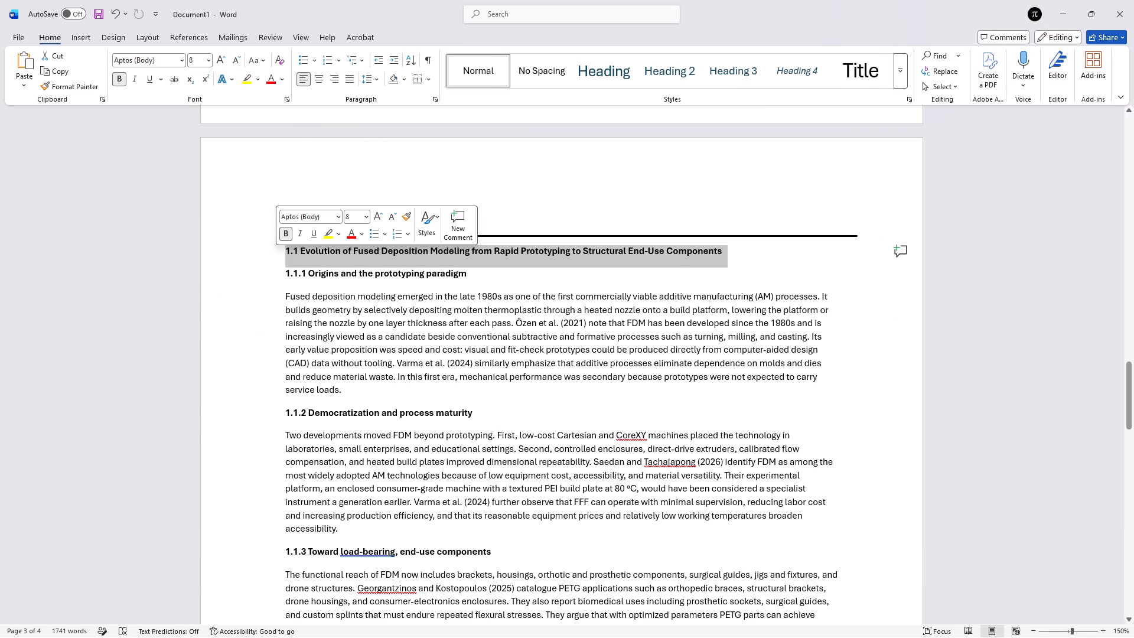
{"action": "left_click", "coordinate": [317, 198]}
{"action": "left_click_drag", "start_coordinate": [361, 224], "coordinate": [345, 226]}
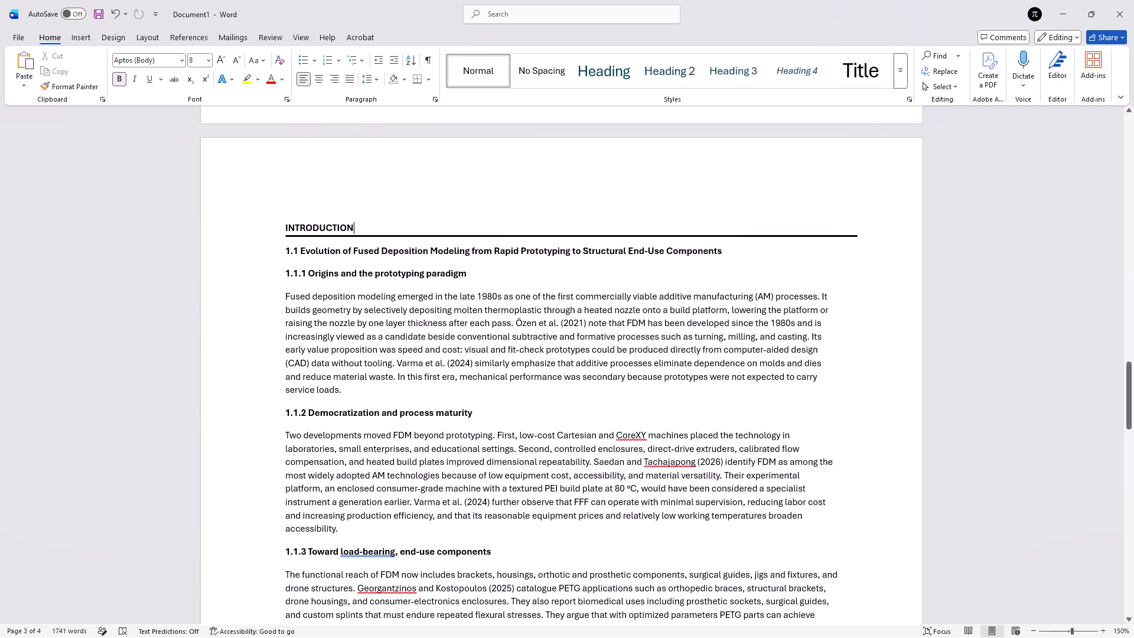
{"action": "left_click_drag", "start_coordinate": [345, 226], "coordinate": [286, 227]}
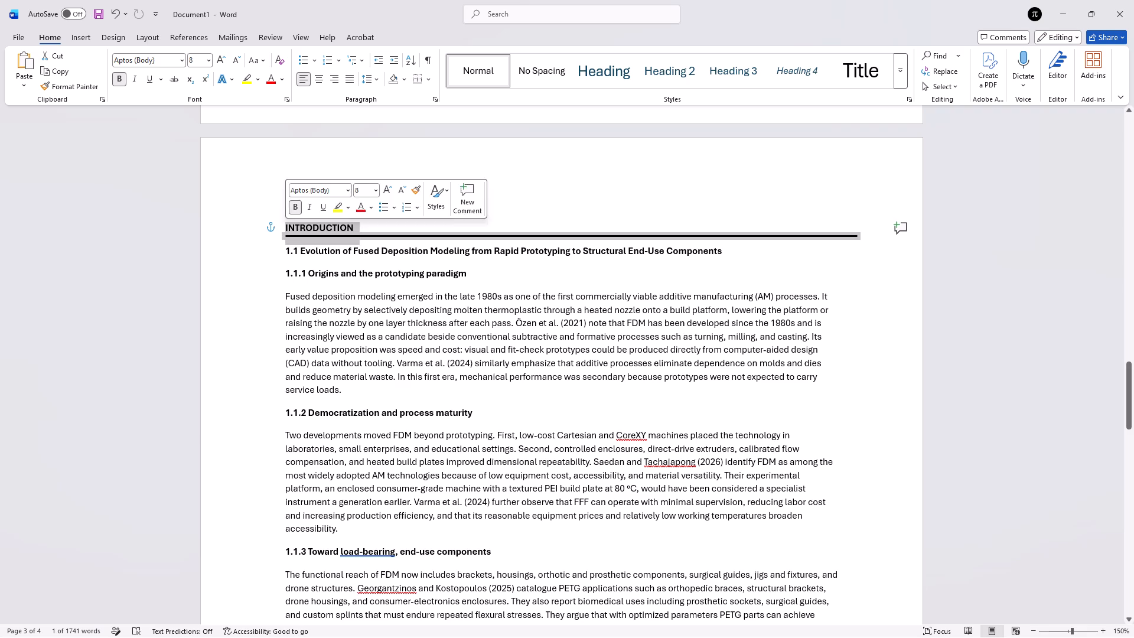
{"action": "left_click", "coordinate": [178, 61]}
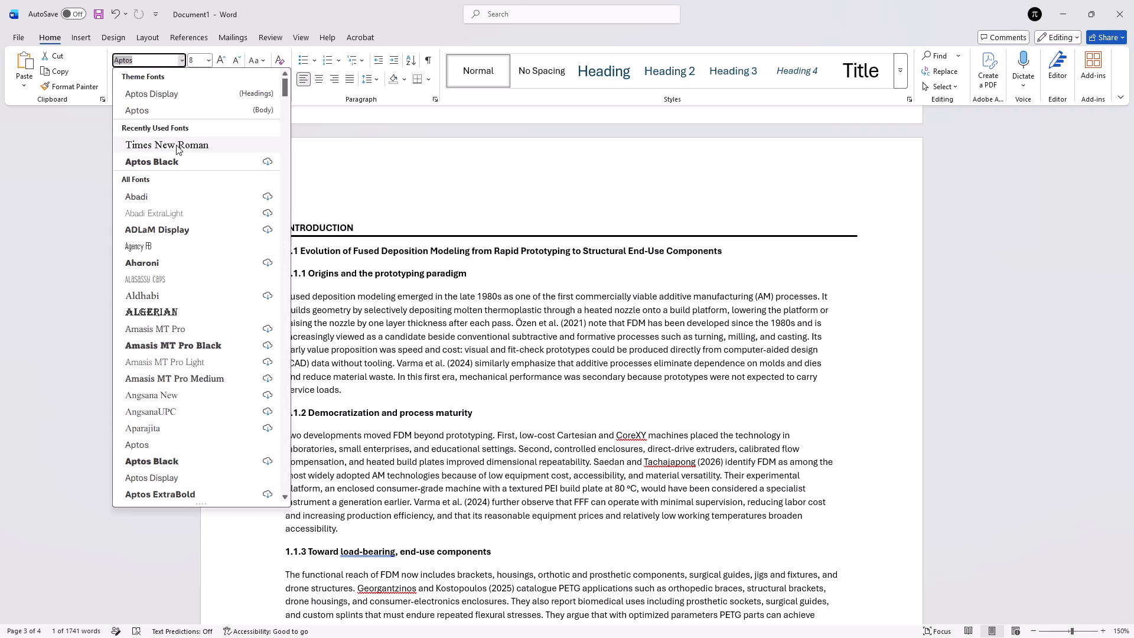
{"action": "left_click", "coordinate": [176, 145]}
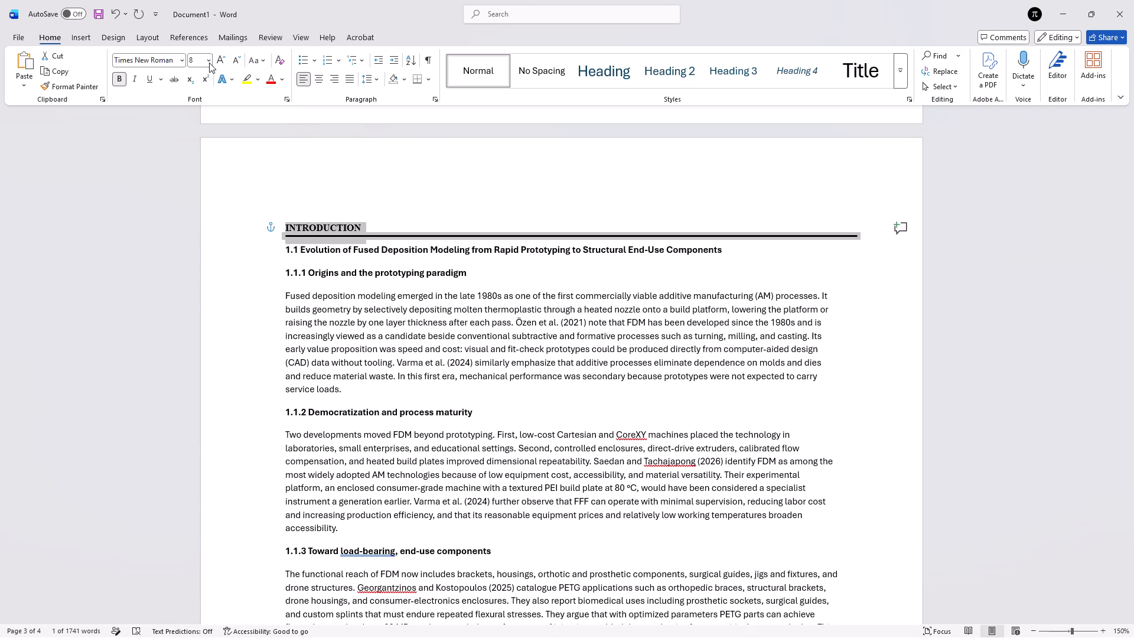
{"action": "left_click", "coordinate": [209, 63]}
{"action": "left_click", "coordinate": [204, 128]}
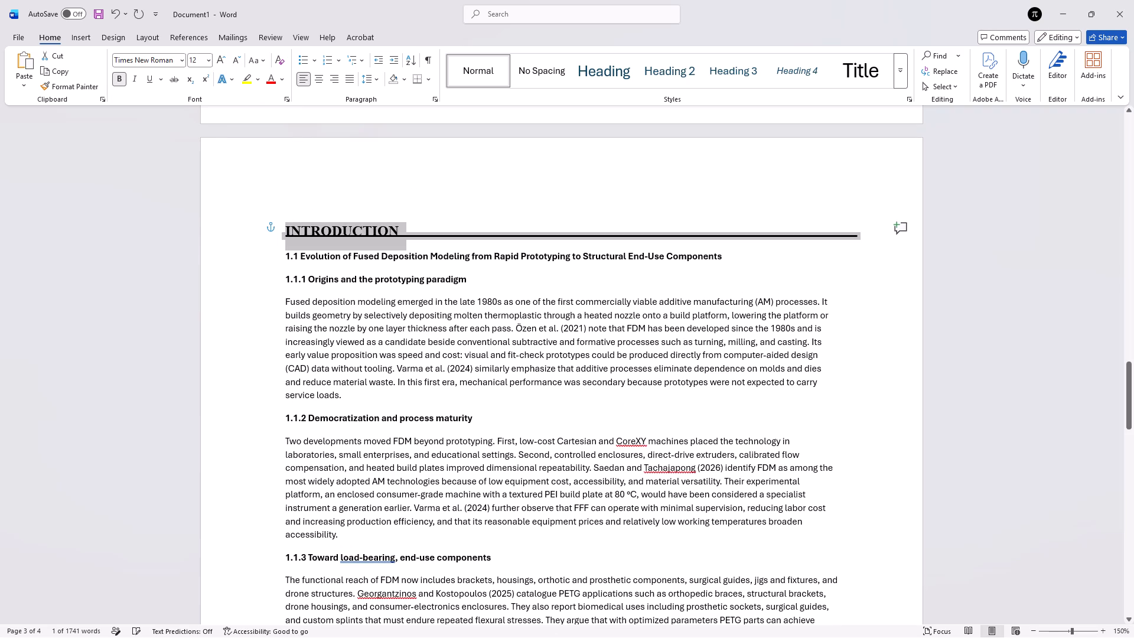
{"action": "left_click", "coordinate": [208, 274]}
Nudge the line under the INTRODUCTION heading down so it clears the enlarged heading text.
{"action": "left_click", "coordinate": [519, 240]}
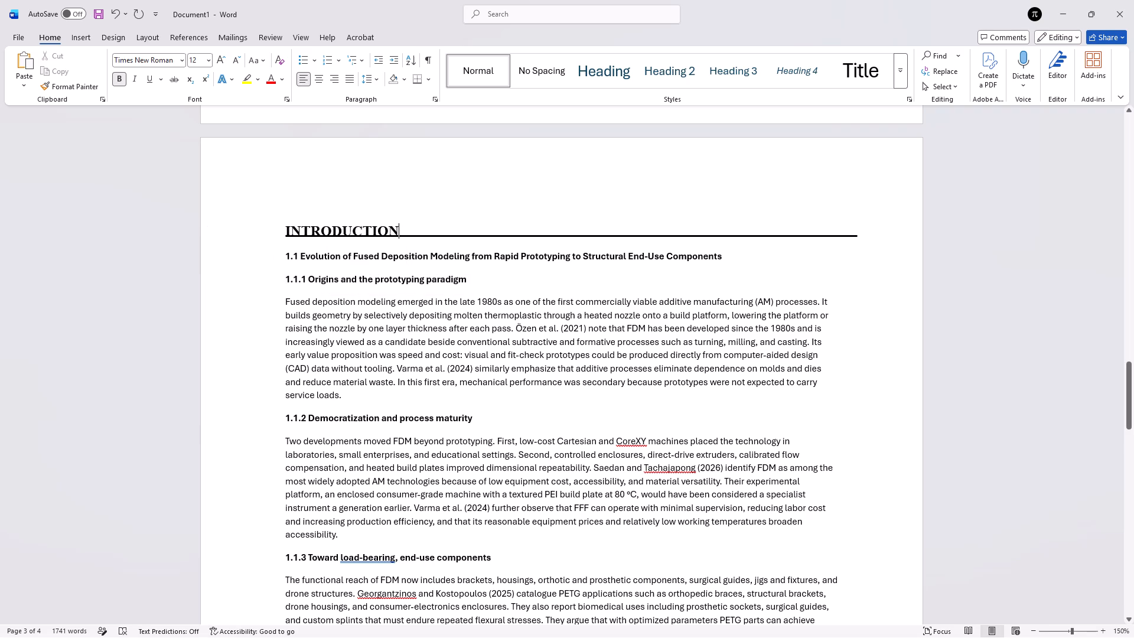
{"action": "left_click", "coordinate": [522, 236]}
{"action": "key", "text": "Down"}
{"action": "key", "text": "Down"}
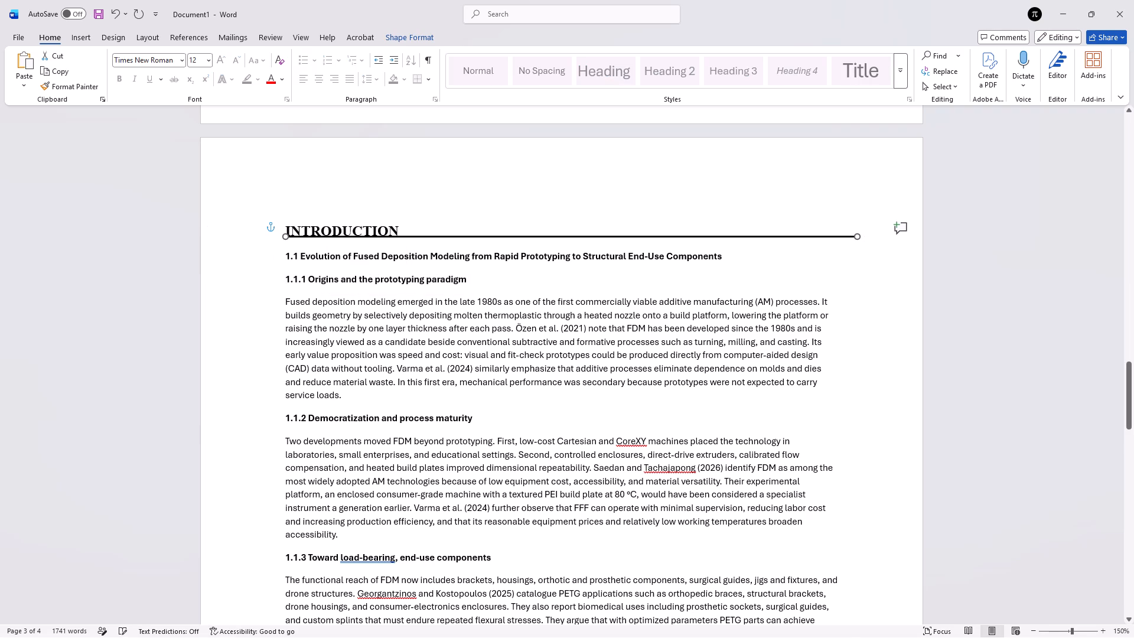
{"action": "key", "text": "Down"}
{"action": "key", "text": "Down"}
{"action": "key", "text": "Down"}
{"action": "key", "text": "Down"}
{"action": "key", "text": "Down"}
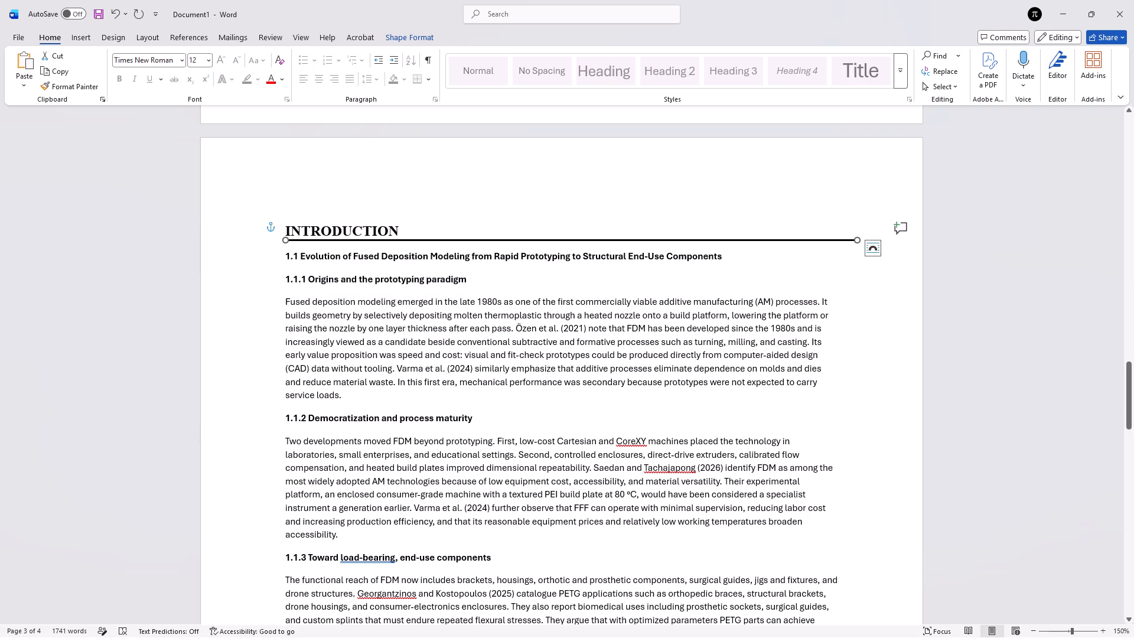
Set the font of the entire nomenclature and abbreviations table to Times New Roman.
{"action": "scroll", "coordinate": [553, 333], "scroll_direction": "up", "scroll_amount": 2}
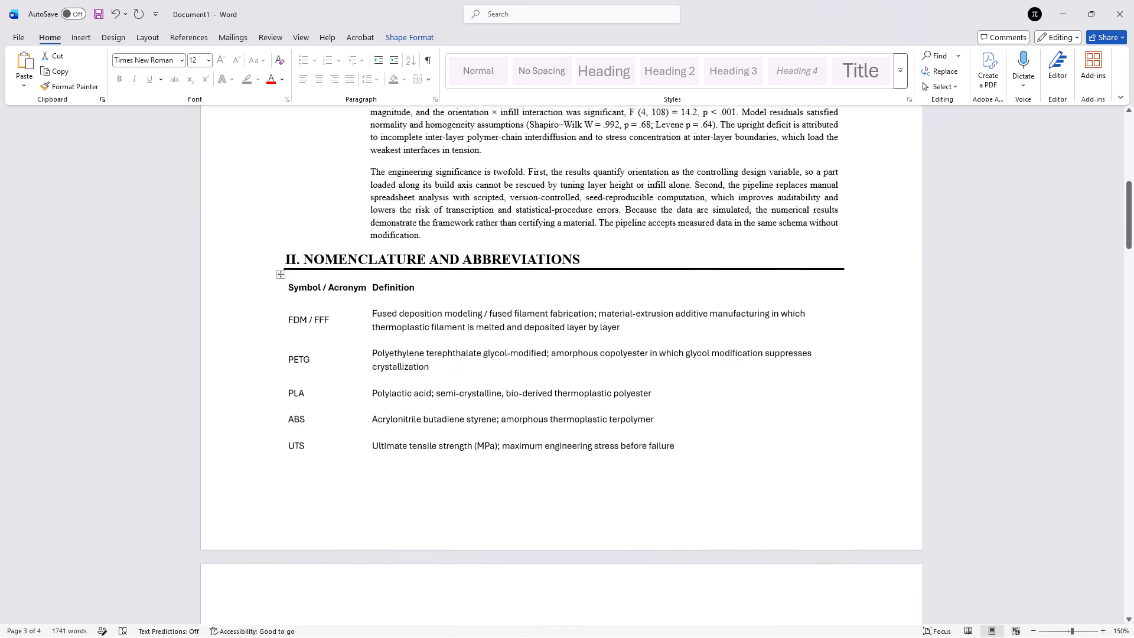
{"action": "scroll", "coordinate": [553, 333], "scroll_direction": "up", "scroll_amount": 1}
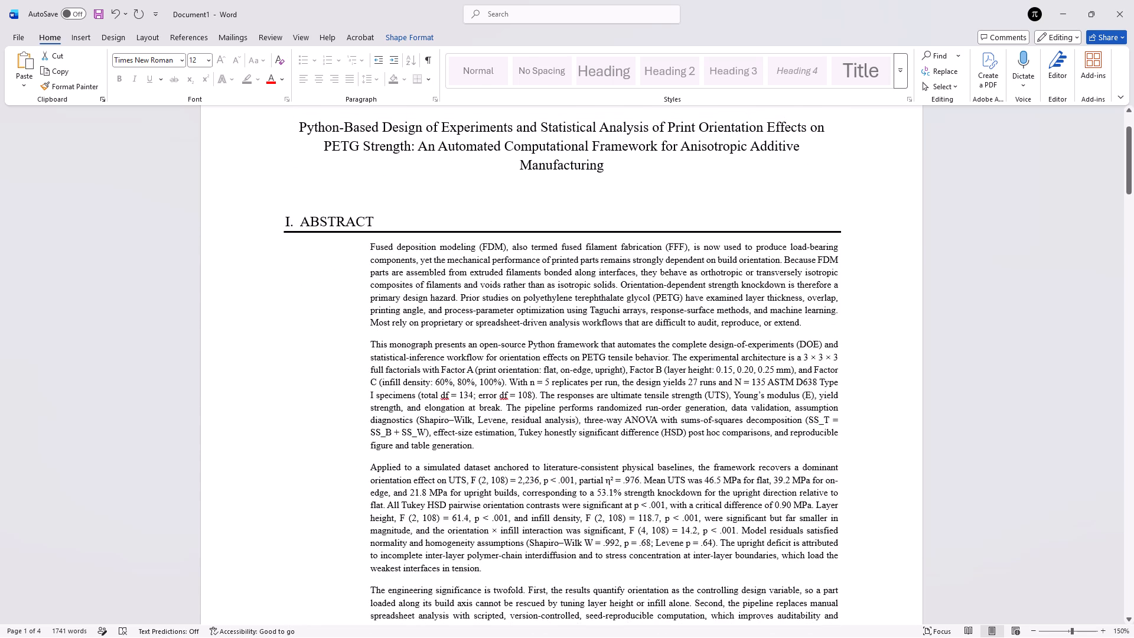
{"action": "scroll", "coordinate": [429, 279], "scroll_direction": "down", "scroll_amount": 1}
{"action": "scroll", "coordinate": [429, 279], "scroll_direction": "down", "scroll_amount": 4, "text": "ctrl"}
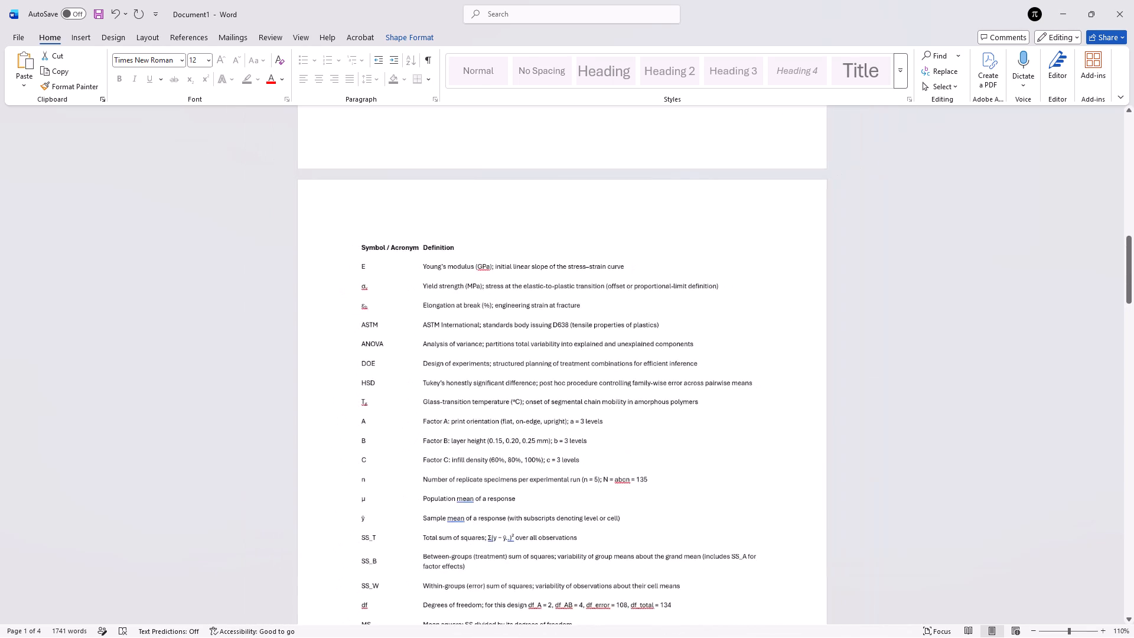
{"action": "scroll", "coordinate": [522, 308], "scroll_direction": "down", "scroll_amount": 1}
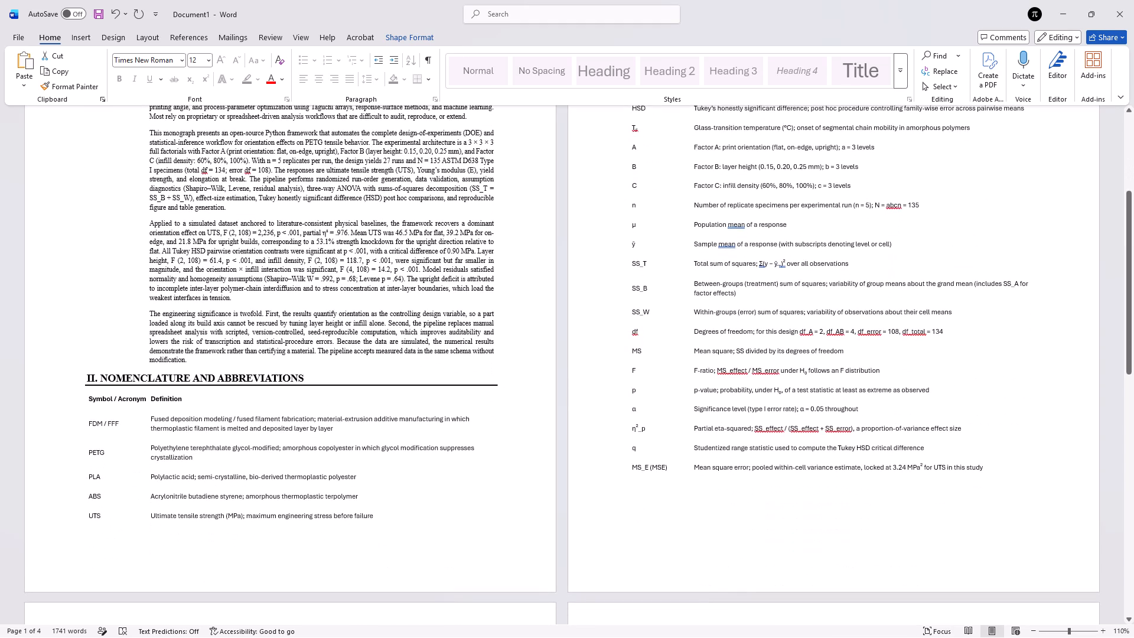
{"action": "left_click_drag", "start_coordinate": [88, 399], "coordinate": [89, 400]}
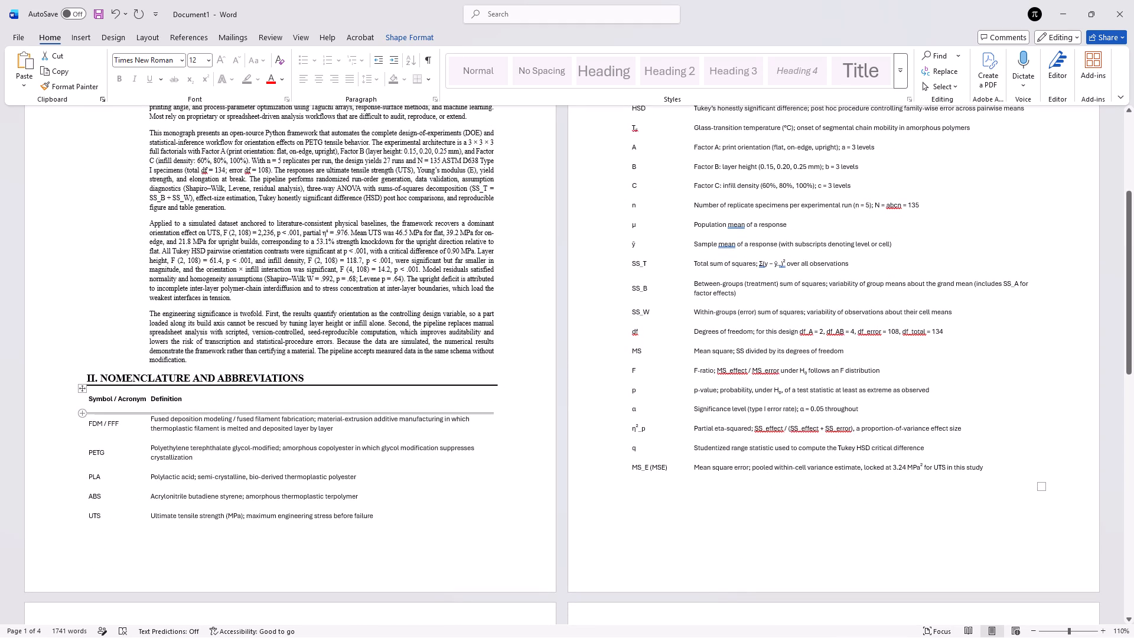
{"action": "left_click_drag", "start_coordinate": [89, 400], "coordinate": [837, 463]}
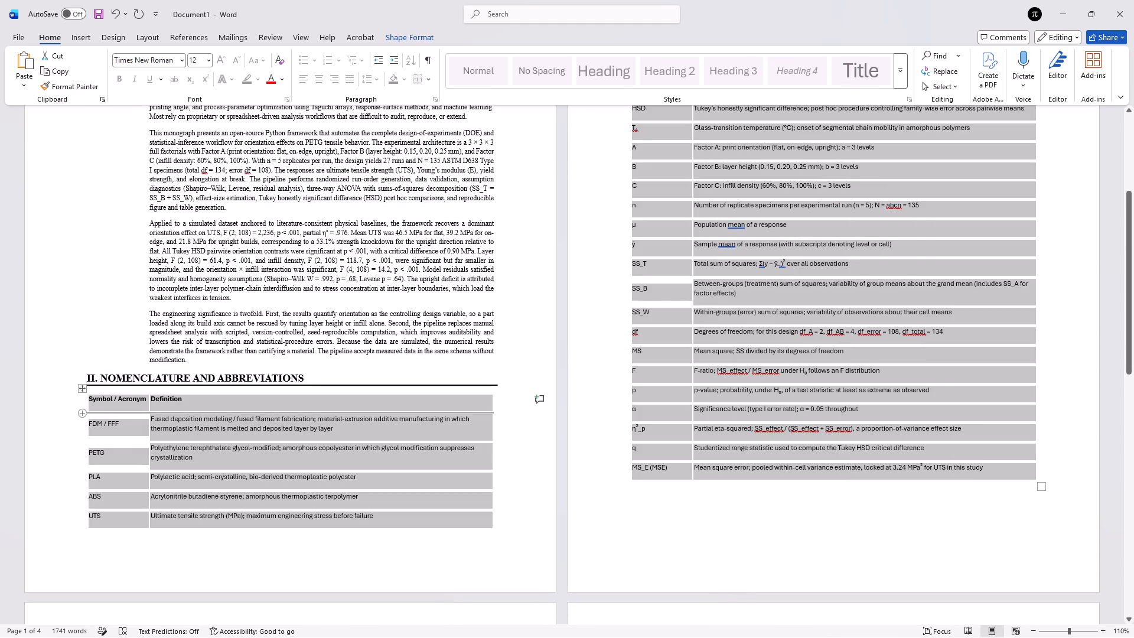
{"action": "left_click_drag", "start_coordinate": [837, 463], "coordinate": [887, 463]}
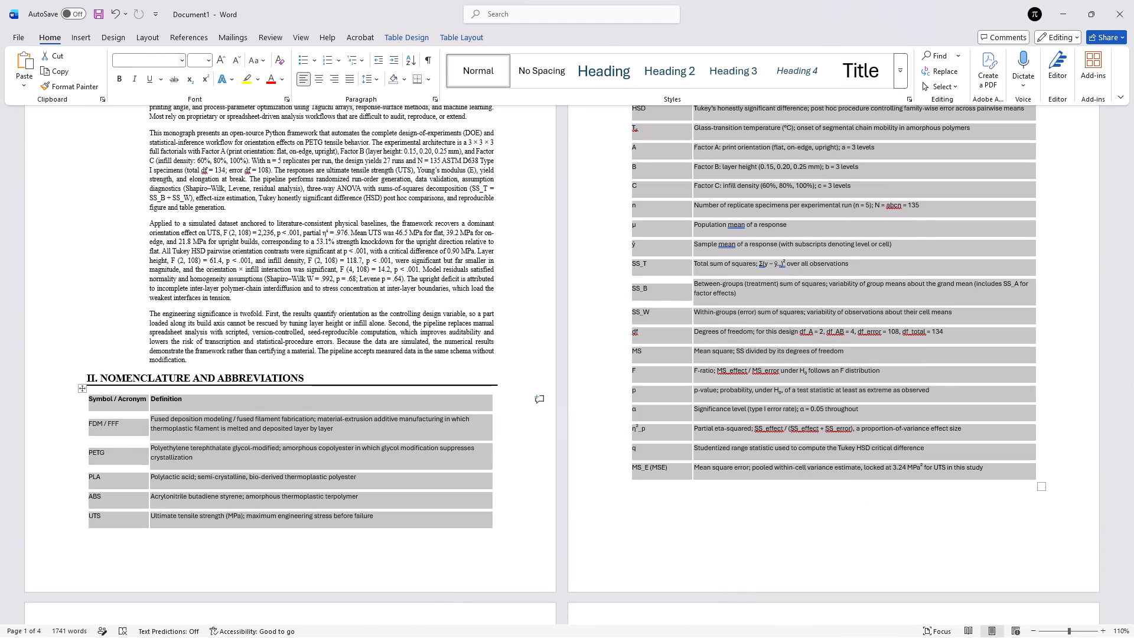
{"action": "left_click", "coordinate": [175, 59]}
{"action": "left_click", "coordinate": [183, 59]}
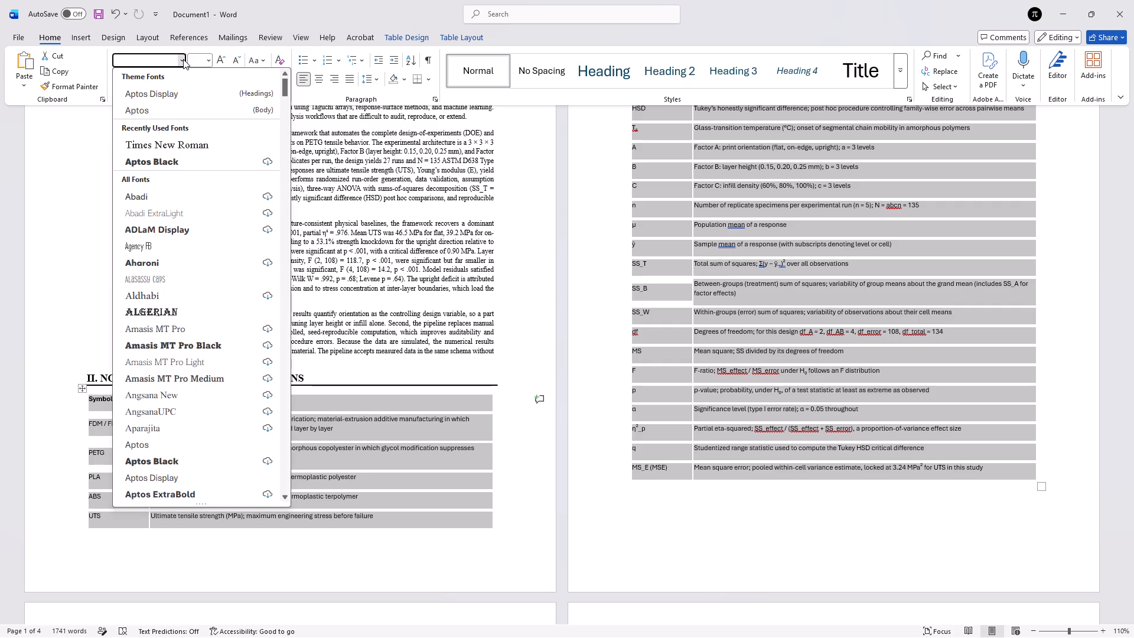
{"action": "left_click", "coordinate": [172, 145]}
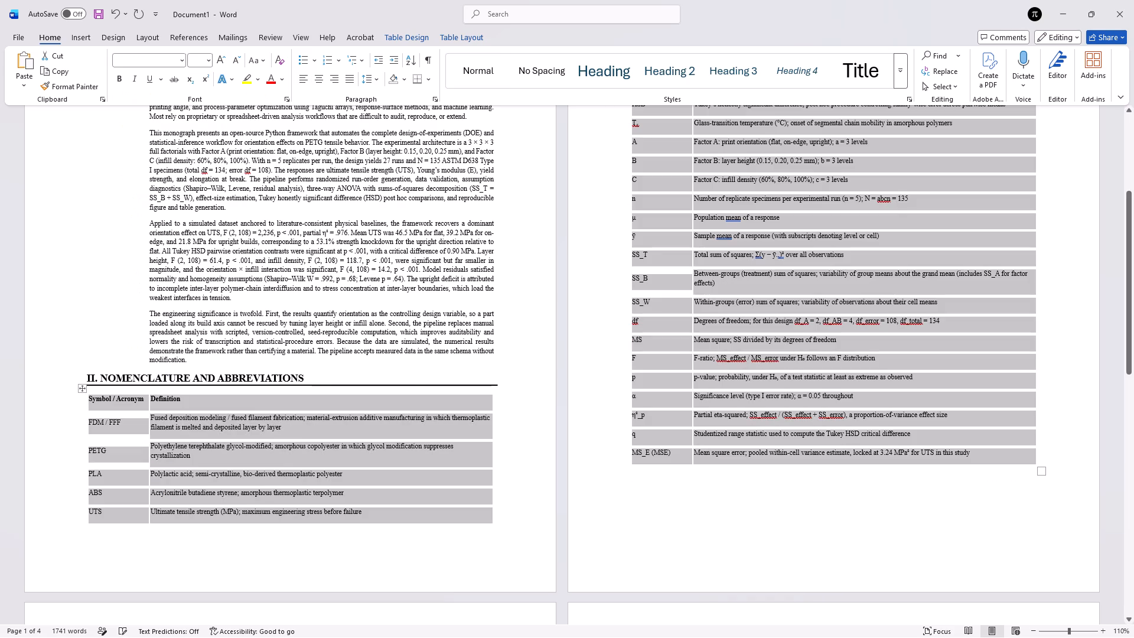
{"action": "left_click", "coordinate": [438, 302]}
Set all Introduction text below the heading, from section 1.1 through 1.2.2, to Times New Roman.
{"action": "scroll", "coordinate": [438, 302], "scroll_direction": "down", "scroll_amount": 1}
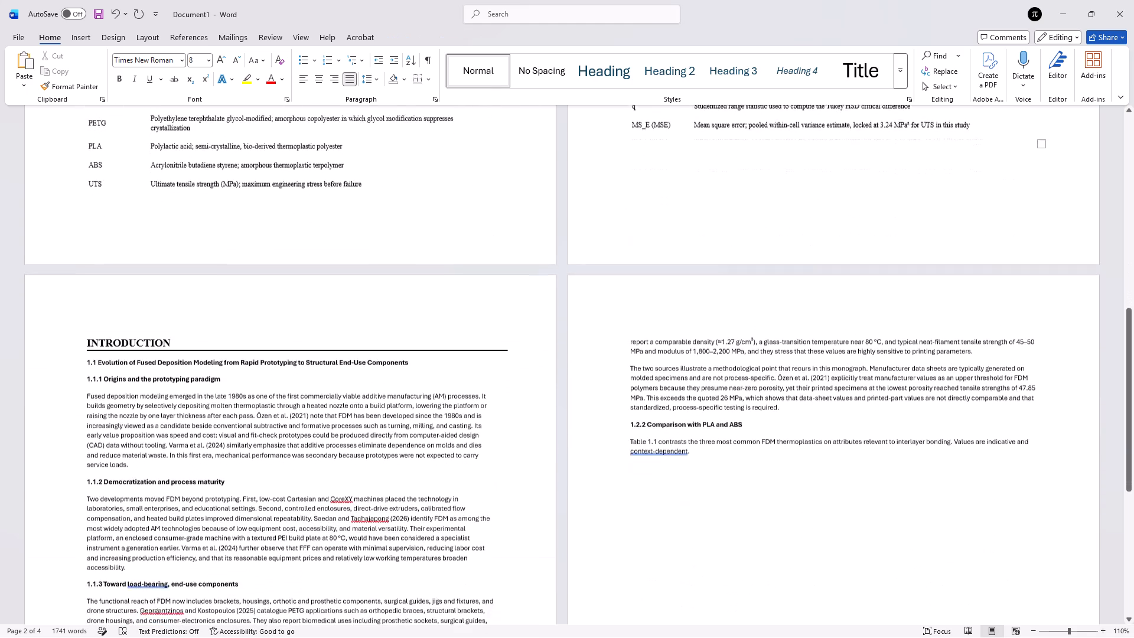
{"action": "scroll", "coordinate": [438, 302], "scroll_direction": "down", "scroll_amount": 1}
{"action": "left_click_drag", "start_coordinate": [83, 351], "coordinate": [703, 441]}
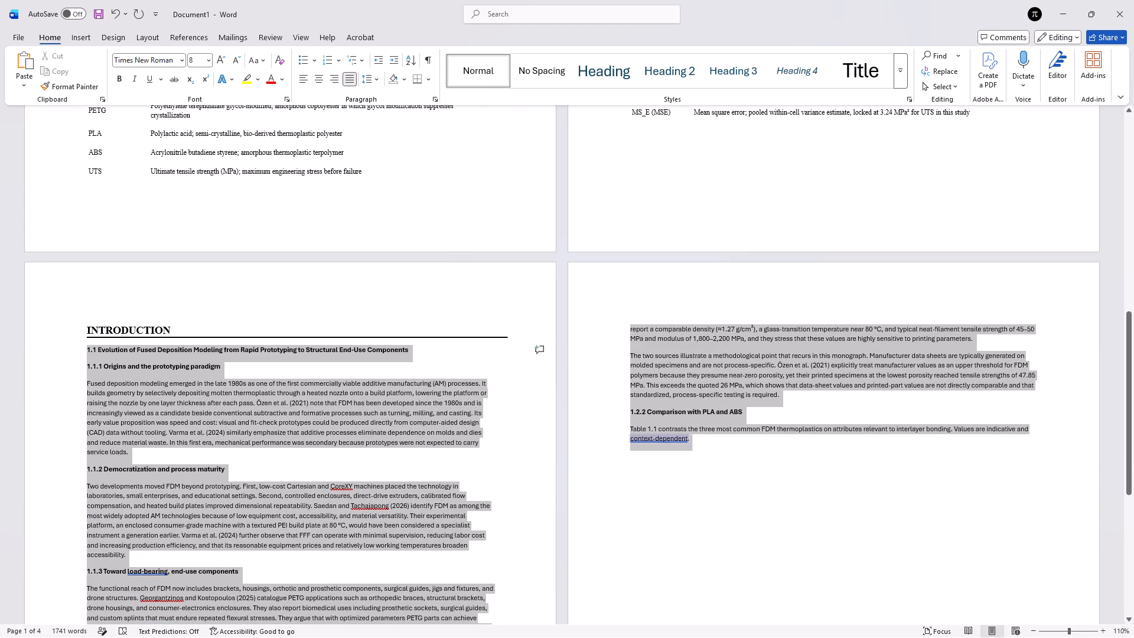
{"action": "left_click_drag", "start_coordinate": [703, 441], "coordinate": [770, 440]}
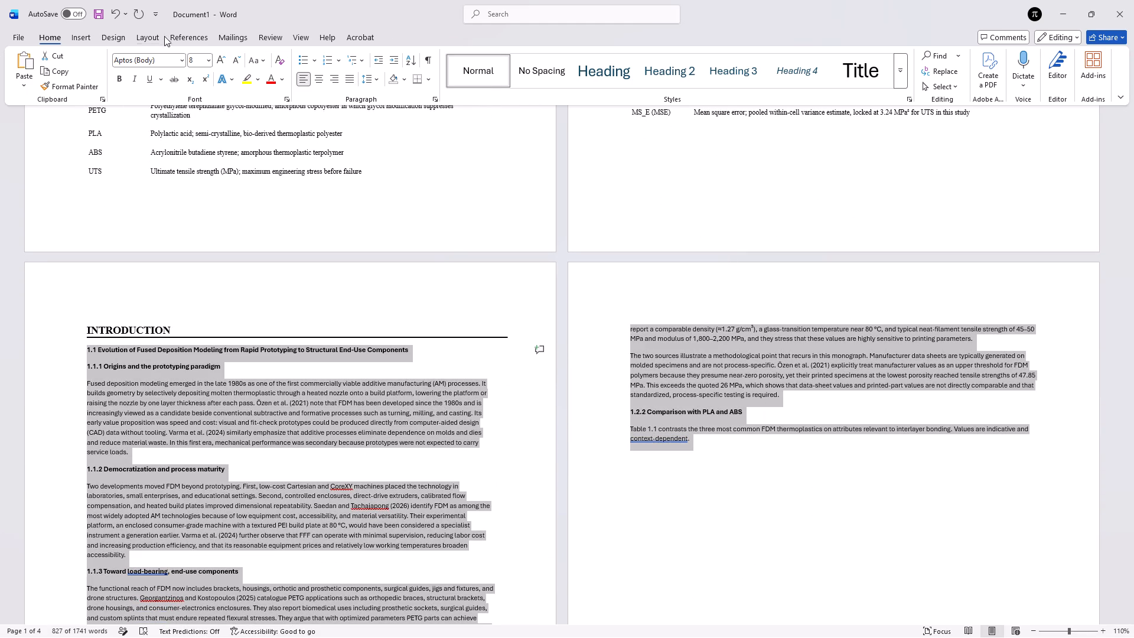
{"action": "left_click", "coordinate": [183, 62]}
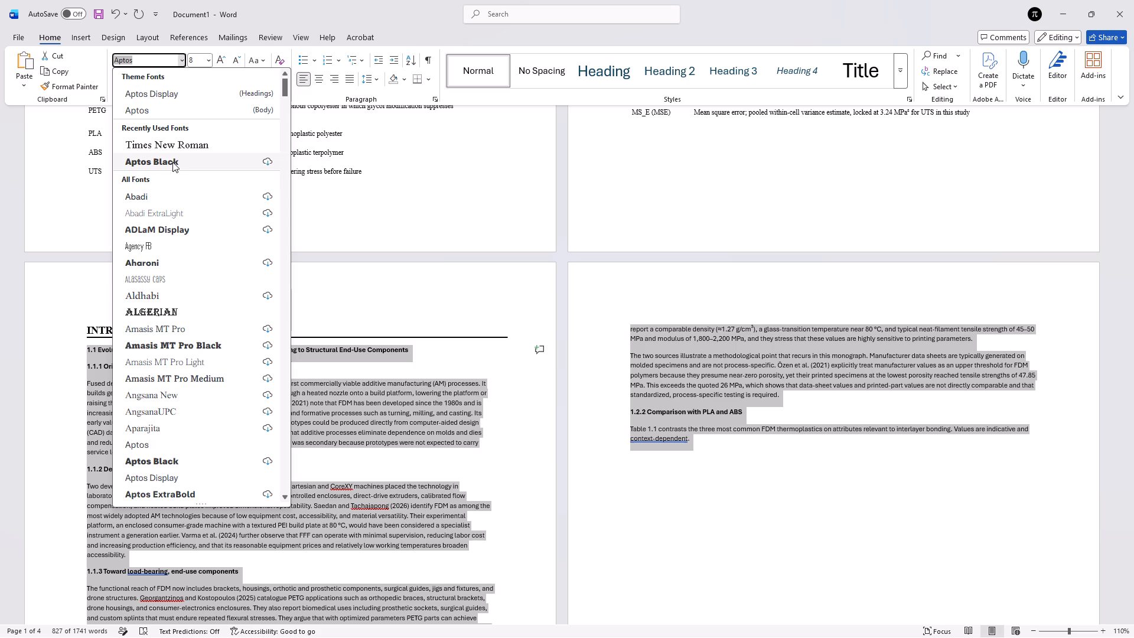
{"action": "left_click", "coordinate": [178, 148]}
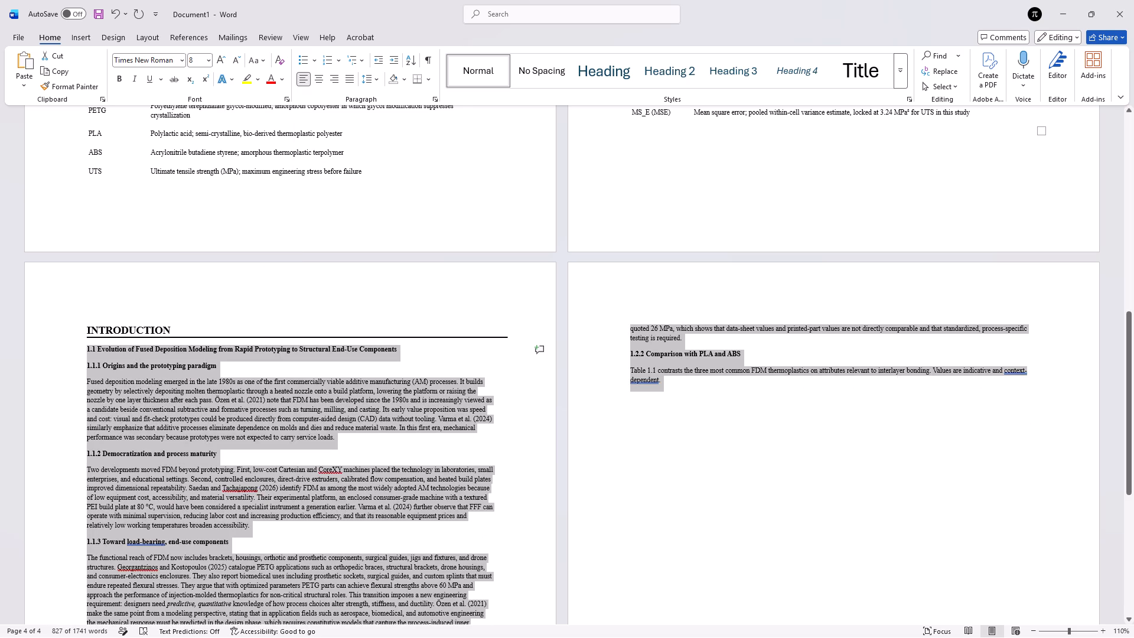
{"action": "left_click", "coordinate": [587, 527]}
Justify all Introduction text from section 1.1 through the end of section 1.2.2.
{"action": "scroll", "coordinate": [312, 450], "scroll_direction": "down", "scroll_amount": 1}
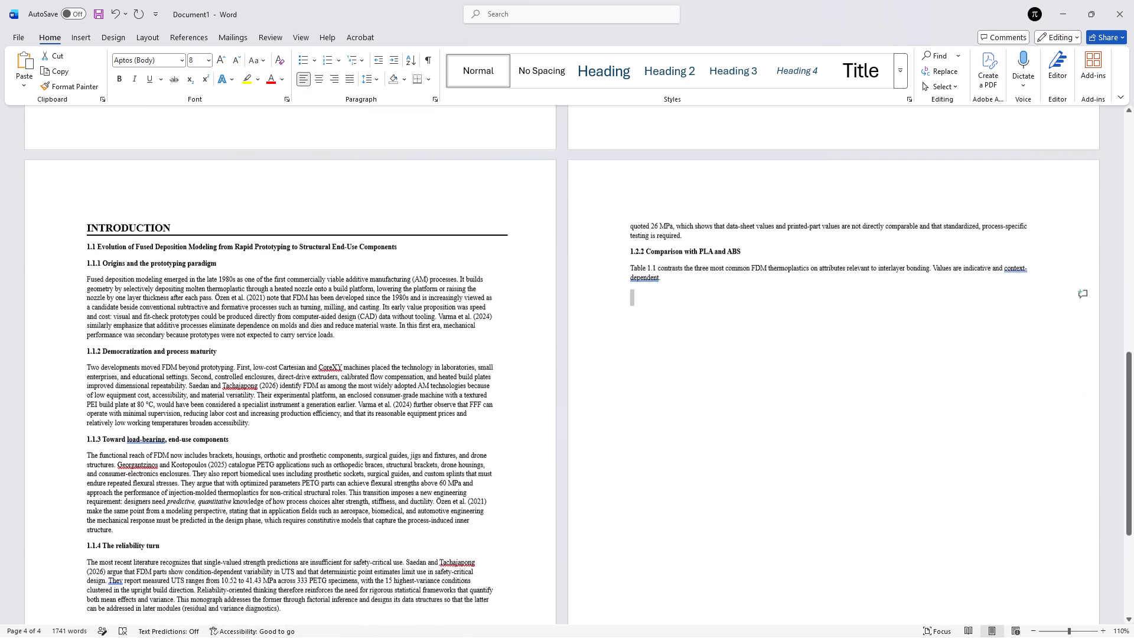
{"action": "scroll", "coordinate": [312, 450], "scroll_direction": "down", "scroll_amount": 1}
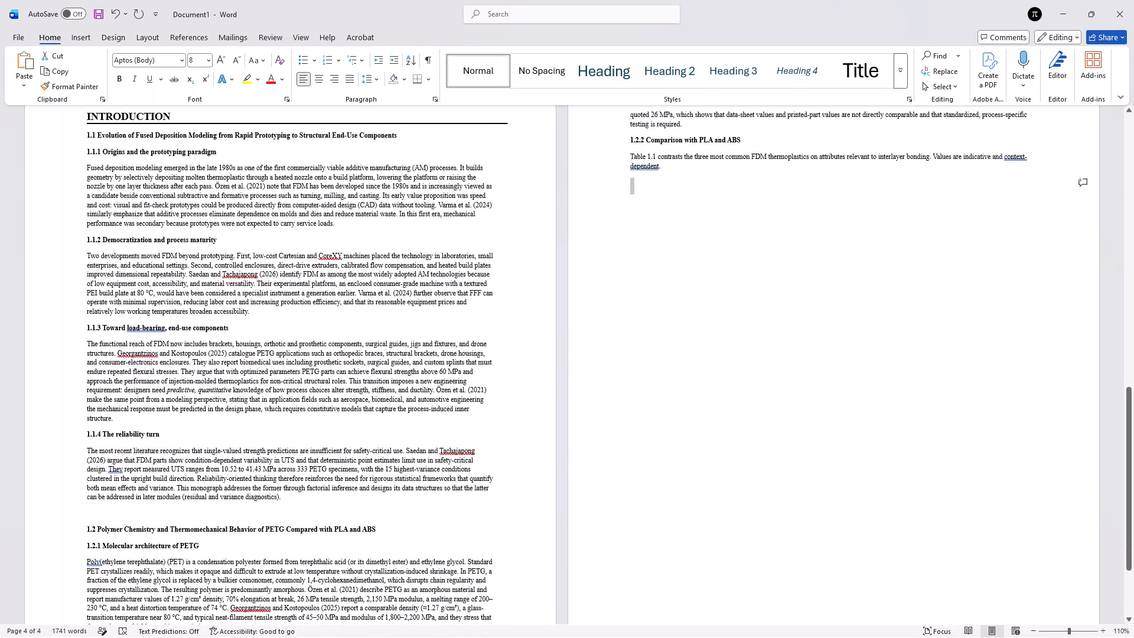
{"action": "left_click_drag", "start_coordinate": [84, 138], "coordinate": [100, 141]}
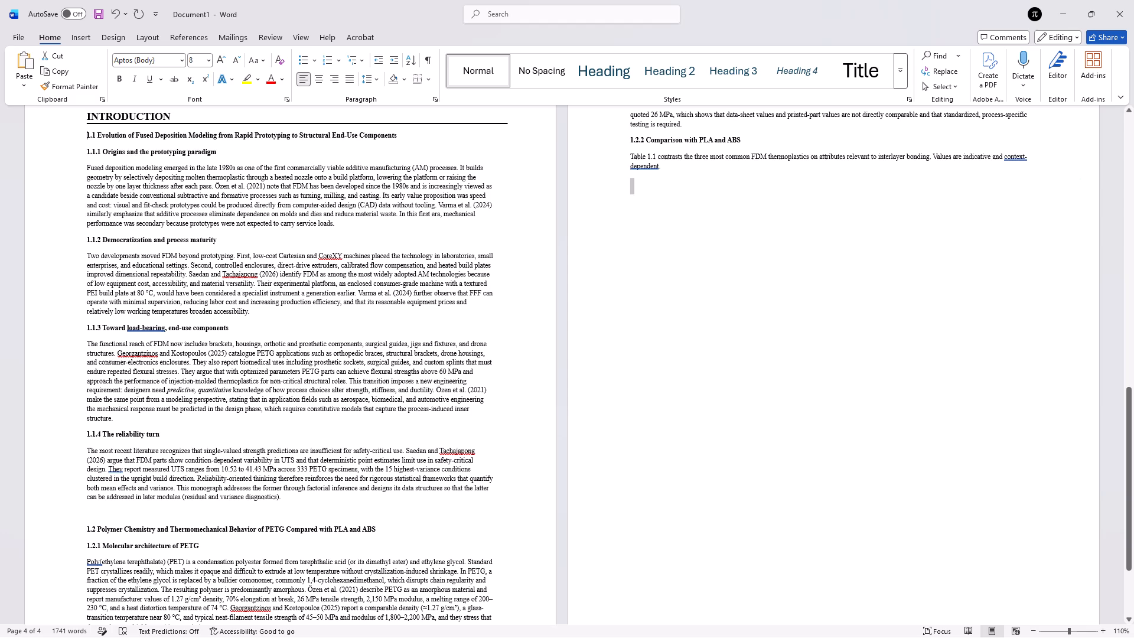
{"action": "left_click_drag", "start_coordinate": [100, 141], "coordinate": [598, 195]}
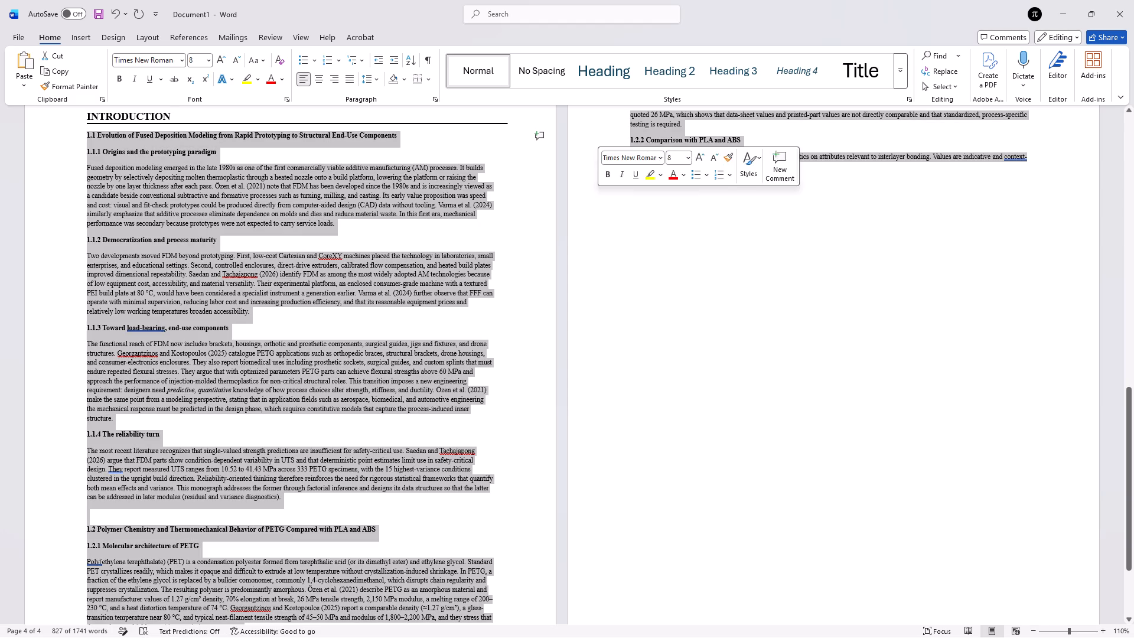
{"action": "left_click", "coordinate": [346, 82]}
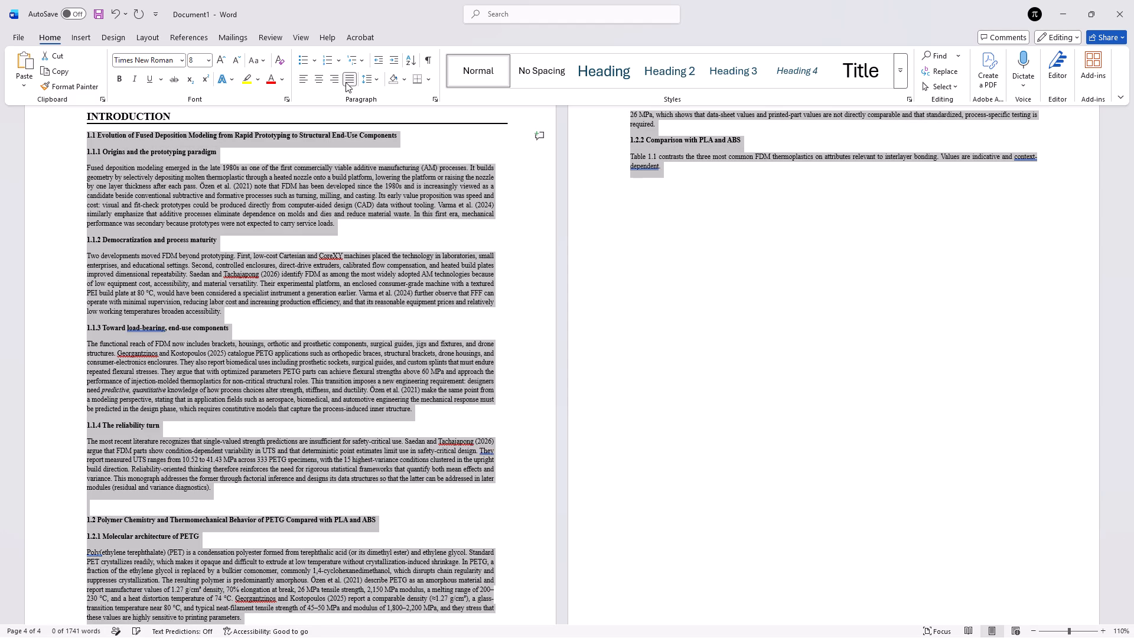
{"action": "left_click", "coordinate": [731, 317]}
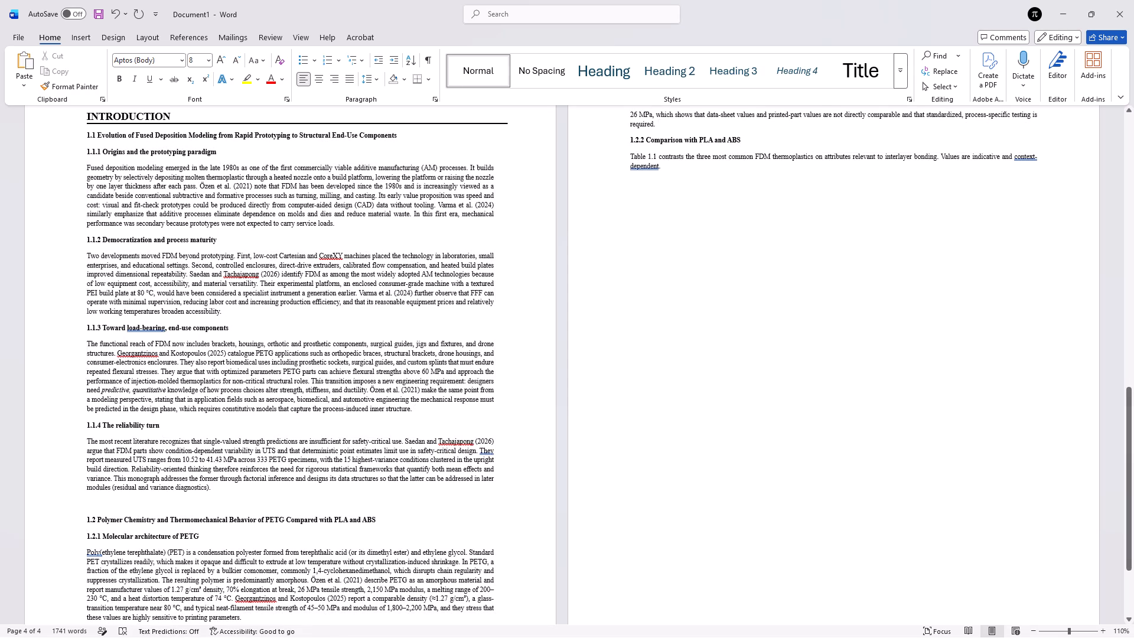
Add the numeral "I. " in front of the INTRODUCTION heading.
{"action": "scroll", "coordinate": [260, 181], "scroll_direction": "up", "scroll_amount": 2, "text": "ctrl"}
{"action": "scroll", "coordinate": [260, 181], "scroll_direction": "right", "scroll_amount": 1}
{"action": "scroll", "coordinate": [260, 181], "scroll_direction": "up", "scroll_amount": 1}
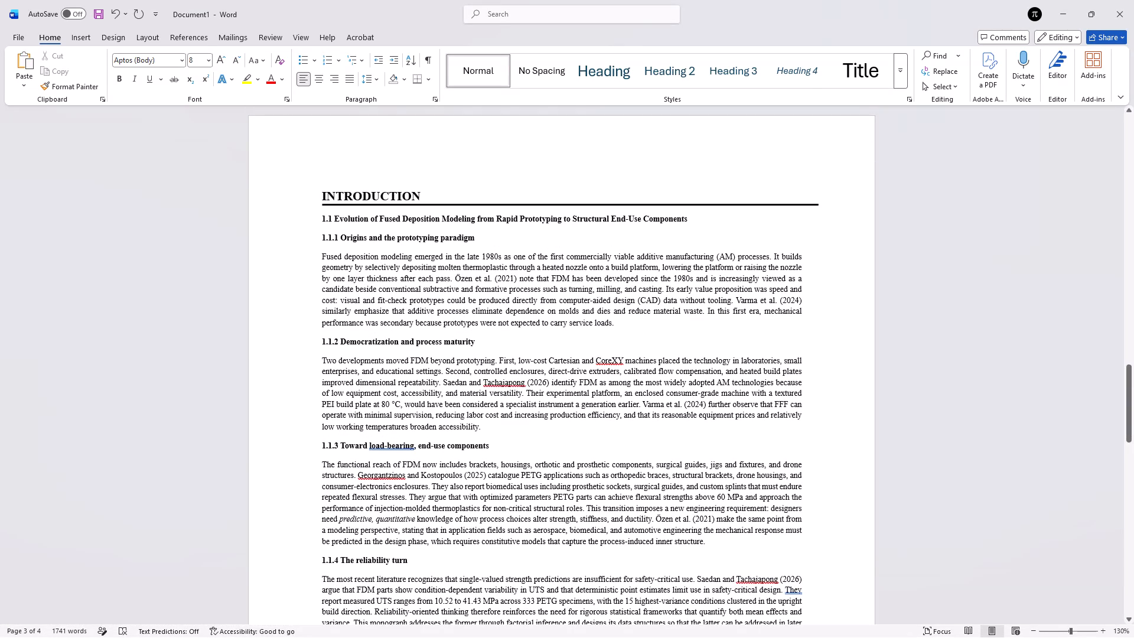
{"action": "left_click", "coordinate": [318, 198]}
{"action": "type", "text": "I."}
{"action": "key", "text": "space"}
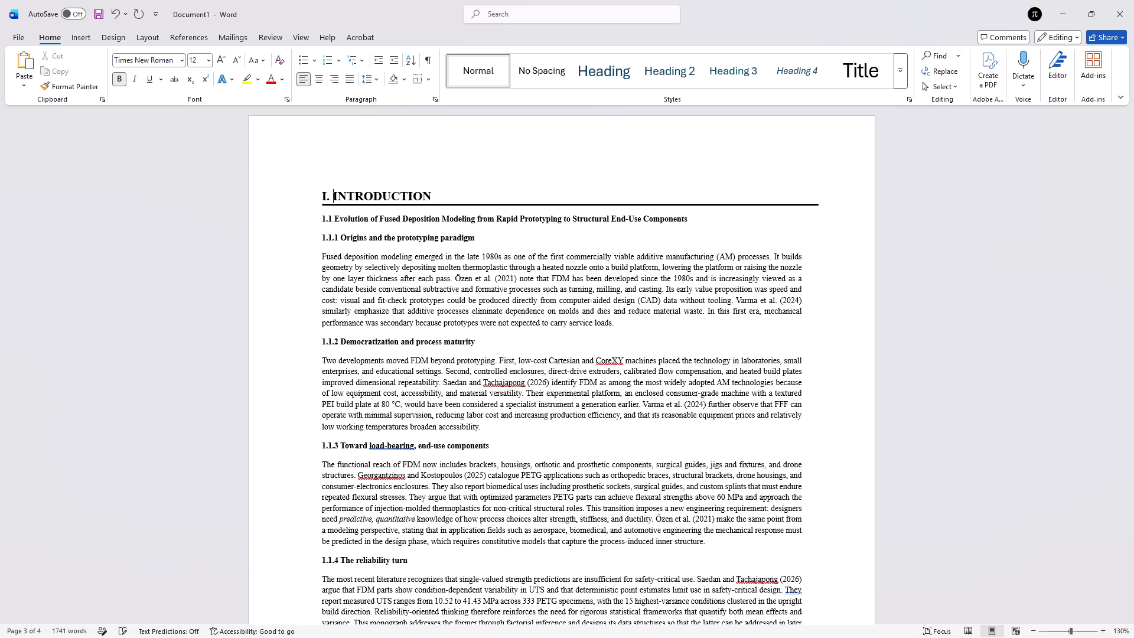
Remove the "I." numeral and its spacing from the ABSTRACT heading, keeping the heading in its place.
{"action": "scroll", "coordinate": [423, 262], "scroll_direction": "up", "scroll_amount": 1}
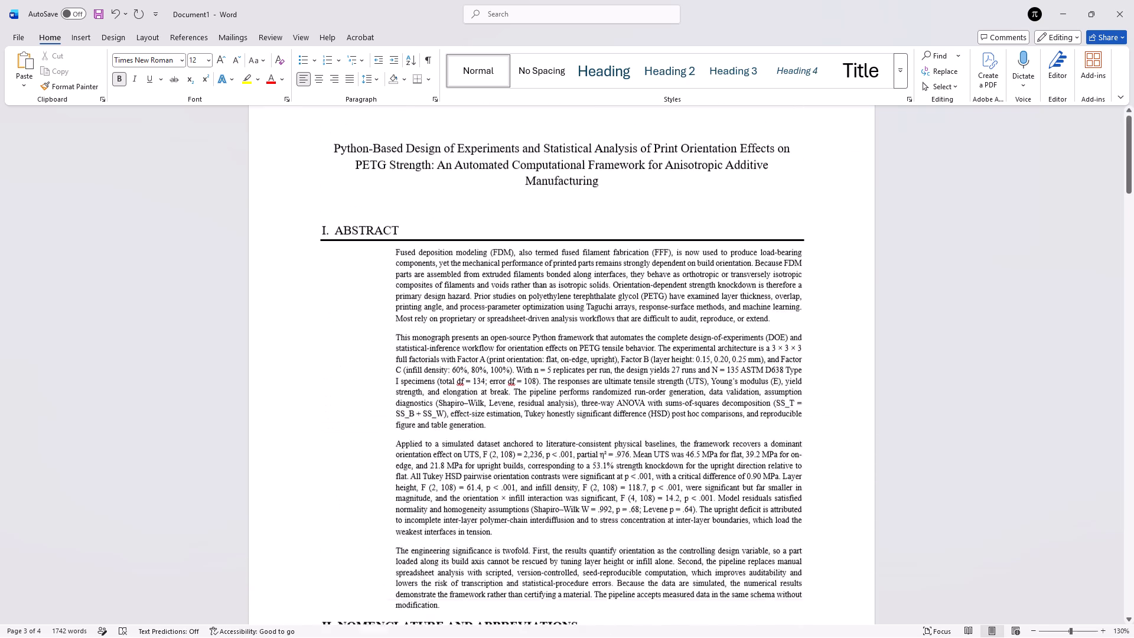
{"action": "scroll", "coordinate": [423, 262], "scroll_direction": "up", "scroll_amount": 1}
{"action": "left_click", "coordinate": [337, 289]}
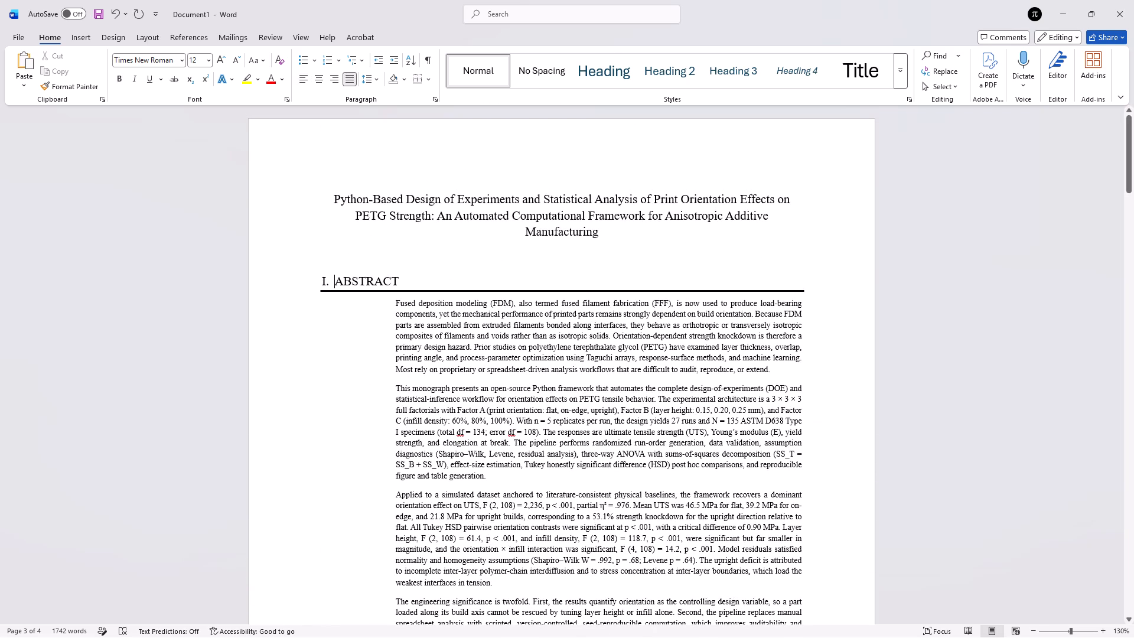
{"action": "key", "text": "Left"}
{"action": "key", "text": "BackSpace"}
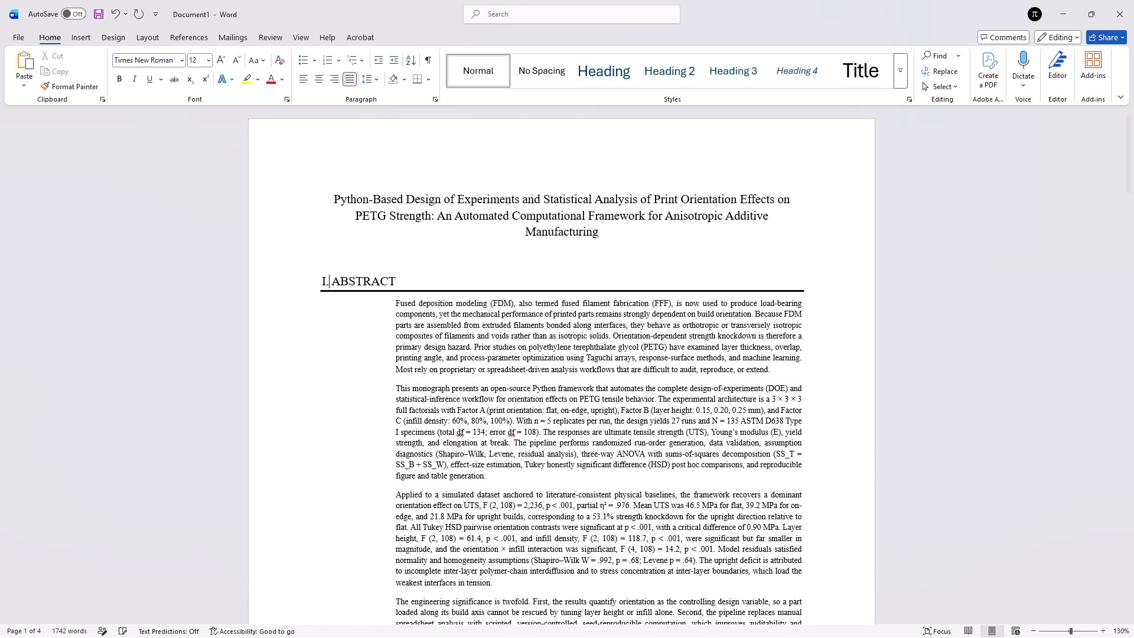
{"action": "key", "text": "BackSpace"}
{"action": "key", "text": "BackSpace"}
{"action": "key", "text": "Right"}
{"action": "key", "text": "BackSpace"}
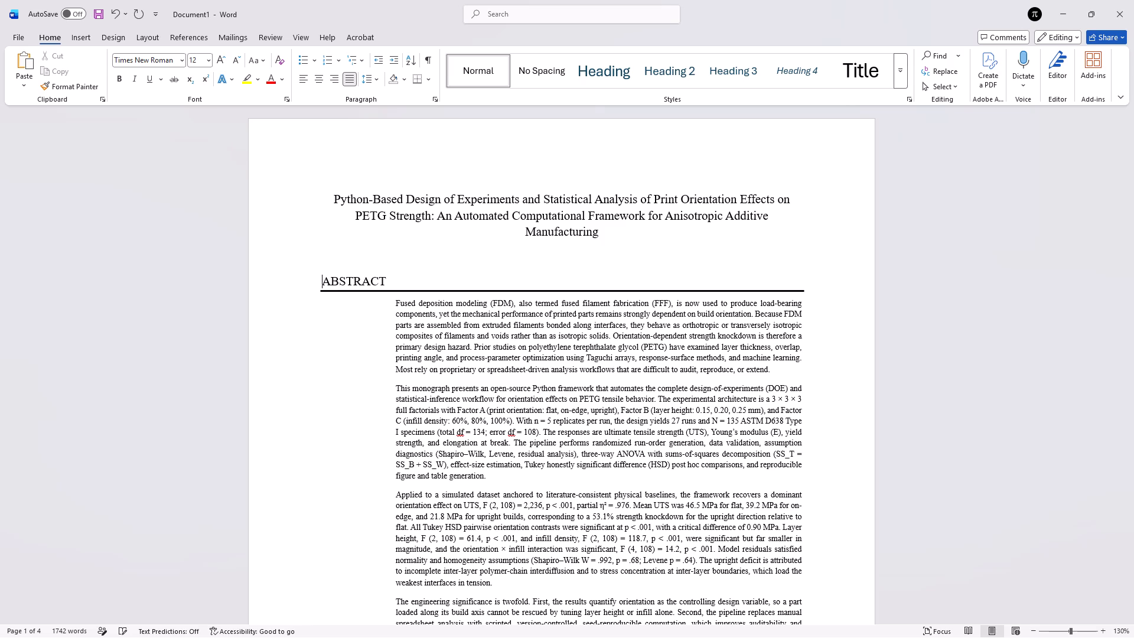
{"action": "key", "text": "BackSpace"}
{"action": "key", "text": "ctrl+z"}
Split the flagged word "CoreXY" into "Core XY" in the first sentences of section 1.1.2.
{"action": "scroll", "coordinate": [475, 363], "scroll_direction": "down", "scroll_amount": 3}
{"action": "scroll", "coordinate": [475, 363], "scroll_direction": "up", "scroll_amount": 2}
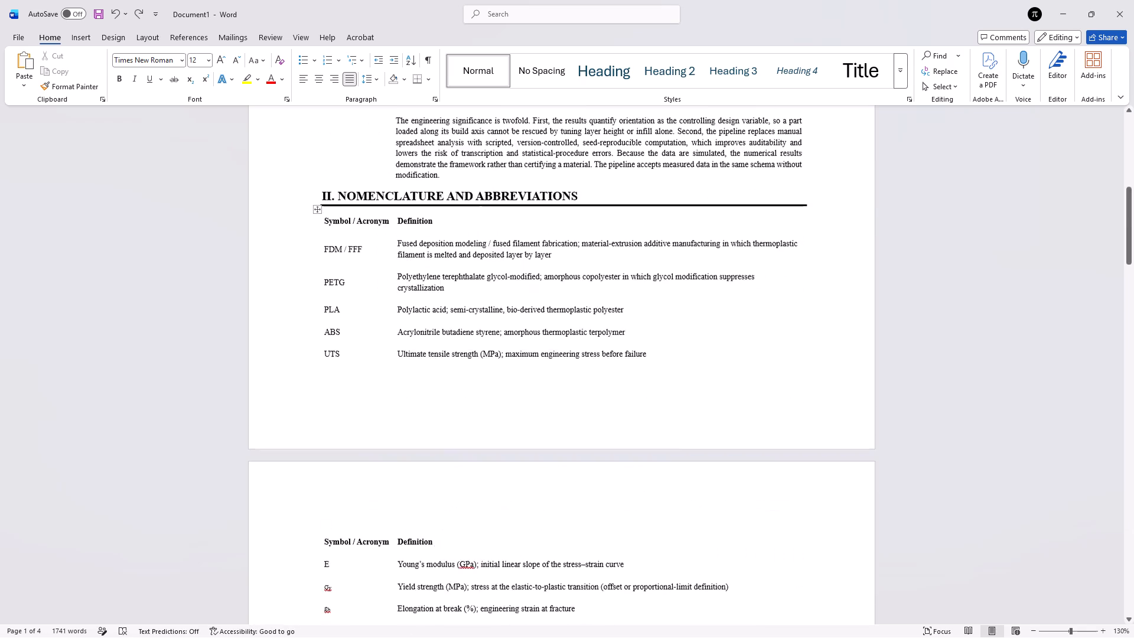
{"action": "scroll", "coordinate": [475, 363], "scroll_direction": "down", "scroll_amount": 2}
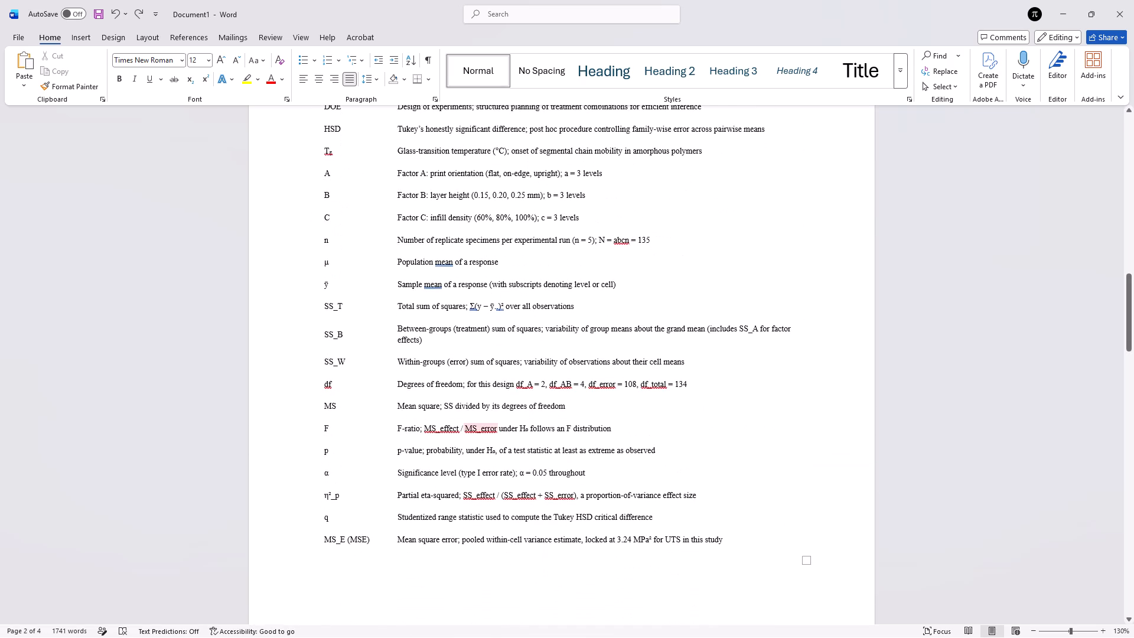
{"action": "scroll", "coordinate": [471, 456], "scroll_direction": "down", "scroll_amount": 2}
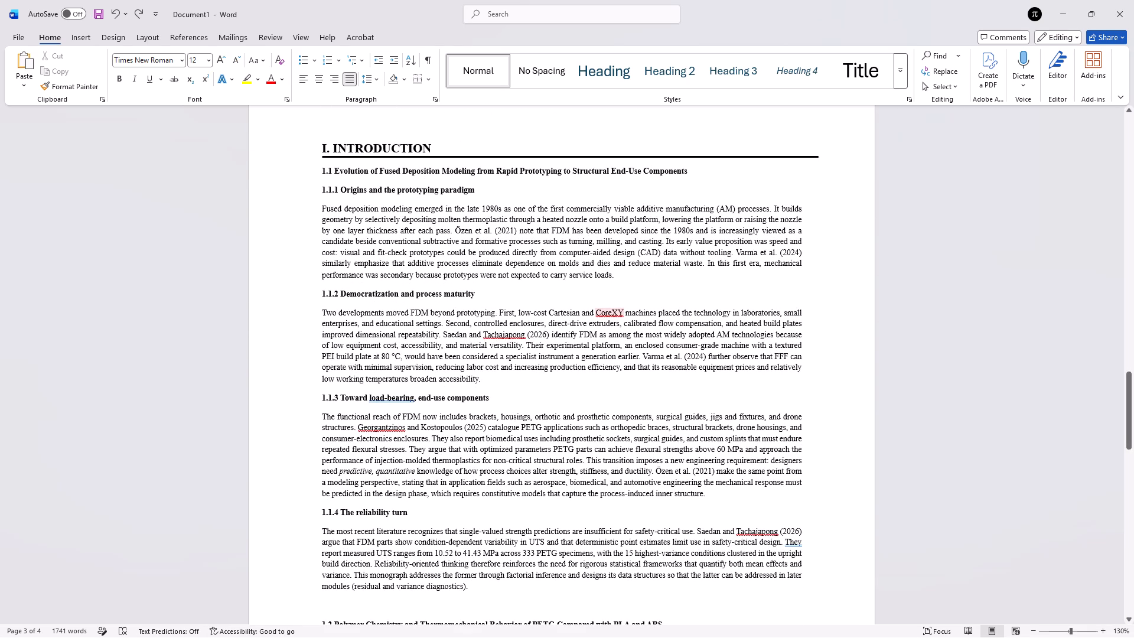
{"action": "left_click", "coordinate": [609, 314]}
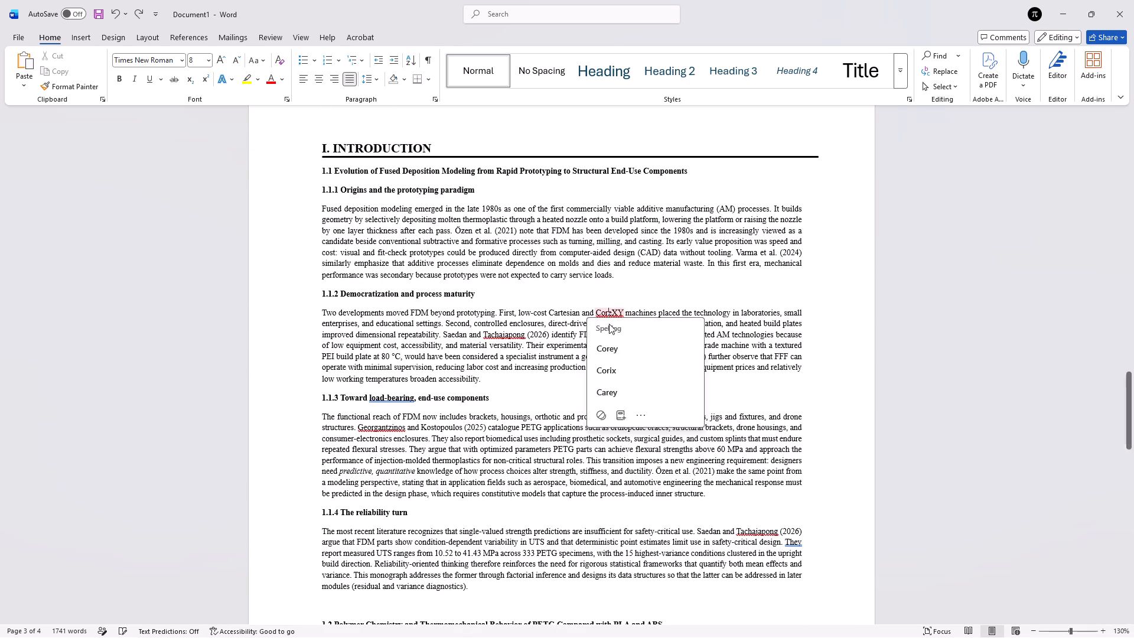
{"action": "key", "text": "space"}
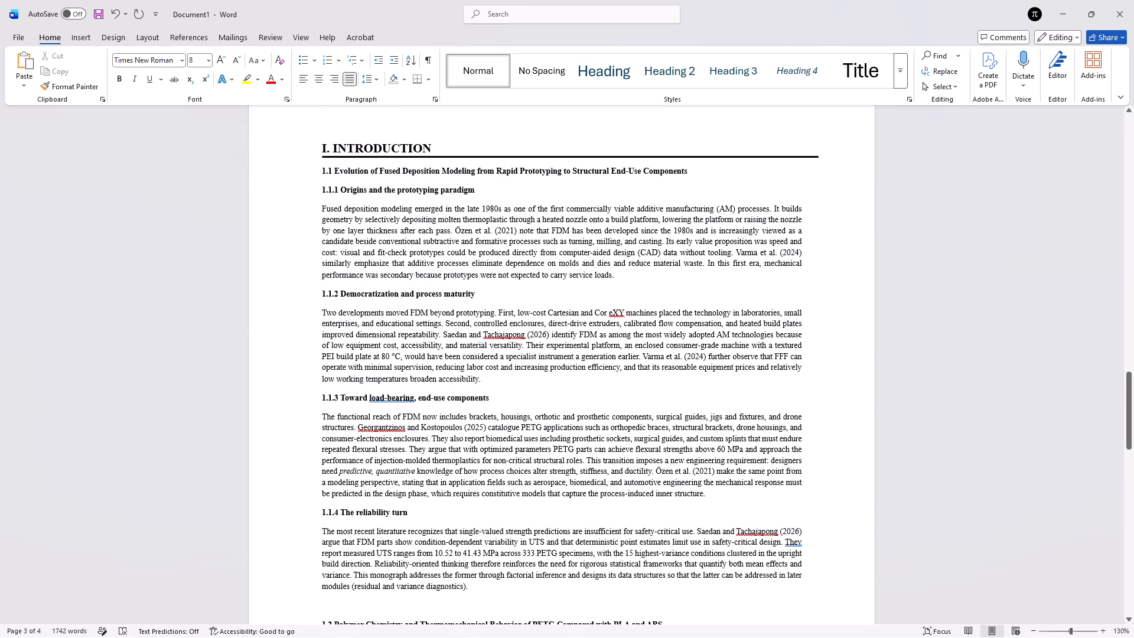
{"action": "key", "text": "BackSpace"}
{"action": "key", "text": "Right"}
{"action": "key", "text": "space"}
{"action": "scroll", "coordinate": [449, 399], "scroll_direction": "down", "scroll_amount": 1}
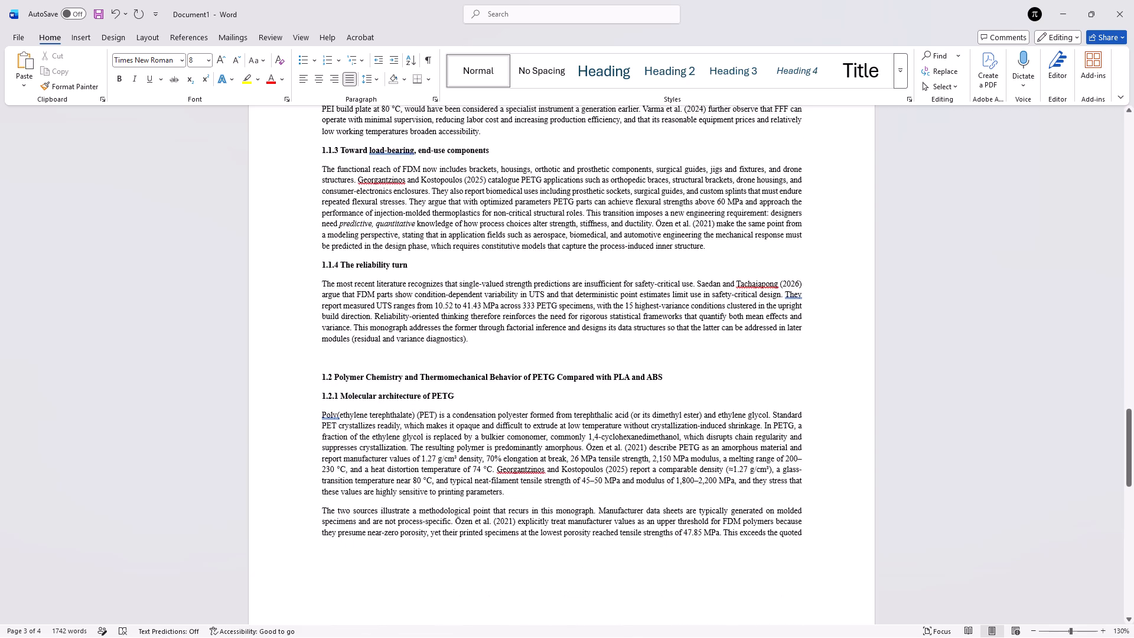
Remove both parentheses around "ethylene terephthalate" at the start of section 1.2.1 so the term reads "Polyethylene terephthalate".
{"action": "scroll", "coordinate": [511, 458], "scroll_direction": "down", "scroll_amount": 1}
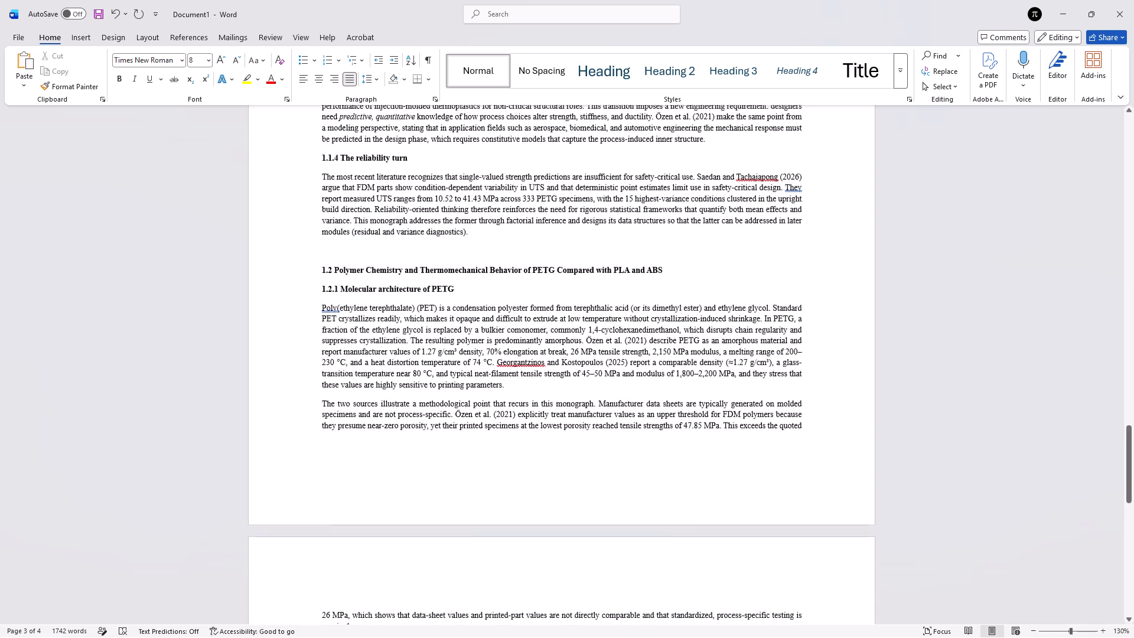
{"action": "left_click", "coordinate": [338, 305]}
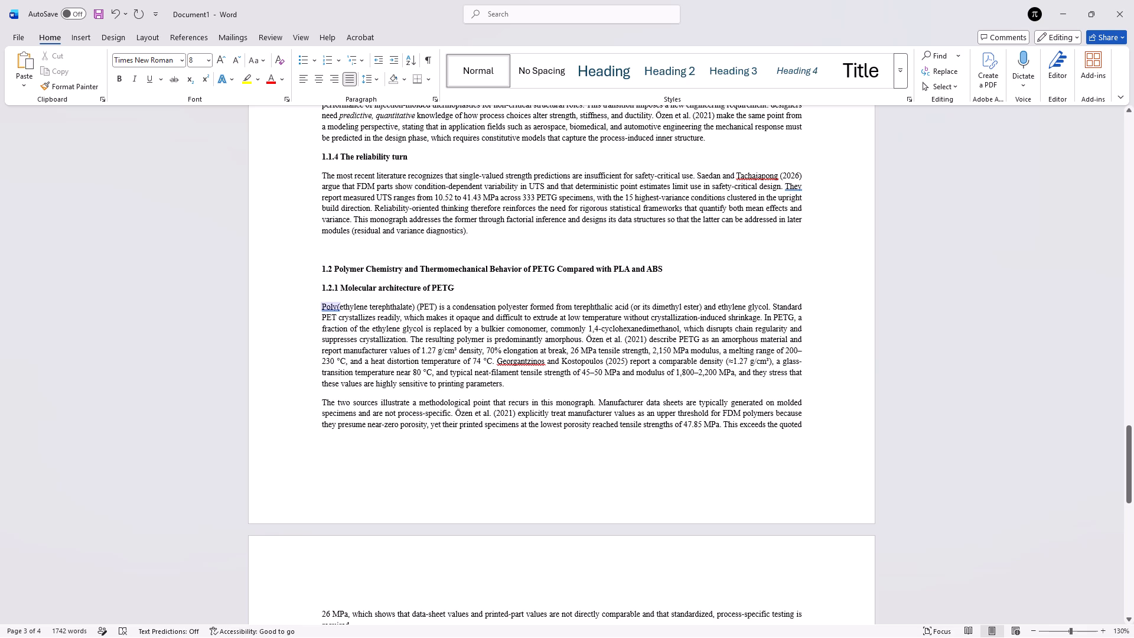
{"action": "key", "text": "BackSpace"}
{"action": "key", "text": "Right"}
{"action": "key", "text": "Right"}
{"action": "key", "text": "Right"}
{"action": "key", "text": "Right"}
{"action": "key", "text": "Right"}
{"action": "key", "text": "Right"}
{"action": "key", "text": "Right"}
{"action": "key", "text": "Right"}
{"action": "key", "text": "Right"}
{"action": "key", "text": "Right"}
{"action": "key", "text": "Right"}
{"action": "key", "text": "Right"}
{"action": "key", "text": "Right"}
{"action": "key", "text": "Right"}
{"action": "key", "text": "Right"}
{"action": "key", "text": "Right"}
{"action": "key", "text": "Right"}
{"action": "key", "text": "Right"}
{"action": "key", "text": "Right"}
{"action": "key", "text": "Right"}
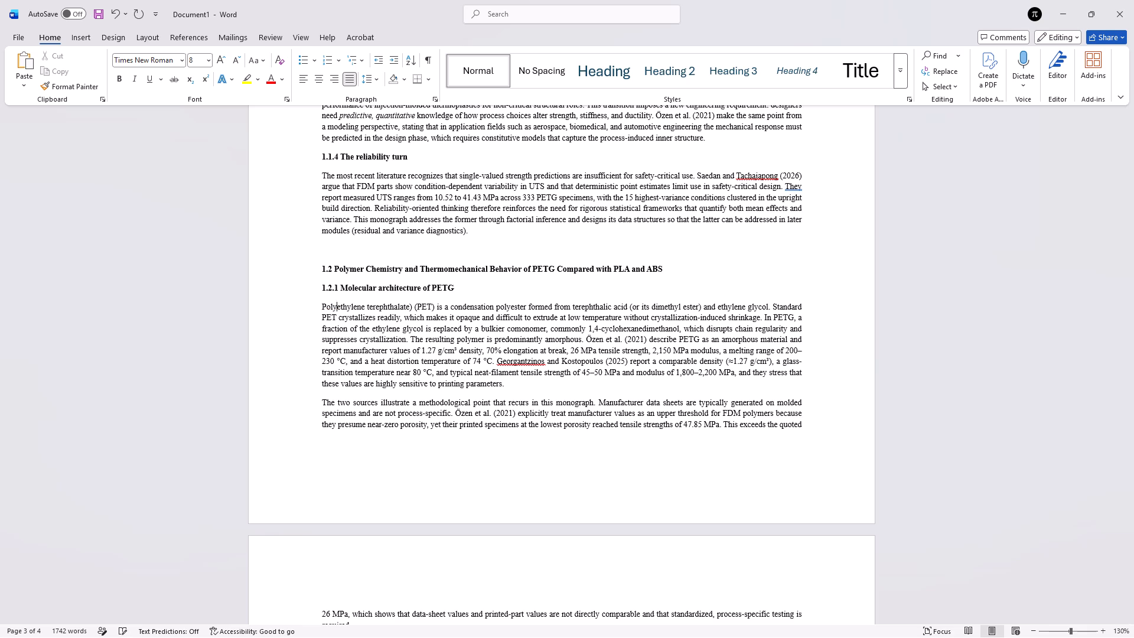
{"action": "key", "text": "Right"}
{"action": "key", "text": "Right"}
{"action": "key", "text": "Right"}
{"action": "key", "text": "Delete"}
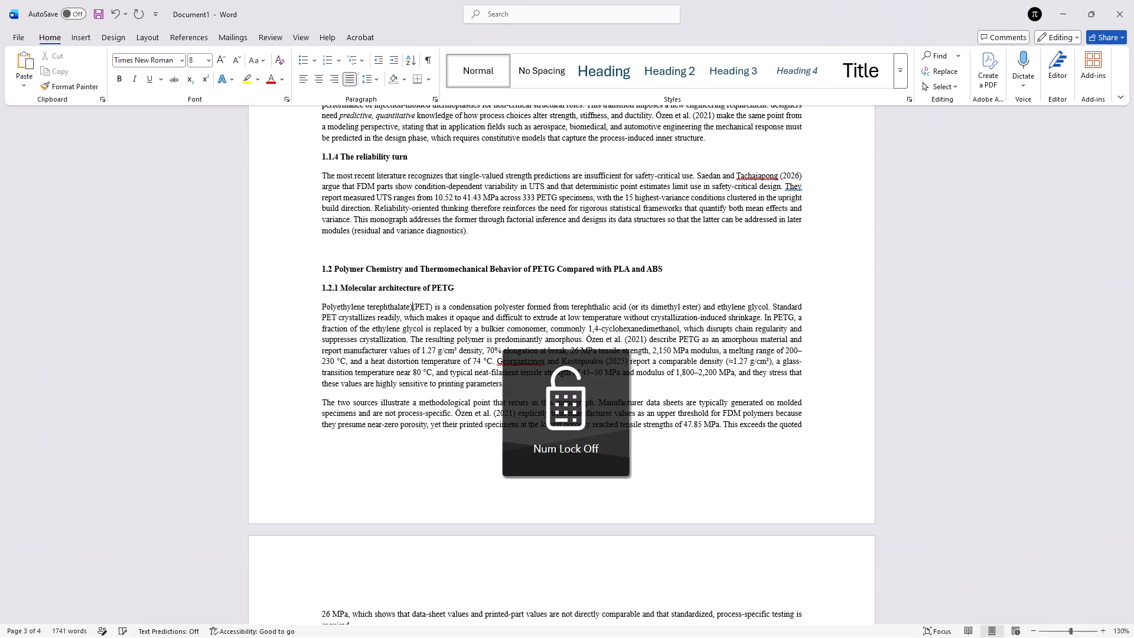
{"action": "key", "text": "space"}
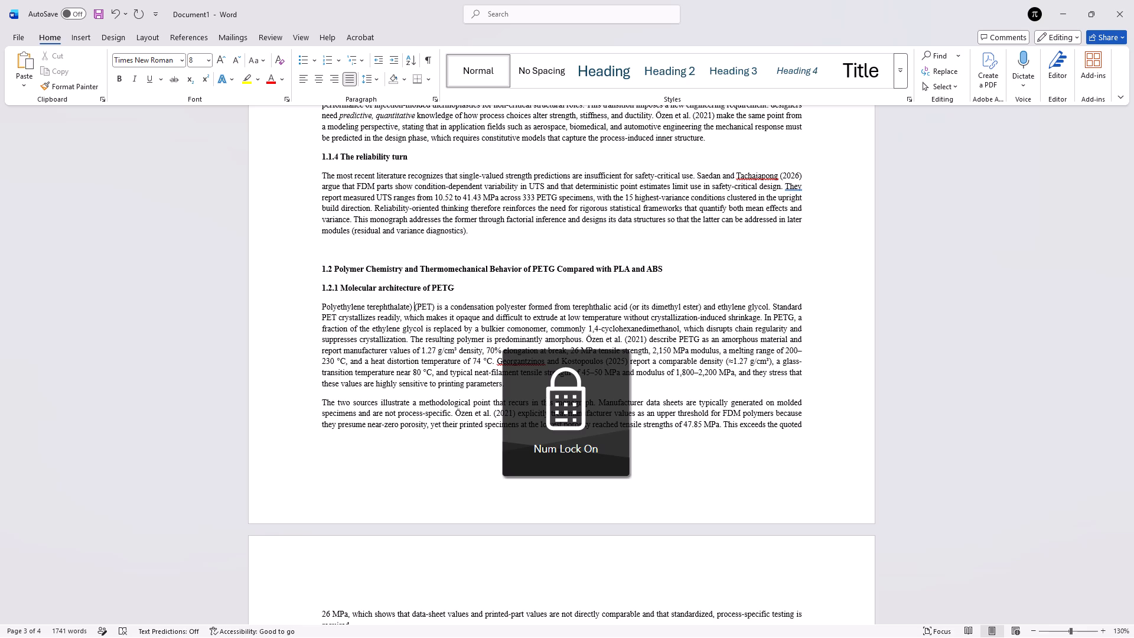
{"action": "key", "text": "Left"}
{"action": "key", "text": "BackSpace"}
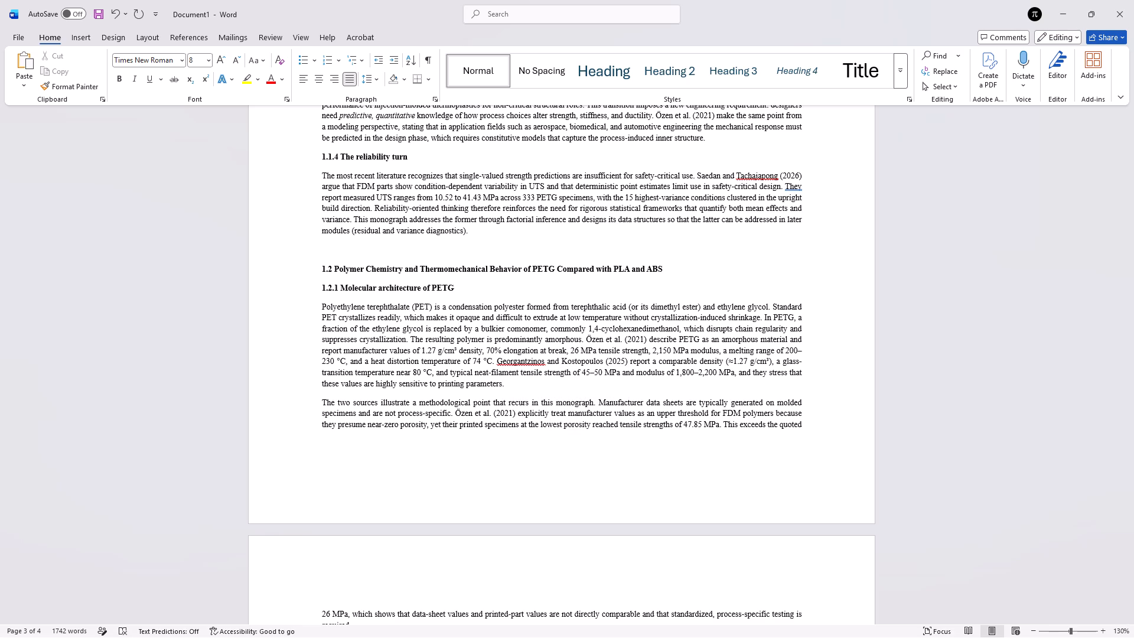
Accept the grammar suggestion replacing "context-dependent" with "context dependent" in the section 1.2.2 paragraph.
{"action": "scroll", "coordinate": [404, 428], "scroll_direction": "up", "scroll_amount": 1}
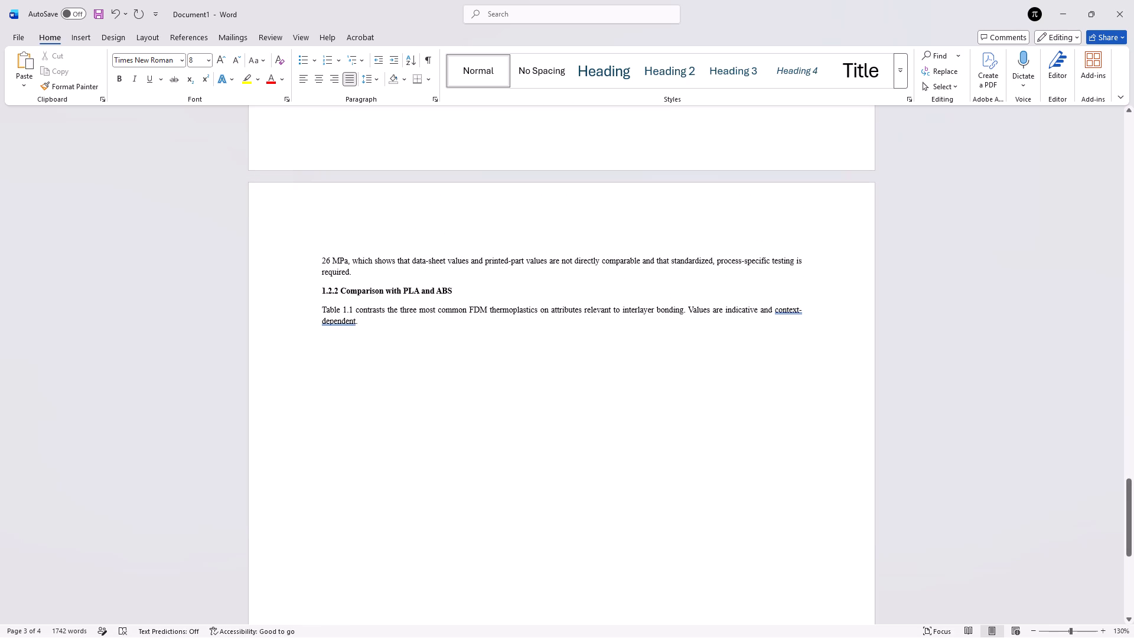
{"action": "left_click", "coordinate": [774, 314]}
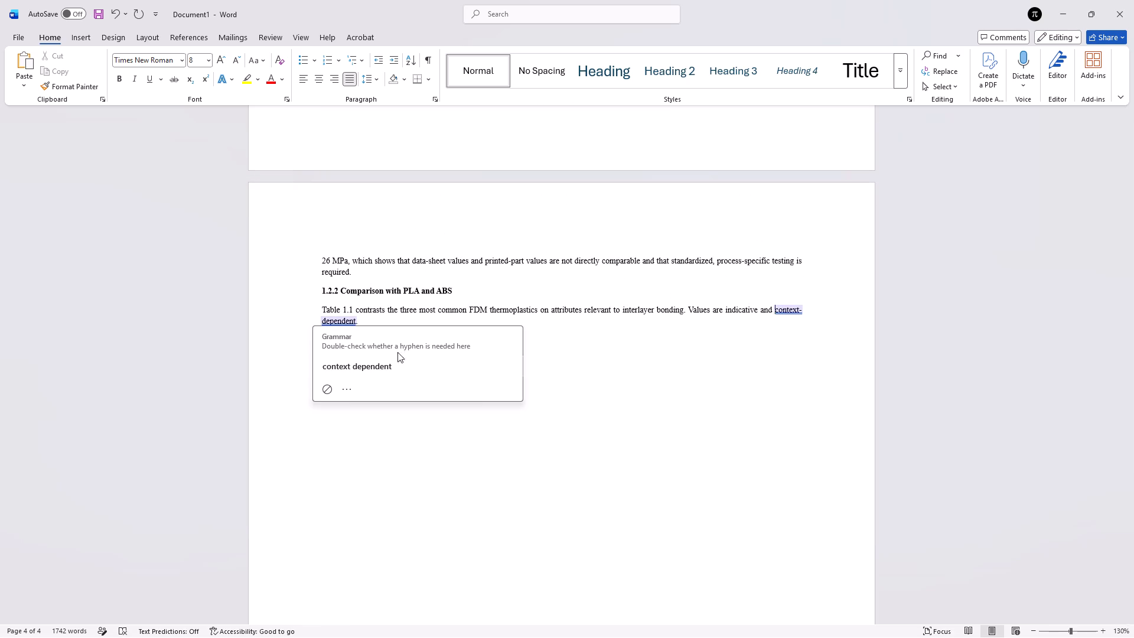
{"action": "left_click", "coordinate": [381, 361]}
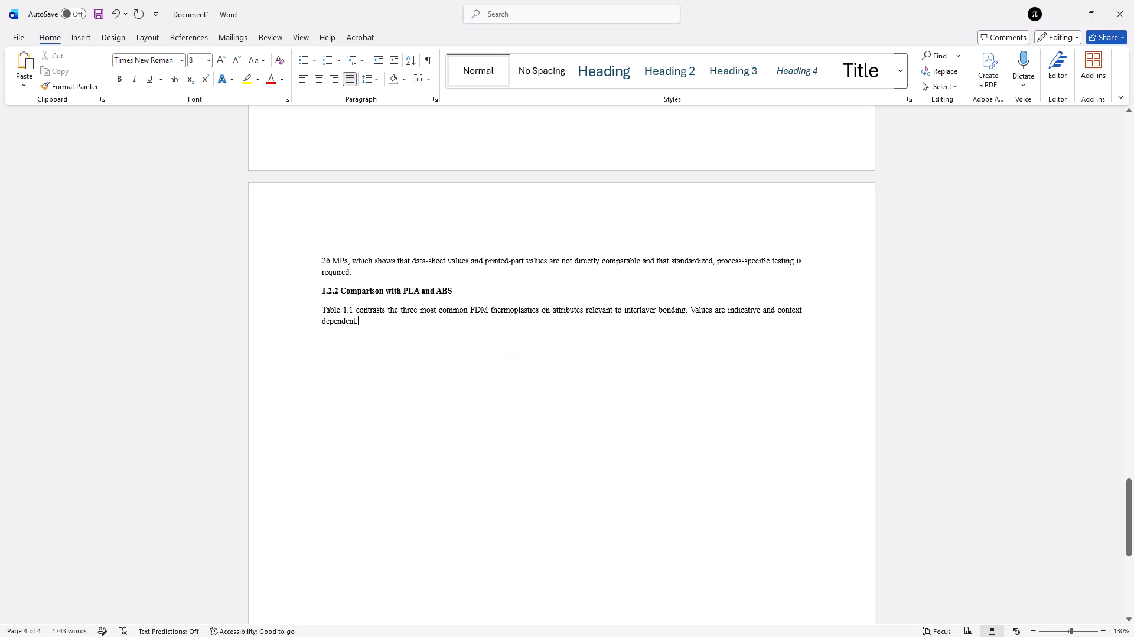
{"action": "key", "text": "Return"}
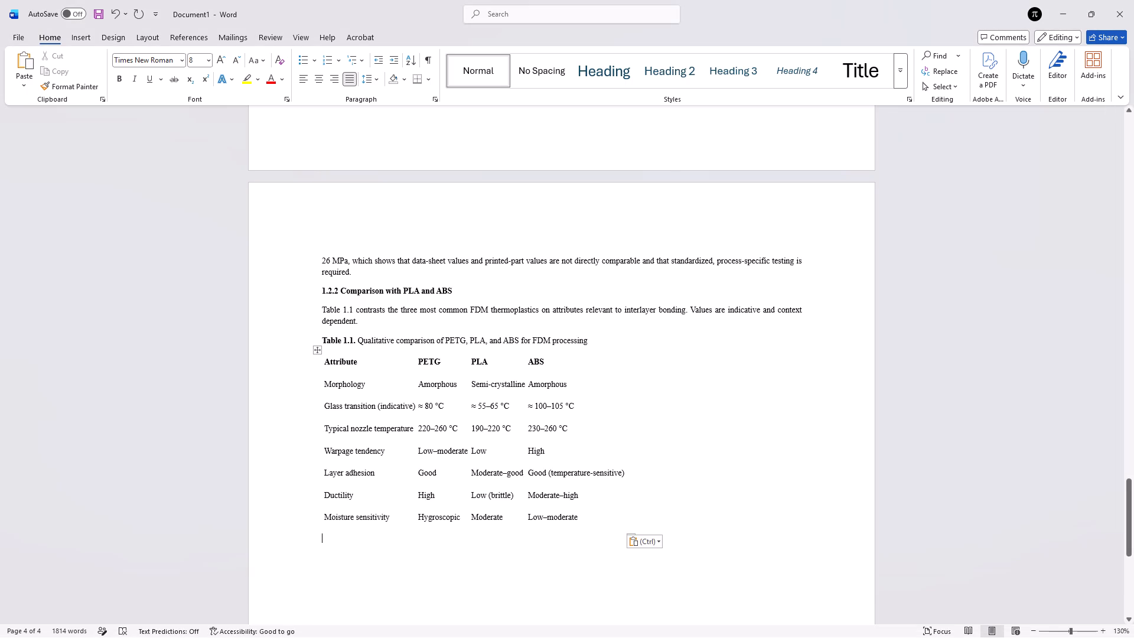
Centre-align the Table 1.1 caption and the text in all of the table's cells.
{"action": "left_click_drag", "start_coordinate": [320, 340], "coordinate": [597, 535]}
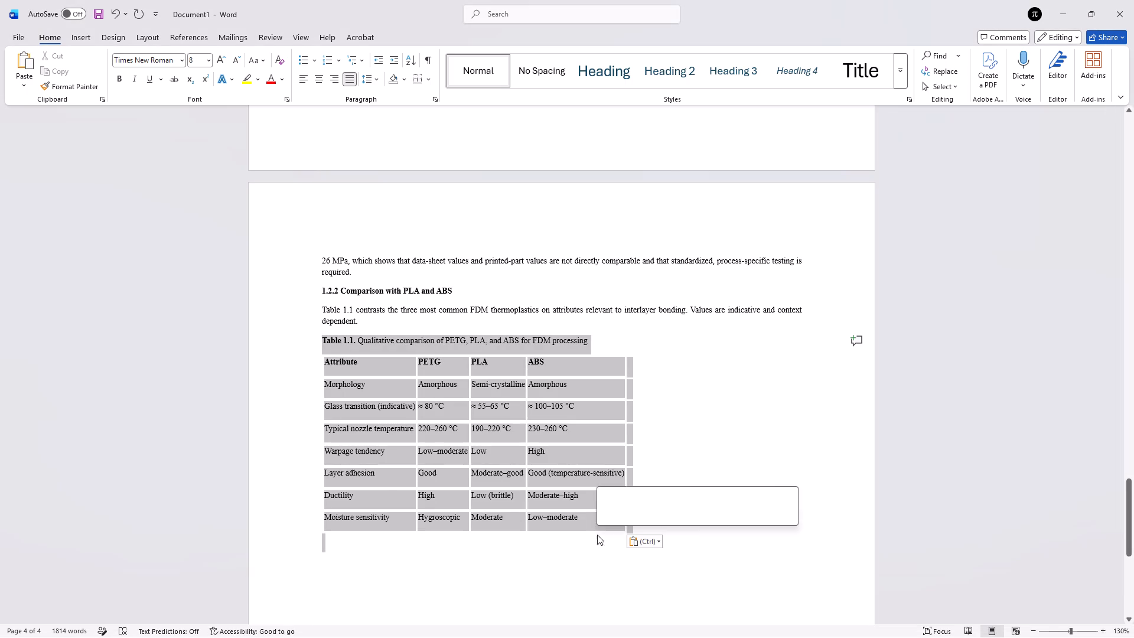
{"action": "left_click", "coordinate": [317, 77]}
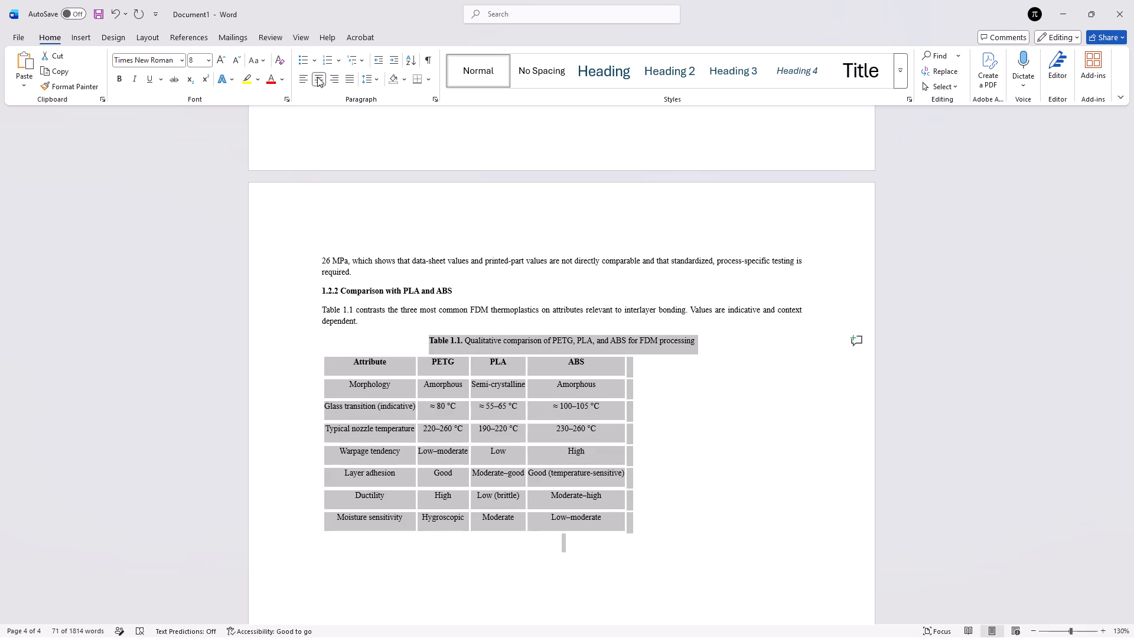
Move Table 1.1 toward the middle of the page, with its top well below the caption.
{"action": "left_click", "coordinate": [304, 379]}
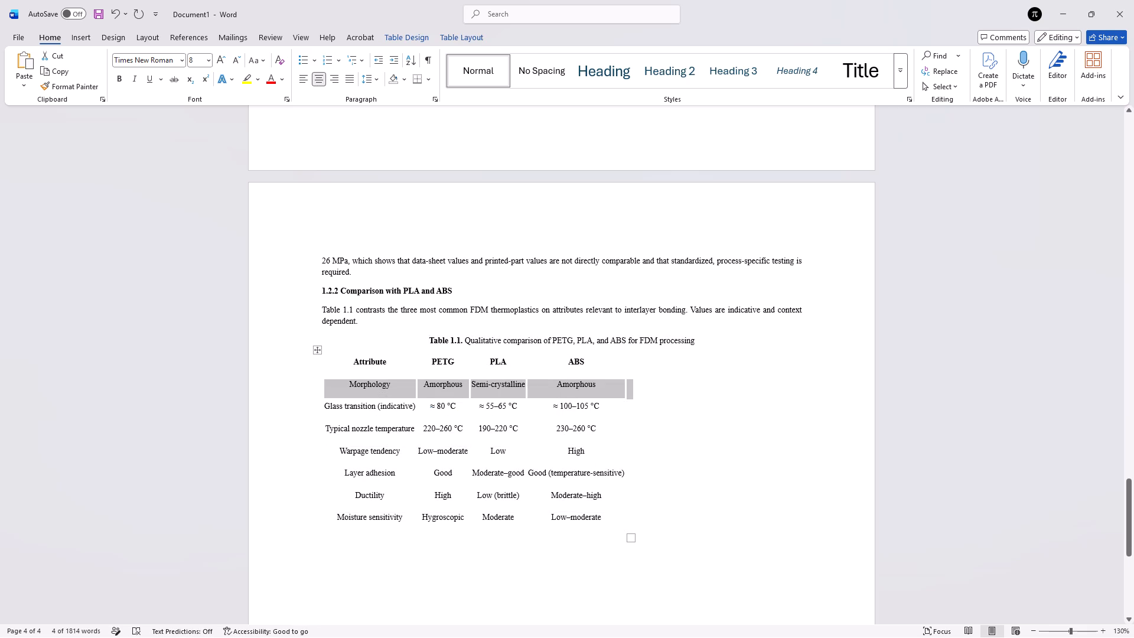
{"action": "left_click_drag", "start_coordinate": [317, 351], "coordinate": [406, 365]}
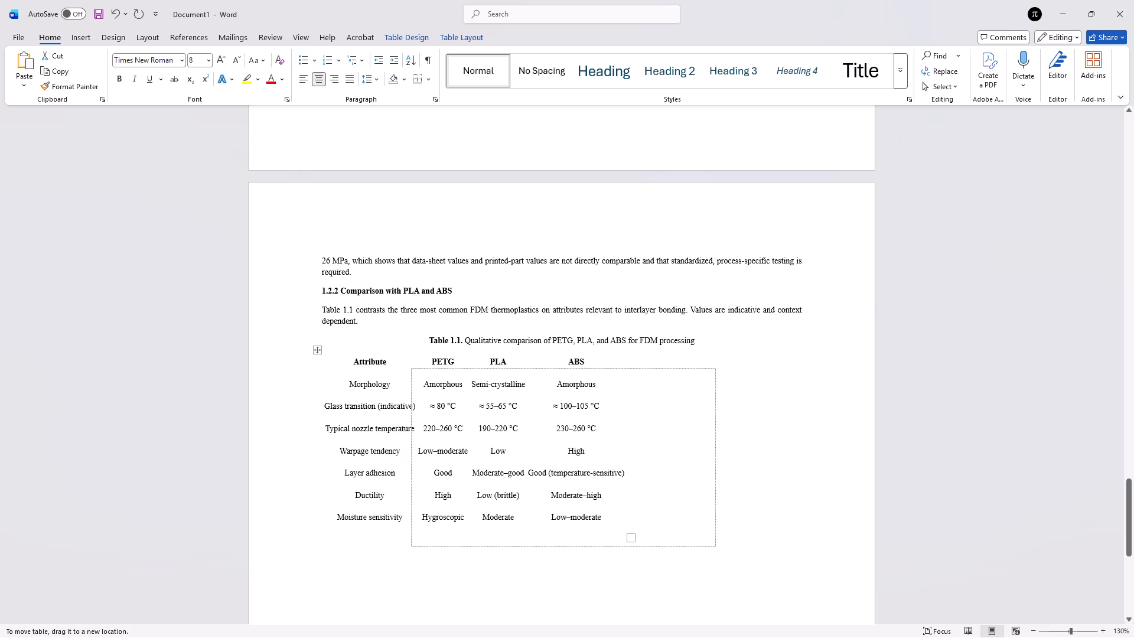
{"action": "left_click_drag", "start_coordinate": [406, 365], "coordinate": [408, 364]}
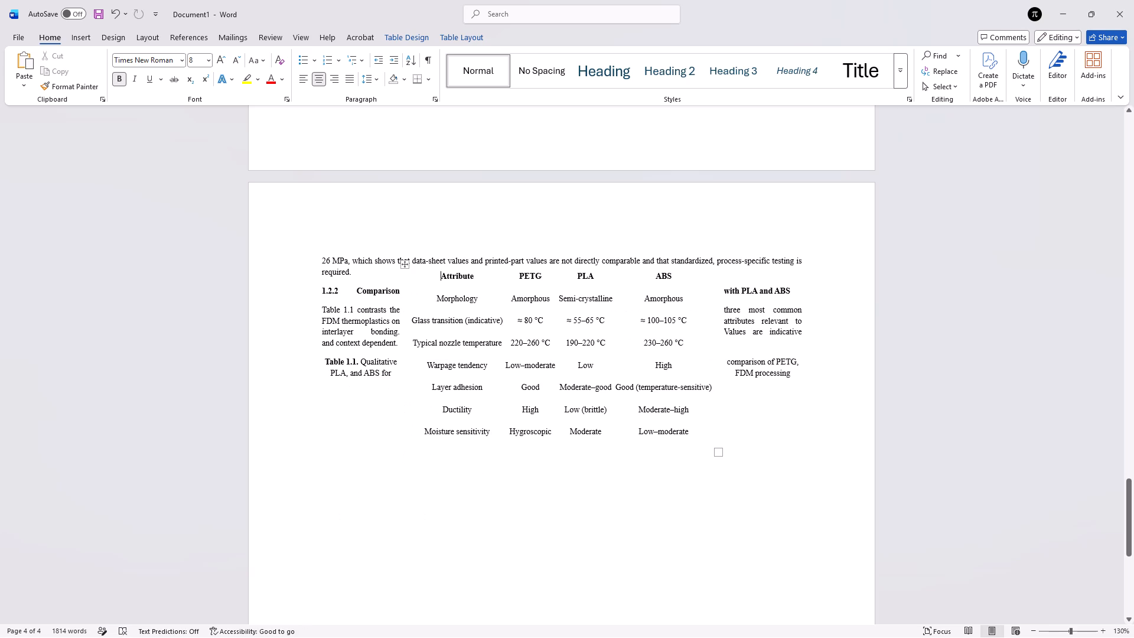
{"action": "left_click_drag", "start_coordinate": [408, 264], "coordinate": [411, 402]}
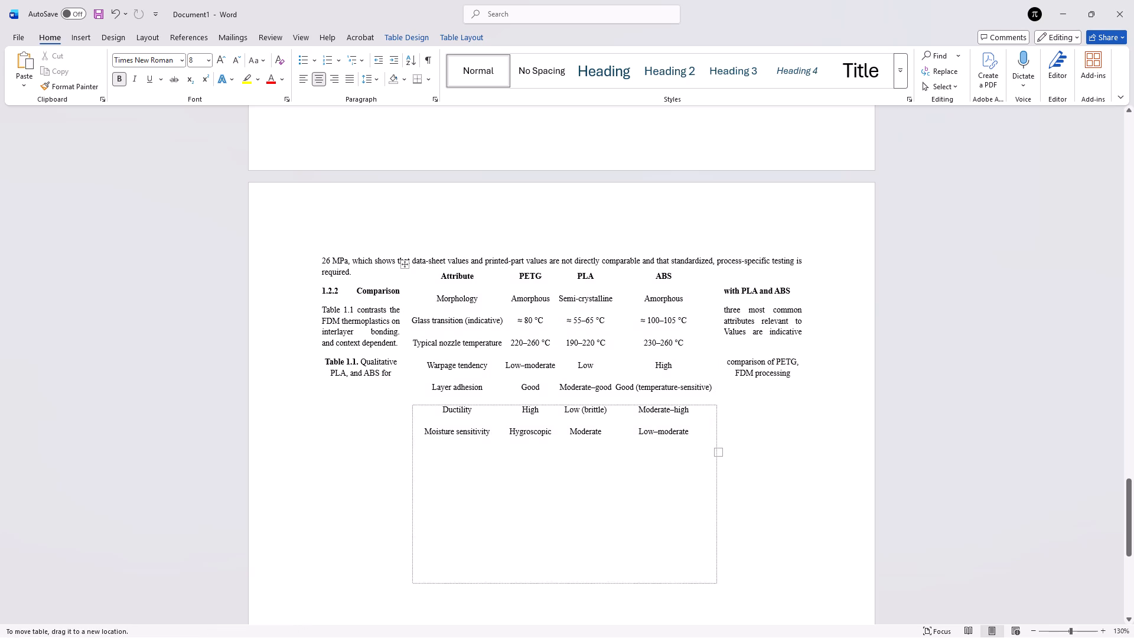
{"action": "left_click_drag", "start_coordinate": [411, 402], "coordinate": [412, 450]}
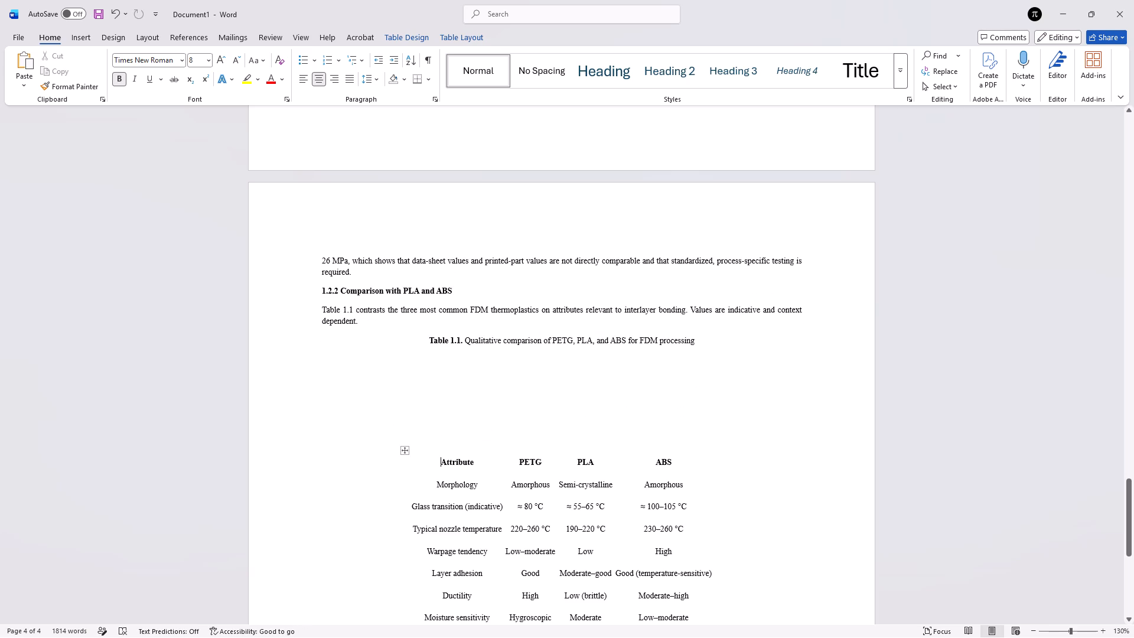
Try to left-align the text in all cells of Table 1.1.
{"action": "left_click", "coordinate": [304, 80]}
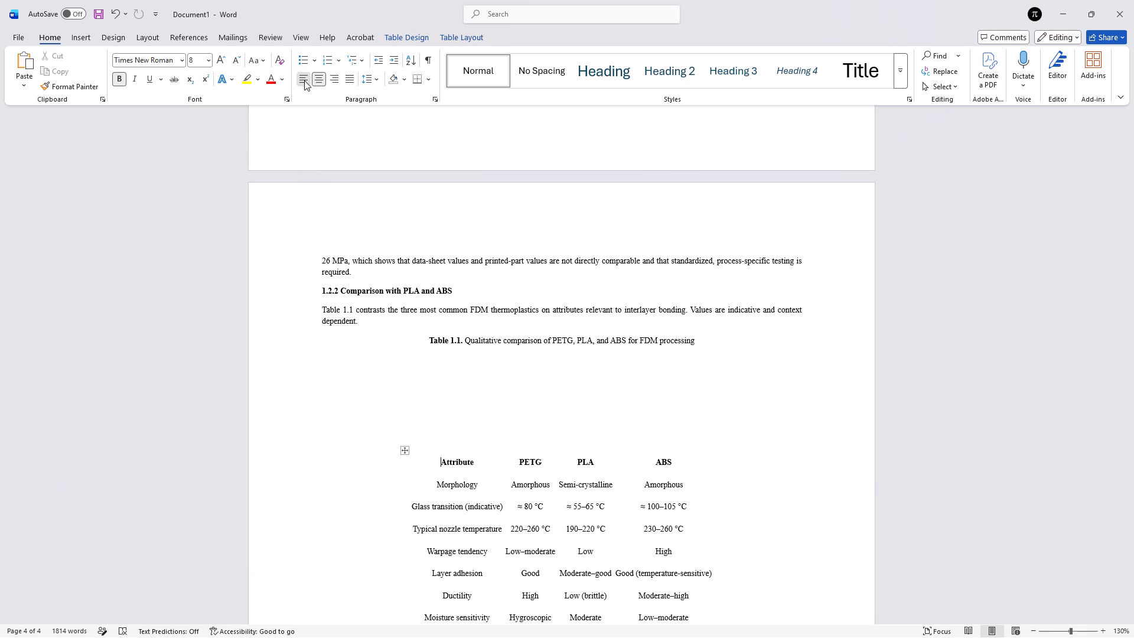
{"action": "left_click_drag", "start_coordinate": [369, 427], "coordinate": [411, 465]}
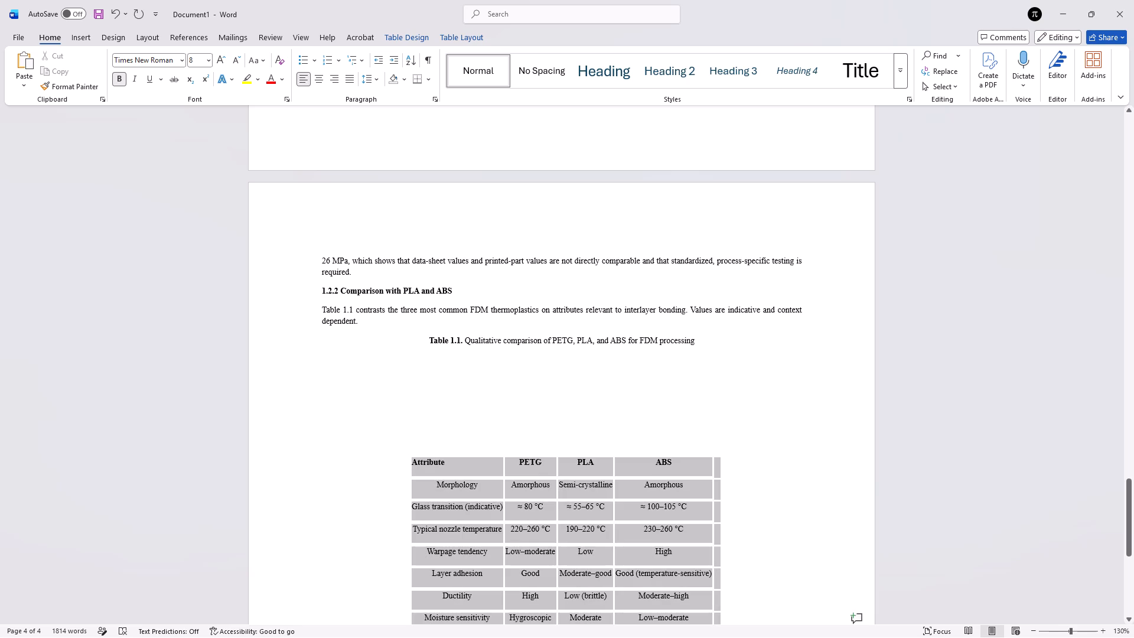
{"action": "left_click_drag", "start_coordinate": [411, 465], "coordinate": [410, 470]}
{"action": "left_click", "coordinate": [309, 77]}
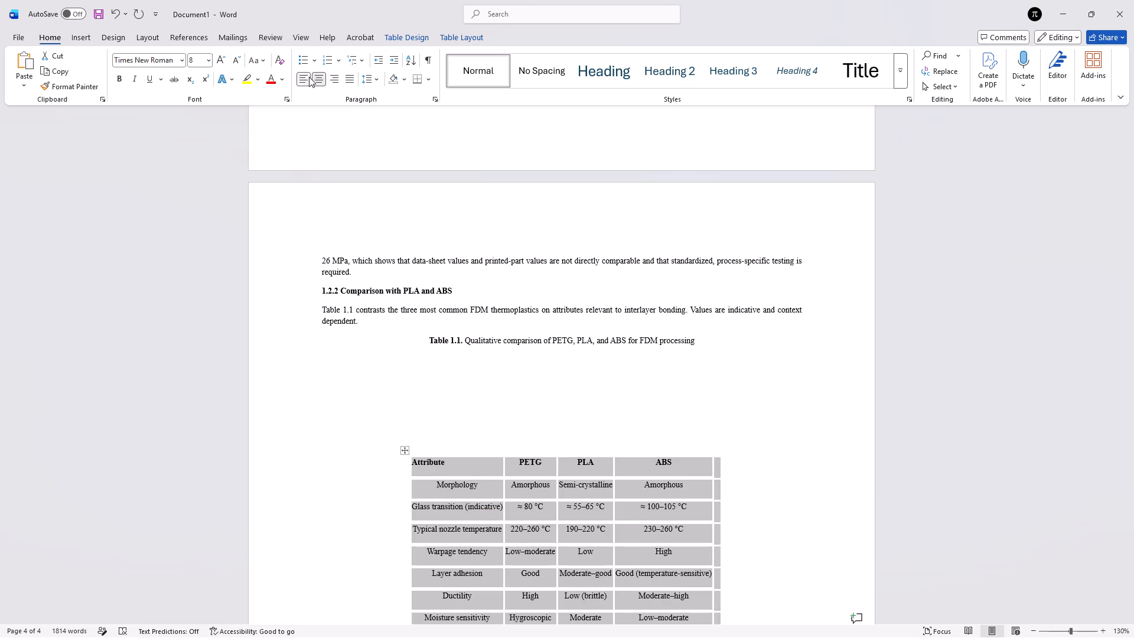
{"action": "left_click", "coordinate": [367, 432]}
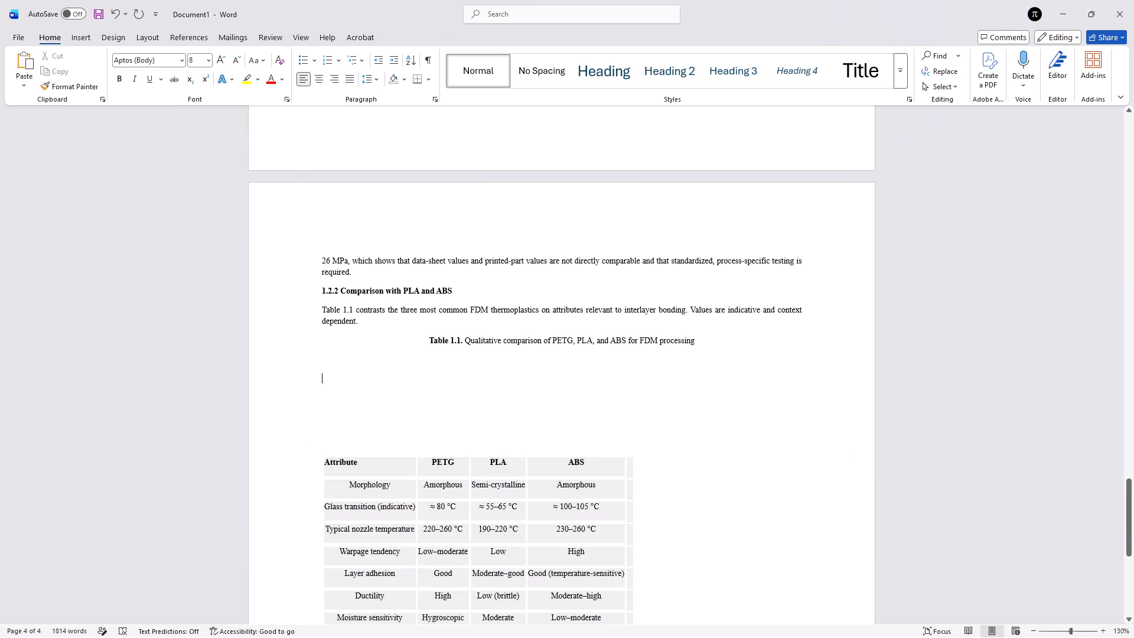
Select all rows and columns of Table 1.1 and left-align their text.
{"action": "left_click_drag", "start_coordinate": [299, 441], "coordinate": [318, 460]}
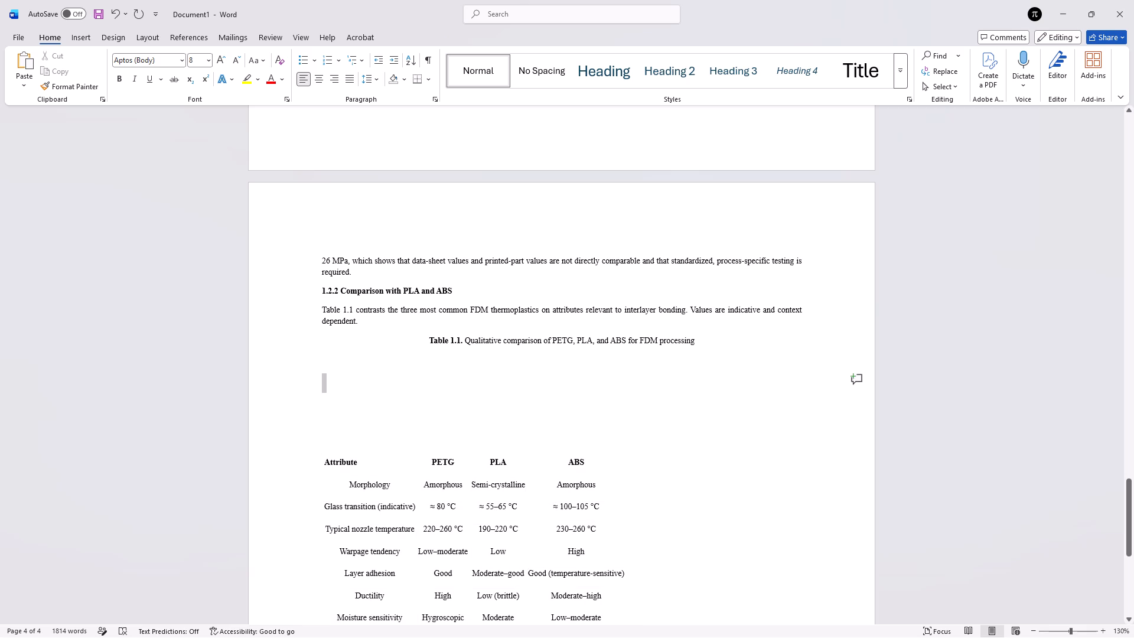
{"action": "left_click_drag", "start_coordinate": [318, 460], "coordinate": [340, 464]}
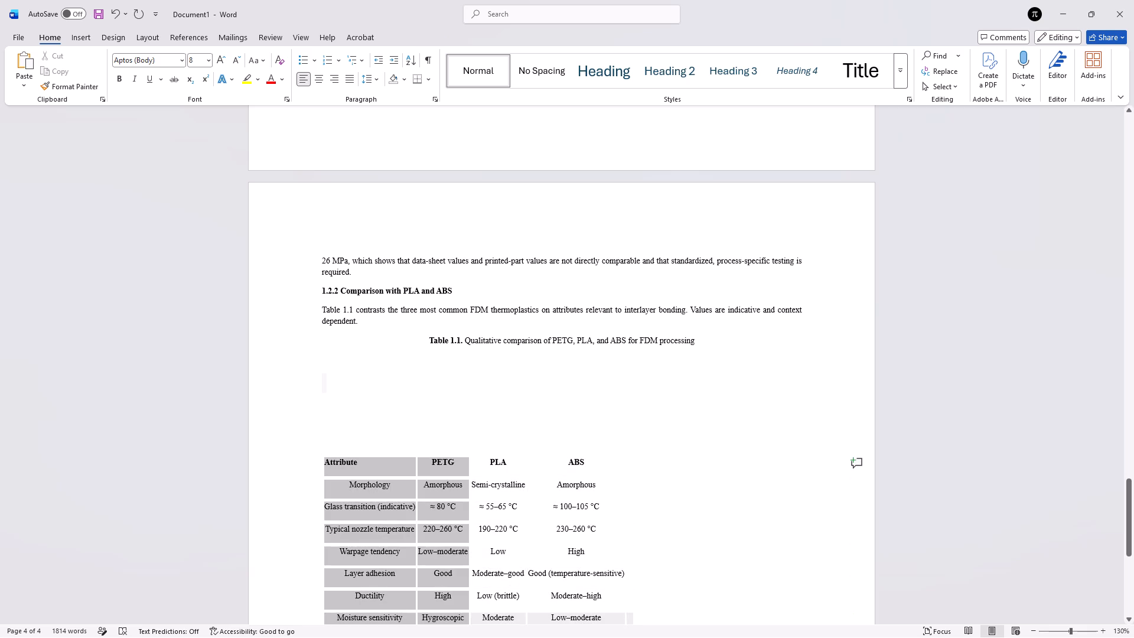
{"action": "left_click_drag", "start_coordinate": [340, 464], "coordinate": [600, 436]}
{"action": "left_click", "coordinate": [685, 525]}
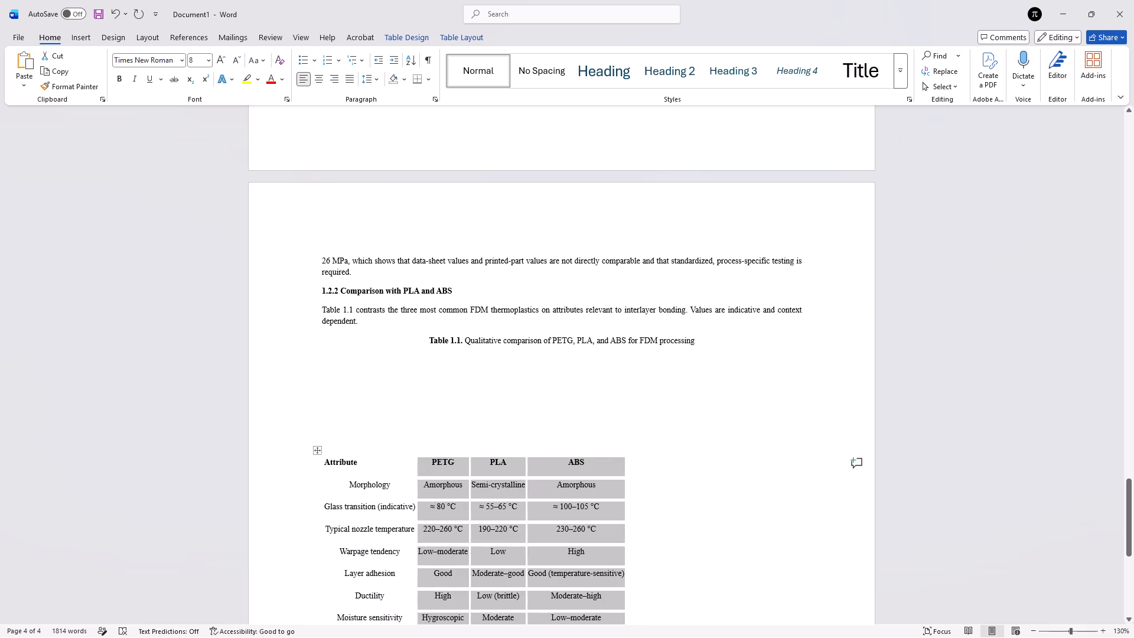
{"action": "left_click", "coordinate": [685, 525]}
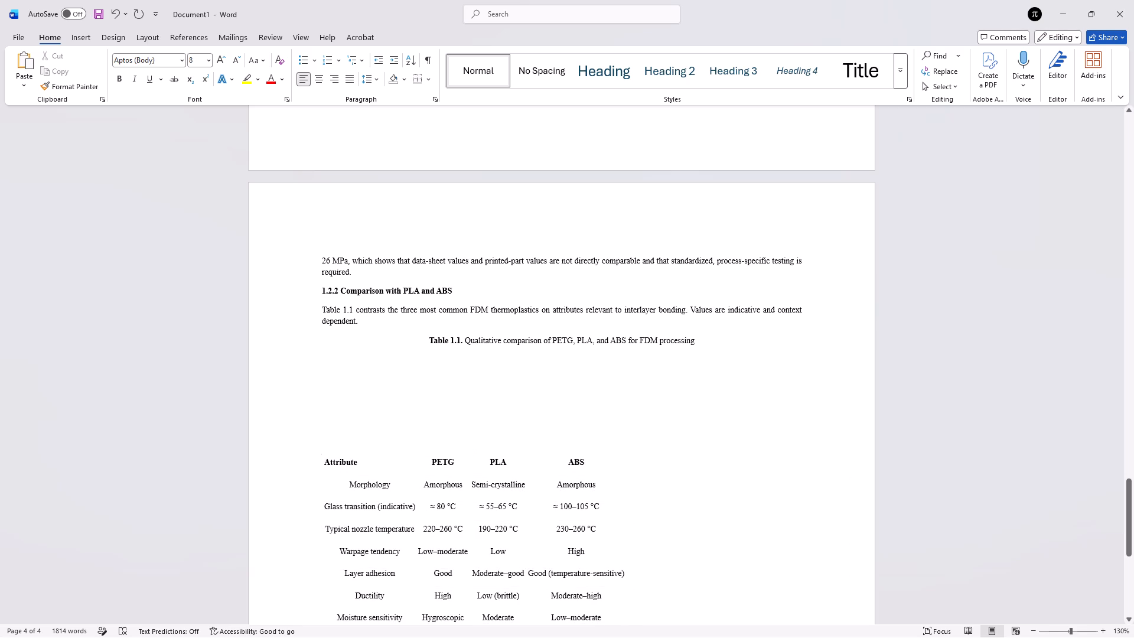
{"action": "left_click_drag", "start_coordinate": [309, 399], "coordinate": [439, 475]}
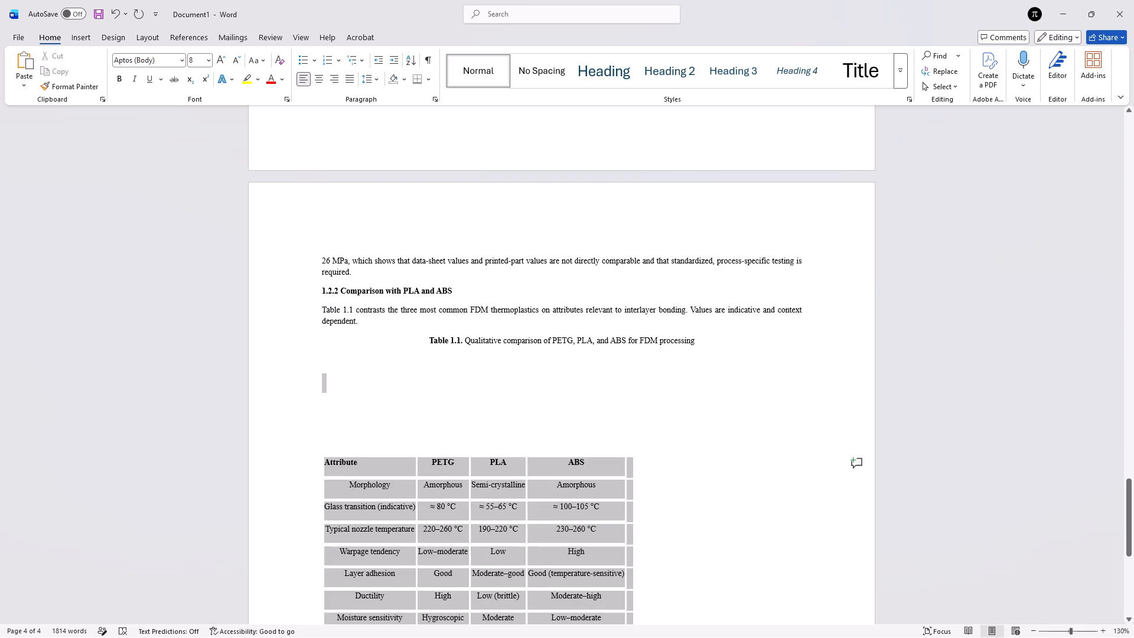
{"action": "left_click_drag", "start_coordinate": [439, 475], "coordinate": [439, 471]}
{"action": "scroll", "coordinate": [439, 471], "scroll_direction": "down", "scroll_amount": 1}
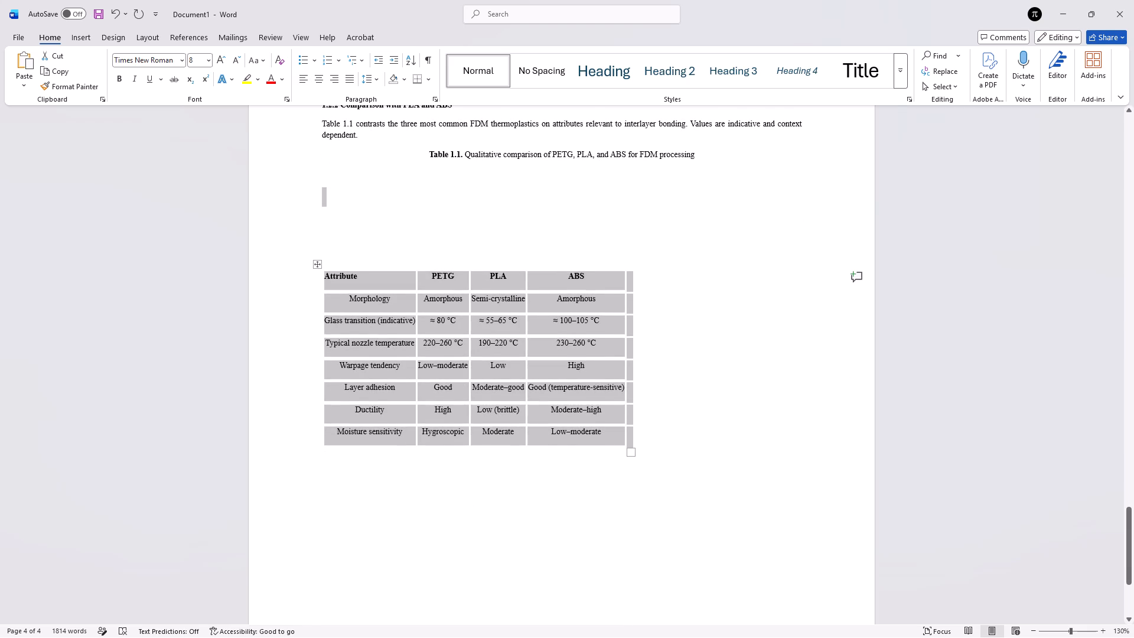
{"action": "left_click", "coordinate": [304, 79]}
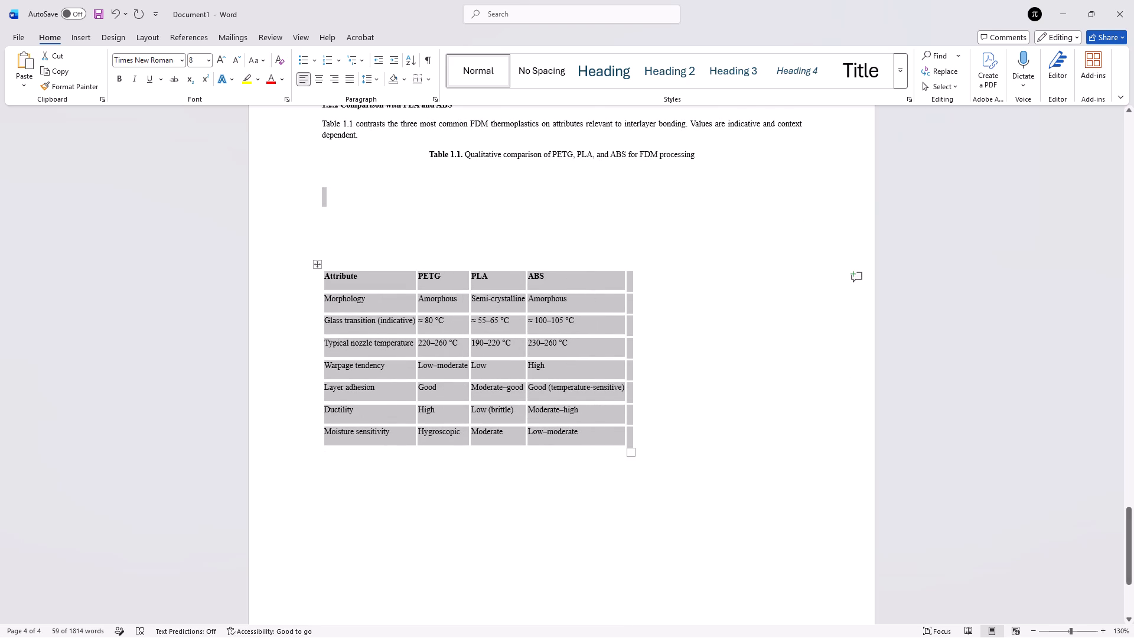
Move Table 1.1 up and toward the middle of the page, closer beneath its centred caption.
{"action": "left_click_drag", "start_coordinate": [317, 264], "coordinate": [399, 219]}
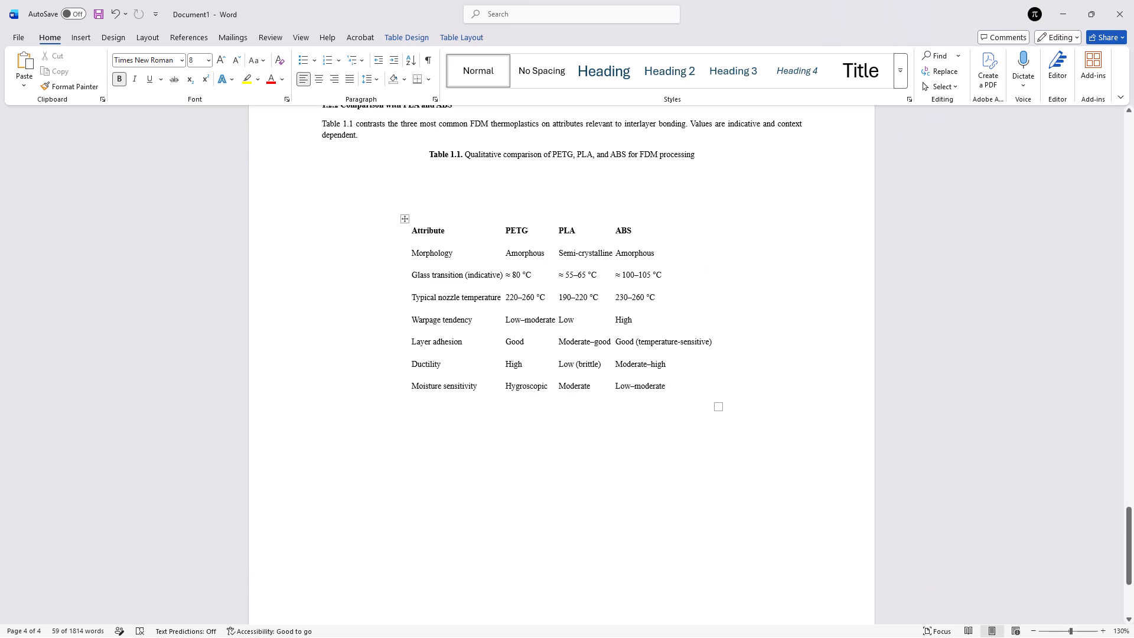
Move Table 1.1 up directly beneath its caption and shift it slightly toward the right margin.
{"action": "left_click_drag", "start_coordinate": [405, 222], "coordinate": [413, 193]}
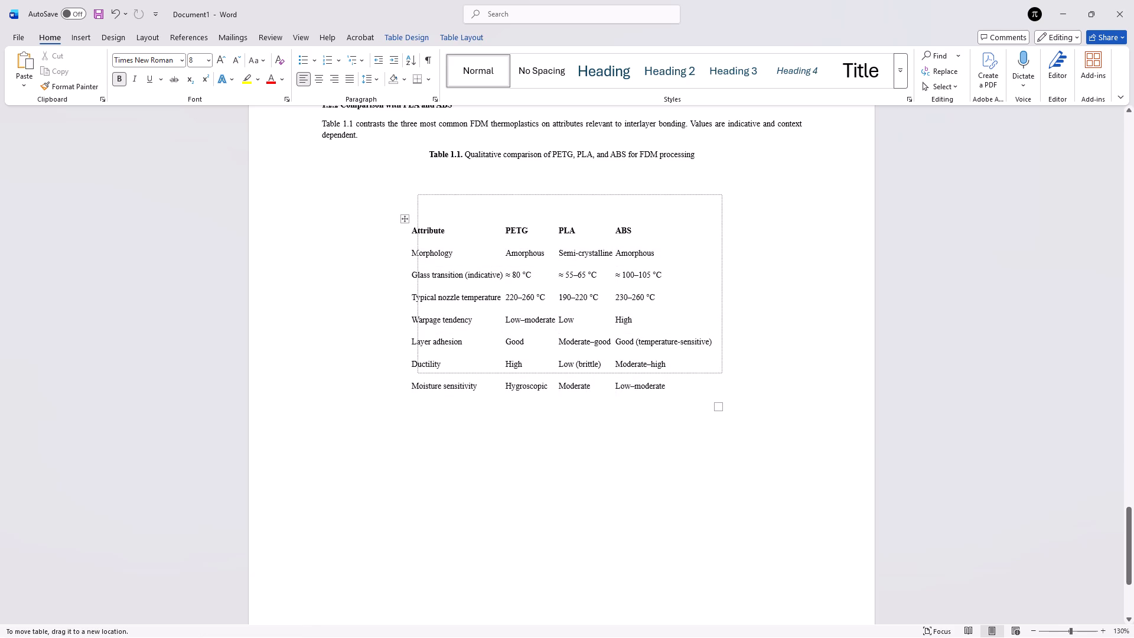
{"action": "left_click_drag", "start_coordinate": [413, 193], "coordinate": [418, 175]}
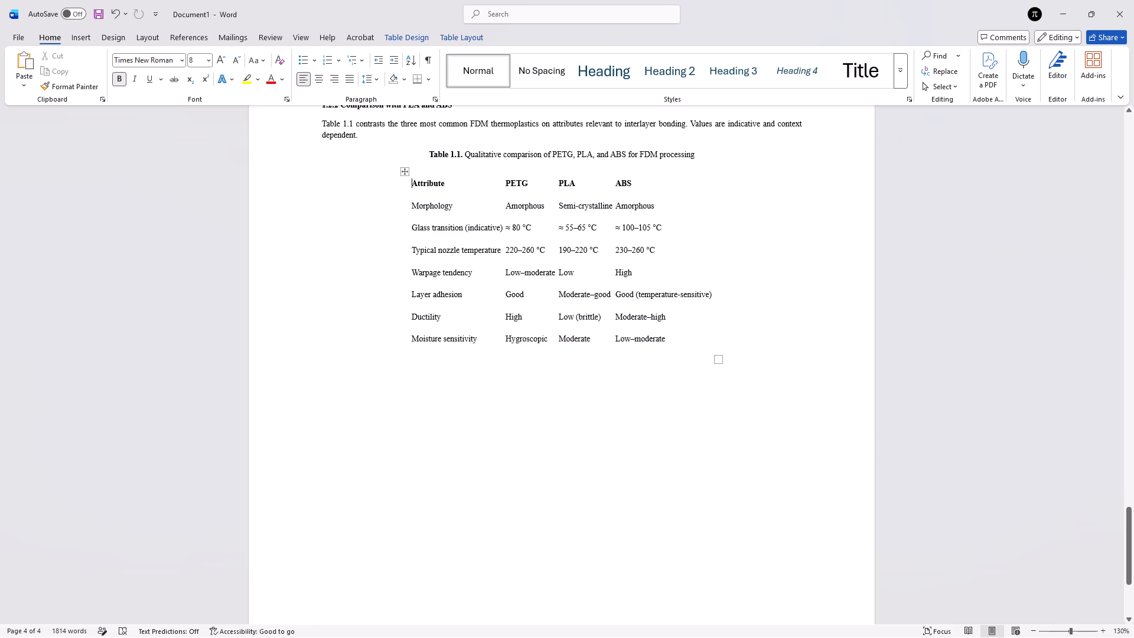
{"action": "left_click_drag", "start_coordinate": [402, 174], "coordinate": [429, 173]}
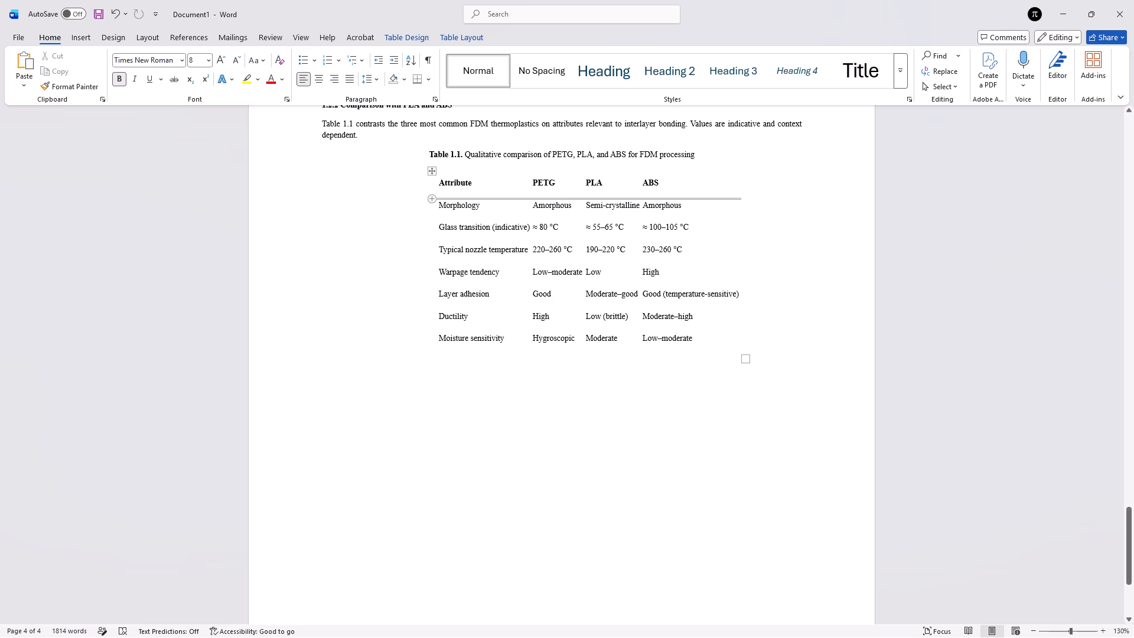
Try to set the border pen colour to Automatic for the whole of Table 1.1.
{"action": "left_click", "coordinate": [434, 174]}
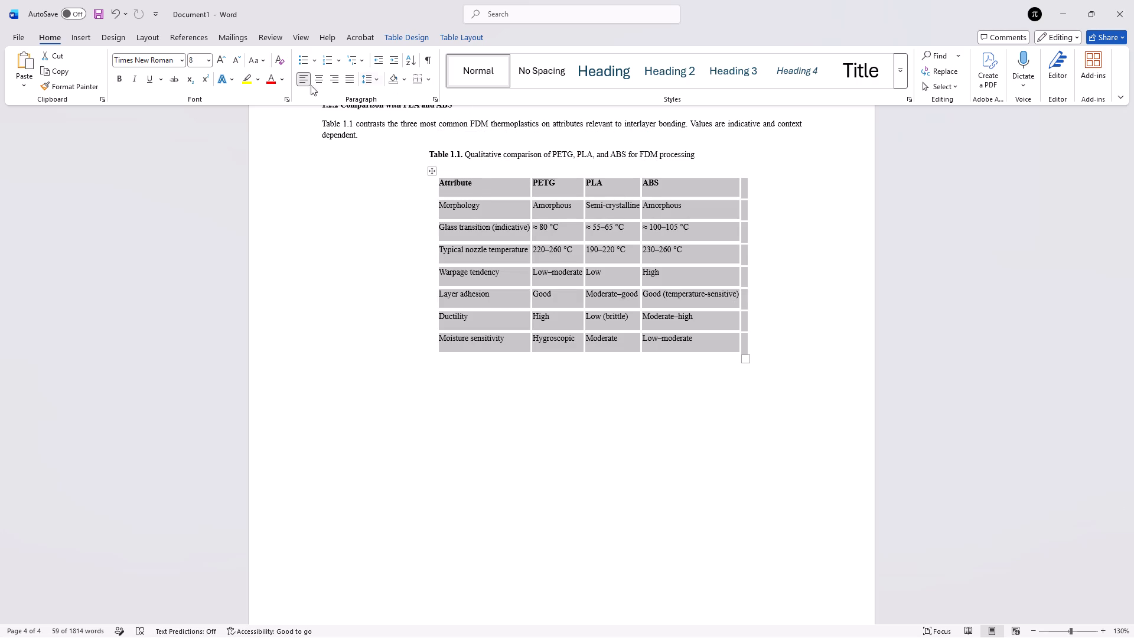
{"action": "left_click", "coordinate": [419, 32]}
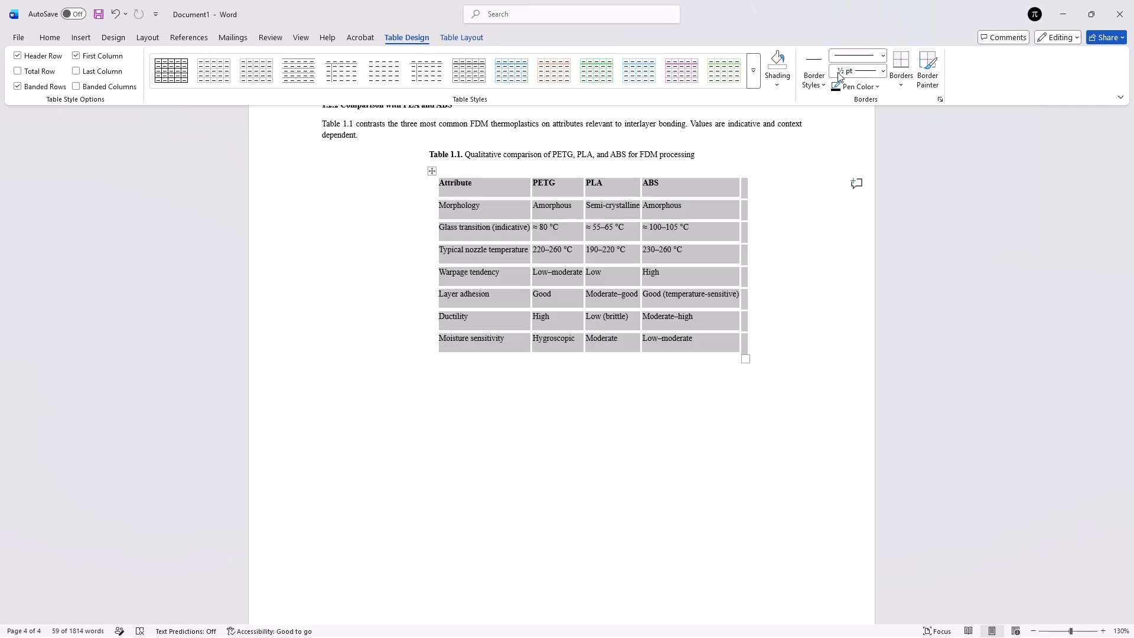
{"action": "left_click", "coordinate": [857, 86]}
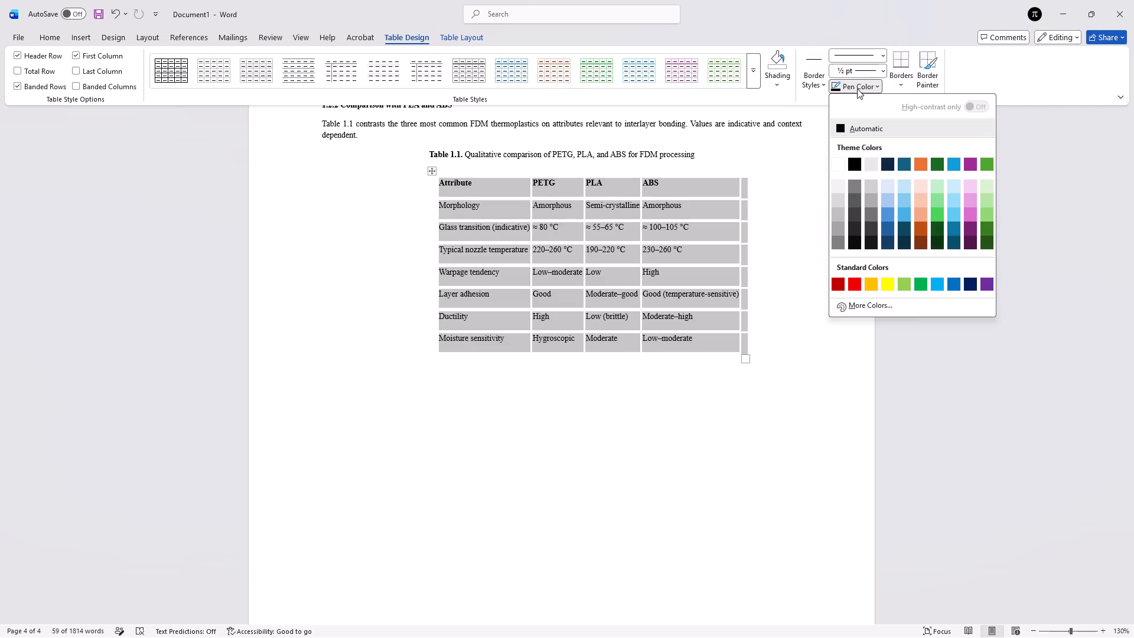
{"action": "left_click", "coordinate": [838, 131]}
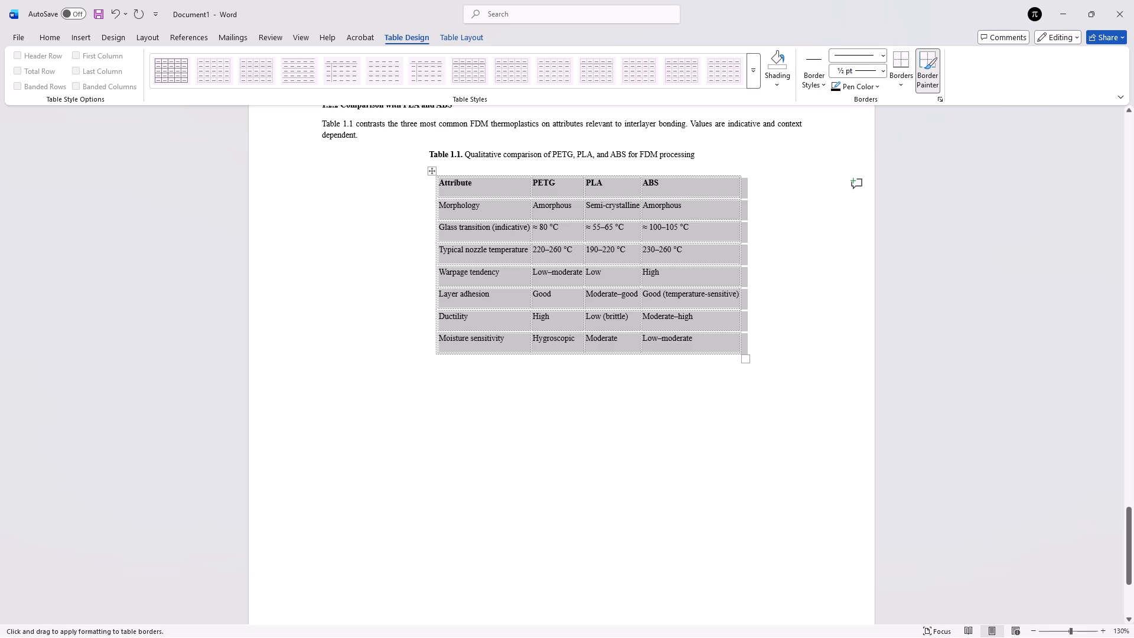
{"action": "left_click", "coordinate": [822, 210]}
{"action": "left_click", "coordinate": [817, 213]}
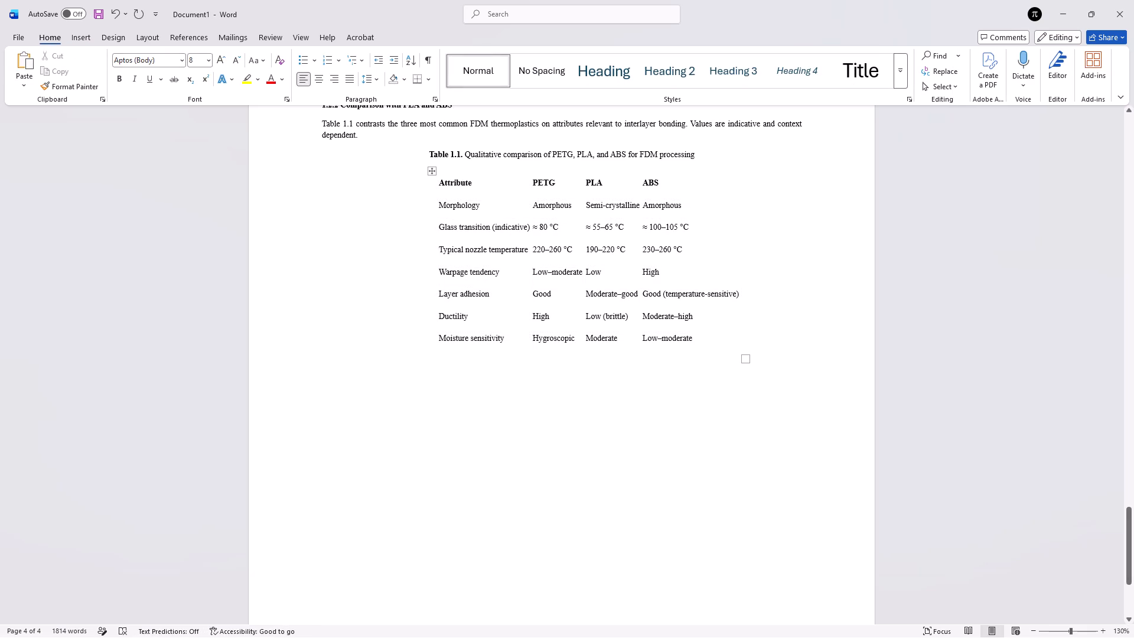
Cut the caption "Table 1.1. Qualitative comparison of PETG, PLA, and ABS for FDM processing" from above the table.
{"action": "left_click", "coordinate": [548, 152]}
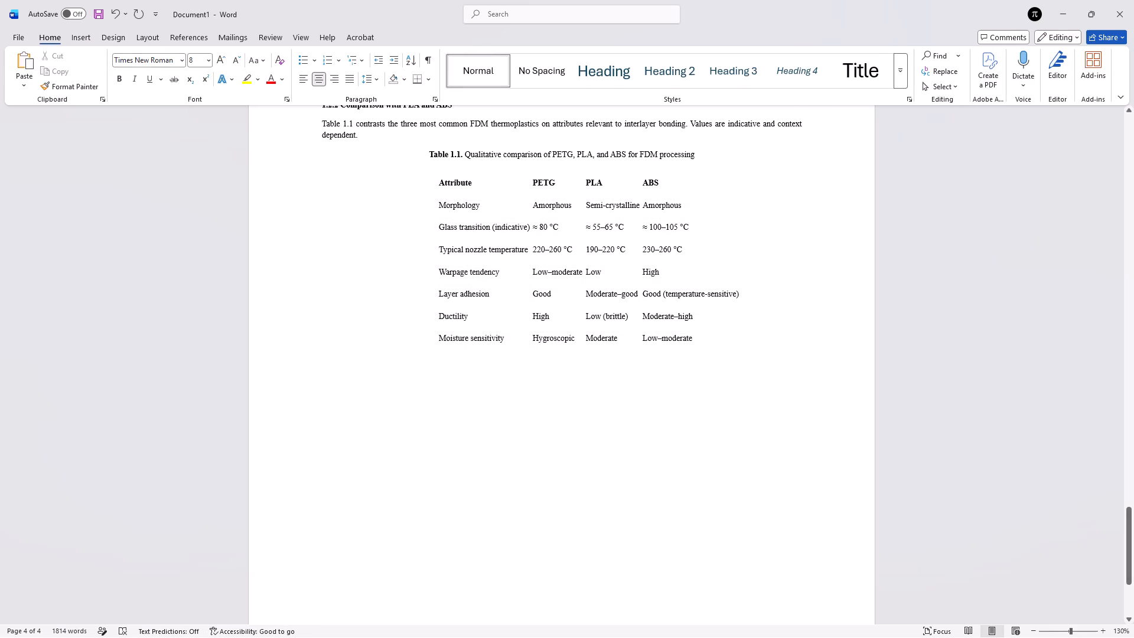
{"action": "left_click_drag", "start_coordinate": [704, 155], "coordinate": [482, 150]}
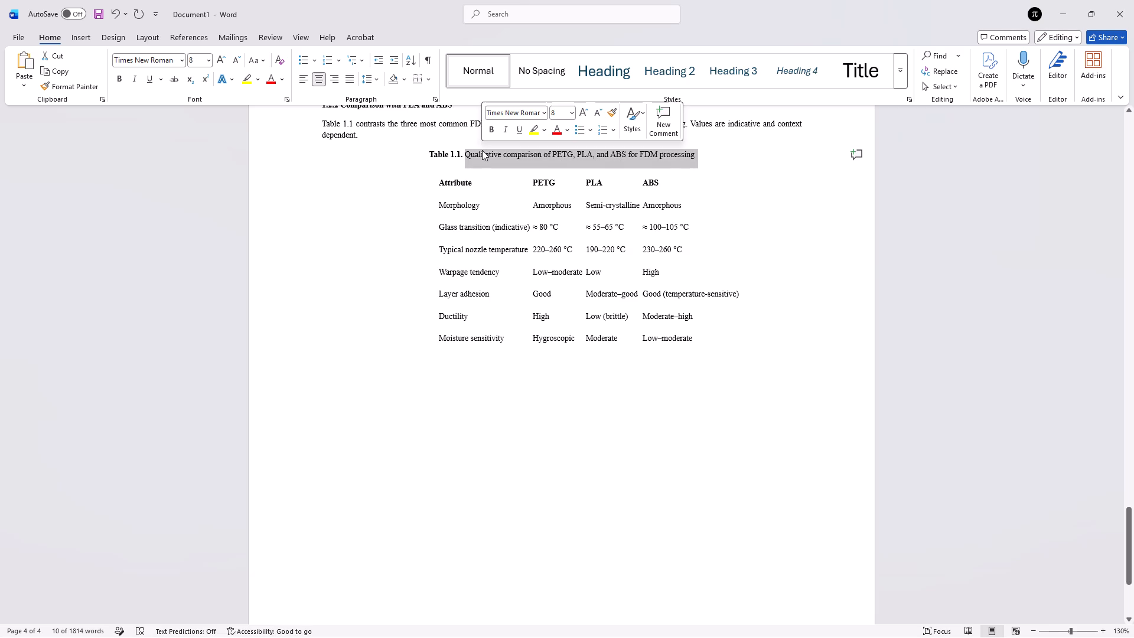
{"action": "left_click_drag", "start_coordinate": [431, 151], "coordinate": [634, 159]}
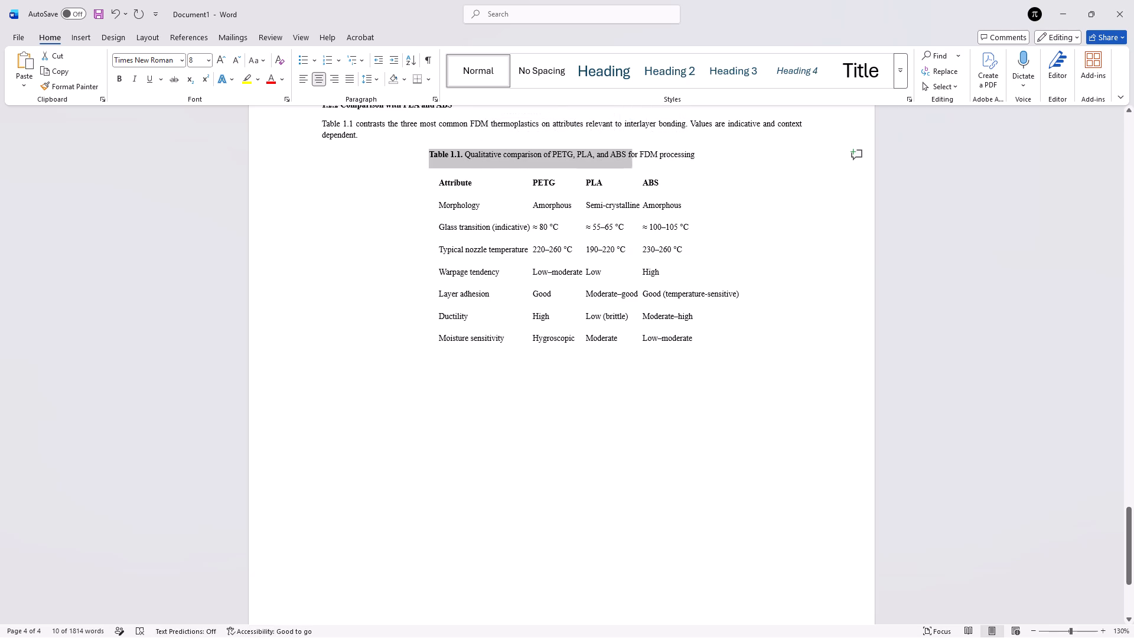
{"action": "left_click_drag", "start_coordinate": [634, 159], "coordinate": [690, 161]}
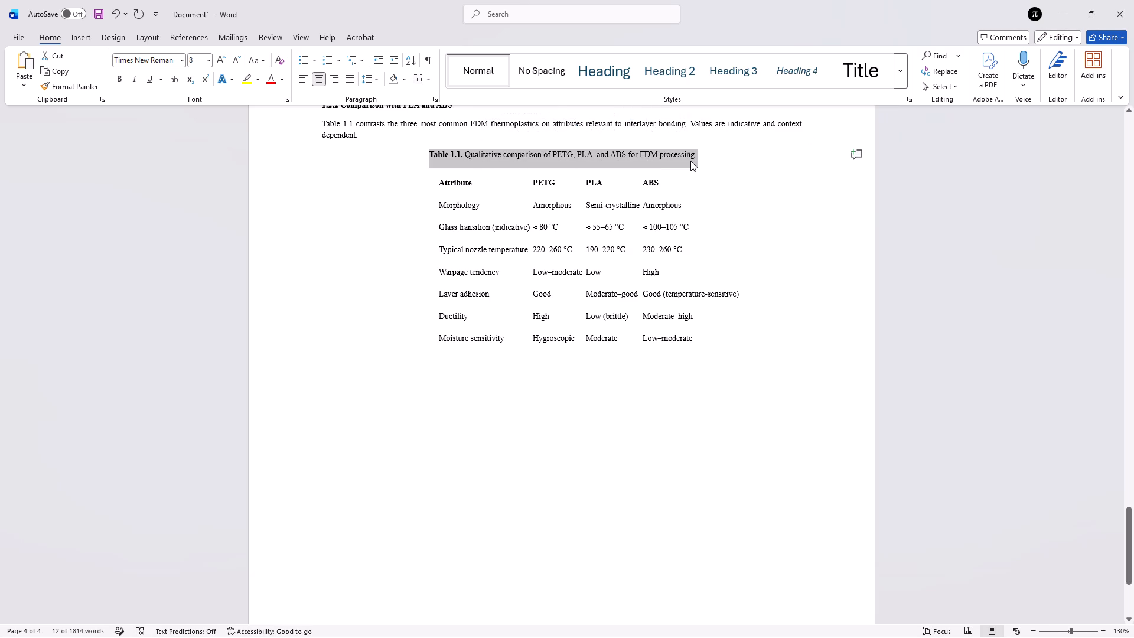
{"action": "key", "text": "ctrl+x"}
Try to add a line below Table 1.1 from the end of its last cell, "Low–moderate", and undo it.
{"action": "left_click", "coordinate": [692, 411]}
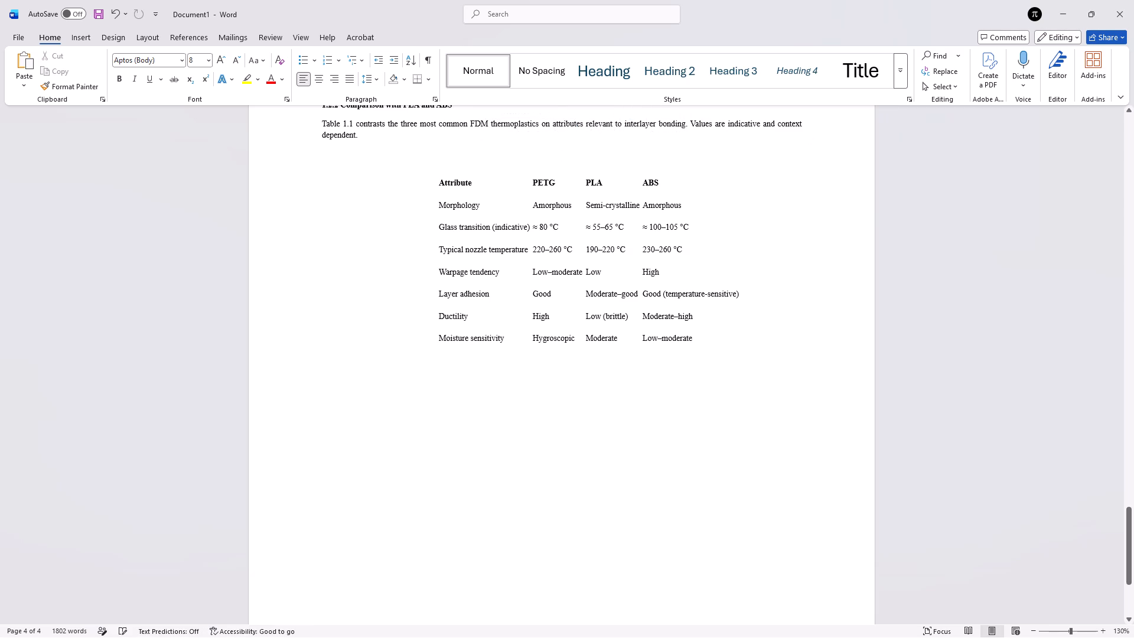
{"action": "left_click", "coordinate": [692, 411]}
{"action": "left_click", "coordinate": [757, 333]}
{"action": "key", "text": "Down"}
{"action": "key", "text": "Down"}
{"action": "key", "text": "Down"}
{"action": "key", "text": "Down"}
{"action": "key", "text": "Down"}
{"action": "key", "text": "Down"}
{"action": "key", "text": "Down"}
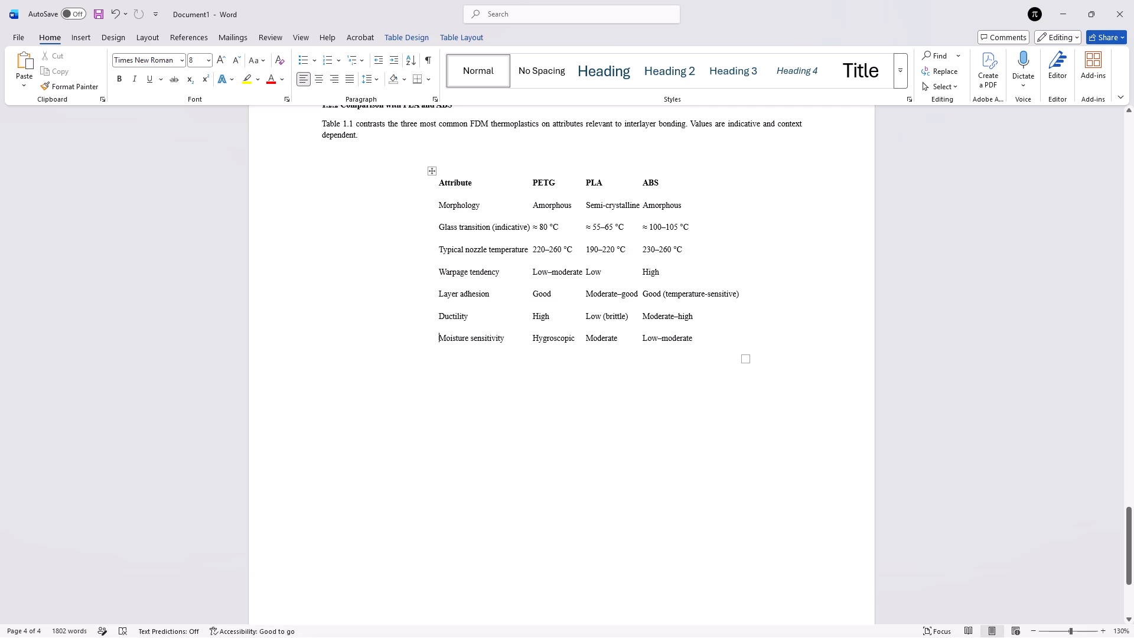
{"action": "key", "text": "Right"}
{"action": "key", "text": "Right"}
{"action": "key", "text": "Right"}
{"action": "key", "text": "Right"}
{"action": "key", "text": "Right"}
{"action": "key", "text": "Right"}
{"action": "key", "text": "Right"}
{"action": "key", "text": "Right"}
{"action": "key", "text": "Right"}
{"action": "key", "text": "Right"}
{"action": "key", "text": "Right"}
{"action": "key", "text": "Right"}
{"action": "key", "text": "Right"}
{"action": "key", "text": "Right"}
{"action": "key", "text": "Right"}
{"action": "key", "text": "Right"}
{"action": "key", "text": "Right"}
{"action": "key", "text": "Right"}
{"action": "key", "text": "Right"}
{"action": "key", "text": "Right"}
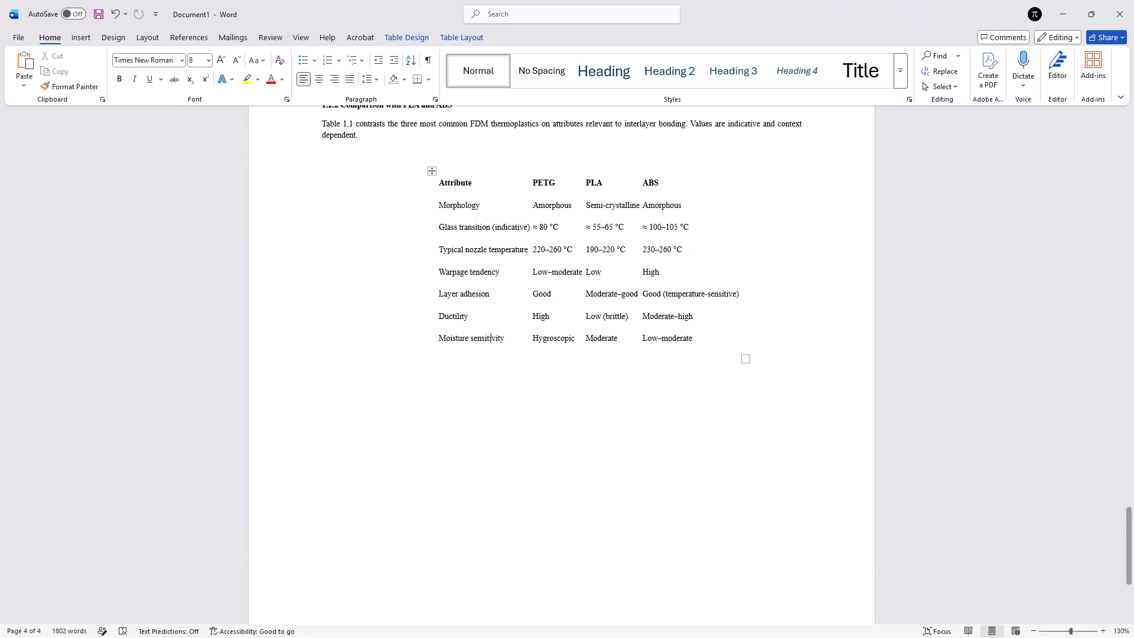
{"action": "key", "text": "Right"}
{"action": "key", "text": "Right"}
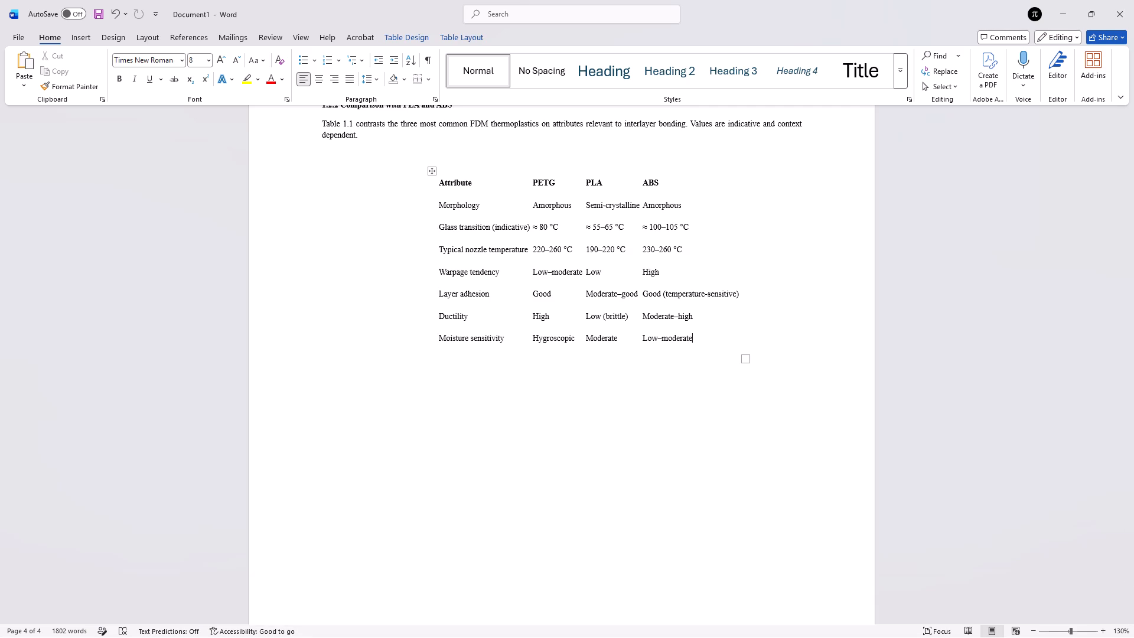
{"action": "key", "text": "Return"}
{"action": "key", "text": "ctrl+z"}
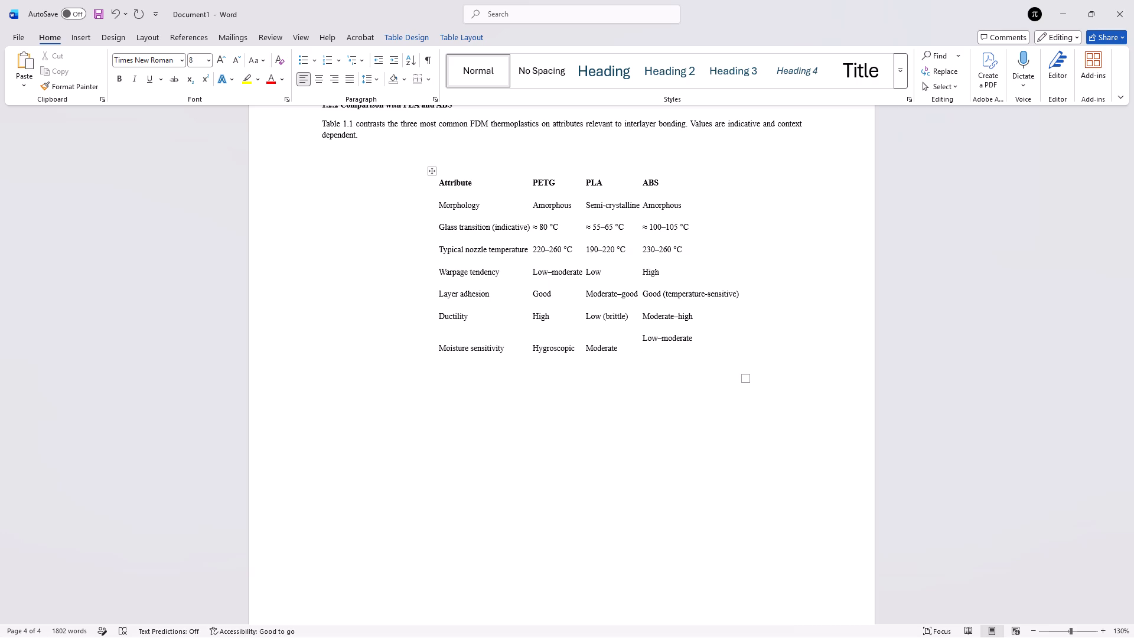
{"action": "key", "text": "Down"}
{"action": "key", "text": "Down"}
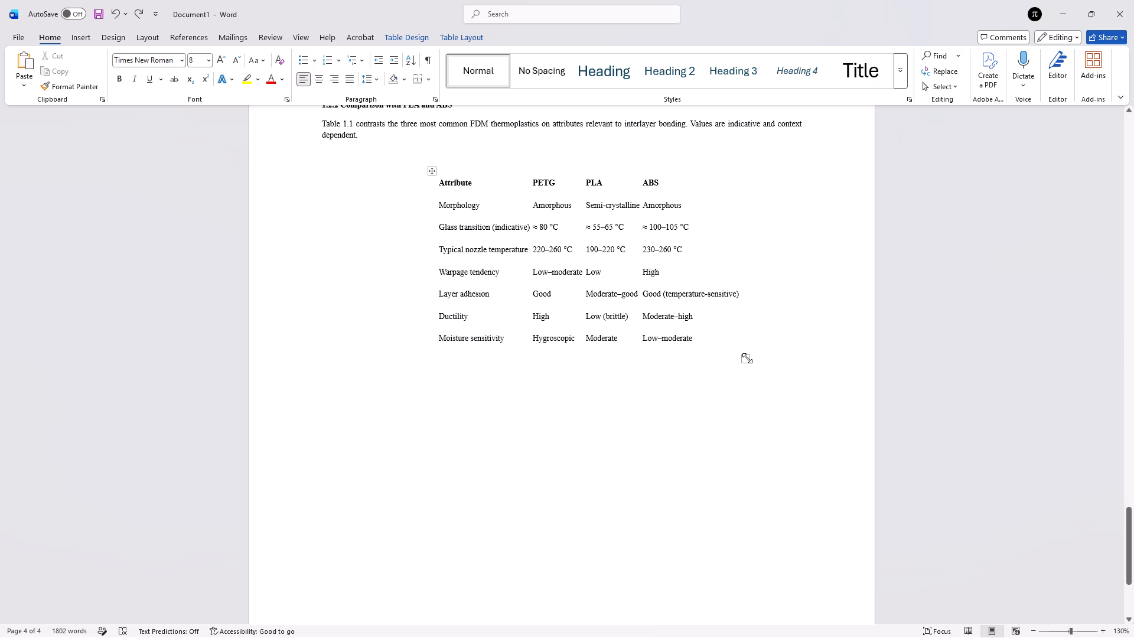
Widen Table 1.1 to space its columns further apart, and shift it back toward the middle of the page.
{"action": "left_click", "coordinate": [747, 358]}
{"action": "left_click", "coordinate": [747, 358]}
{"action": "left_click", "coordinate": [767, 364]}
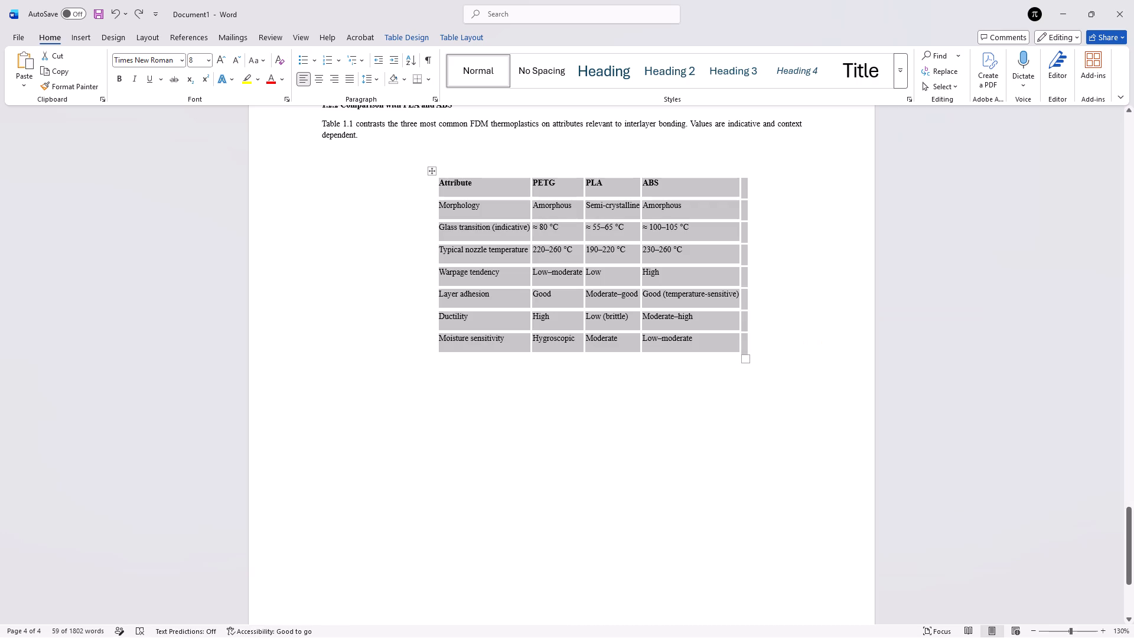
{"action": "left_click", "coordinate": [725, 328]}
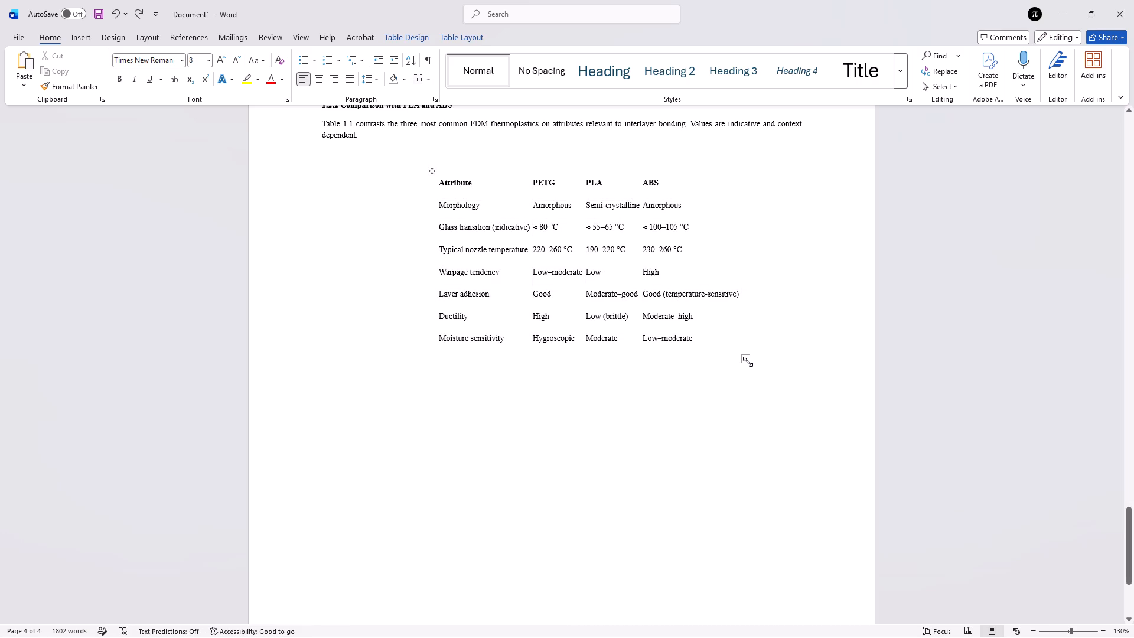
{"action": "left_click_drag", "start_coordinate": [748, 362], "coordinate": [793, 361]}
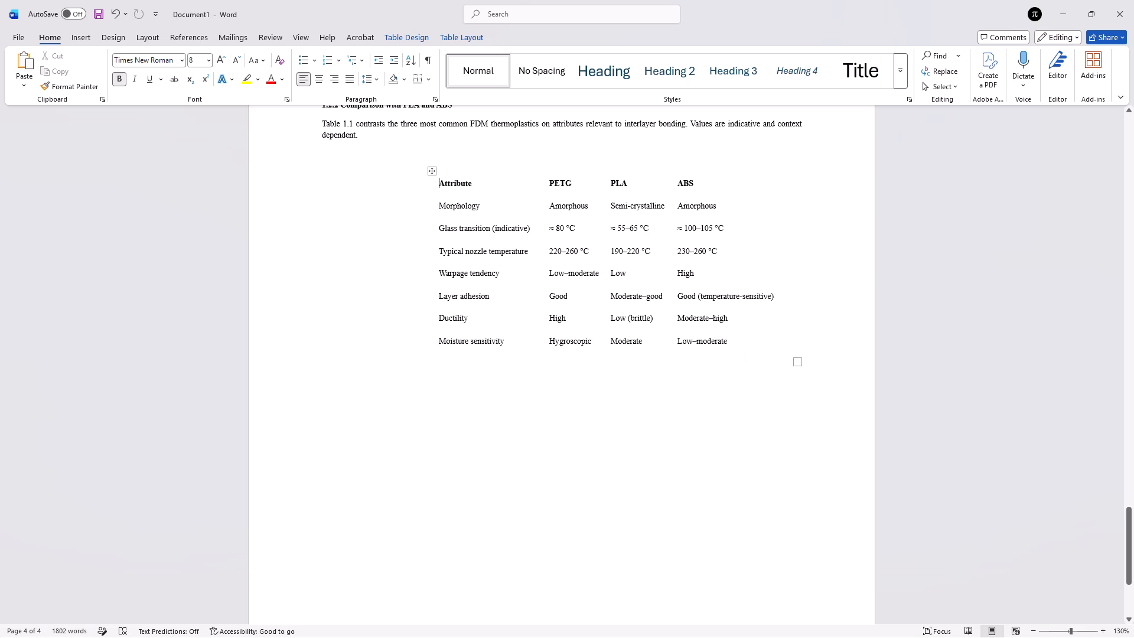
{"action": "left_click_drag", "start_coordinate": [430, 174], "coordinate": [396, 179]}
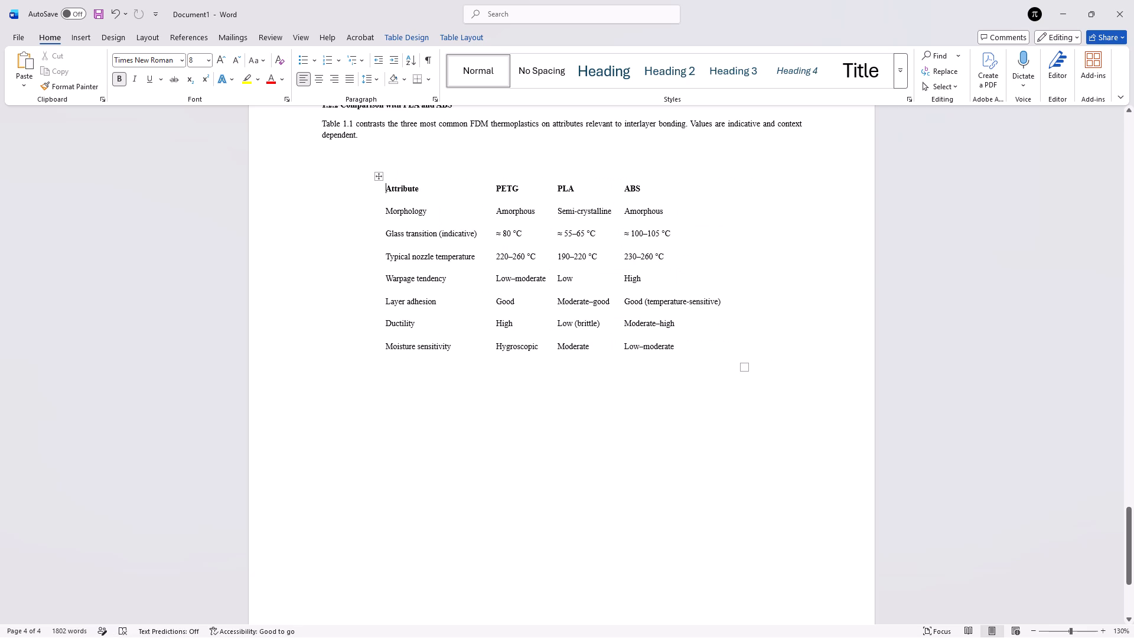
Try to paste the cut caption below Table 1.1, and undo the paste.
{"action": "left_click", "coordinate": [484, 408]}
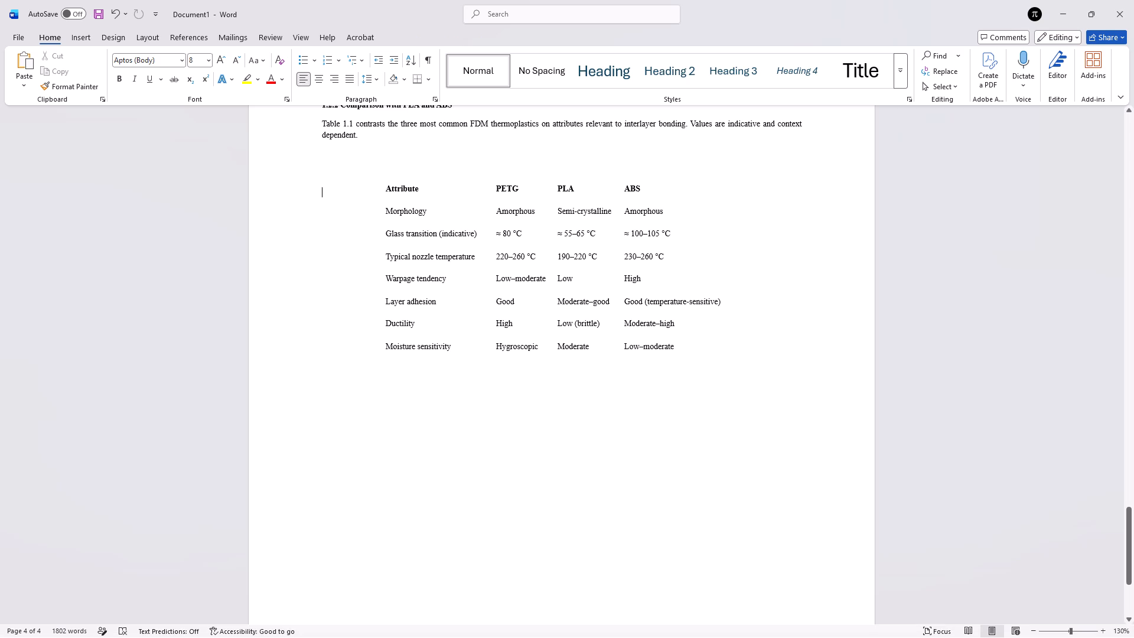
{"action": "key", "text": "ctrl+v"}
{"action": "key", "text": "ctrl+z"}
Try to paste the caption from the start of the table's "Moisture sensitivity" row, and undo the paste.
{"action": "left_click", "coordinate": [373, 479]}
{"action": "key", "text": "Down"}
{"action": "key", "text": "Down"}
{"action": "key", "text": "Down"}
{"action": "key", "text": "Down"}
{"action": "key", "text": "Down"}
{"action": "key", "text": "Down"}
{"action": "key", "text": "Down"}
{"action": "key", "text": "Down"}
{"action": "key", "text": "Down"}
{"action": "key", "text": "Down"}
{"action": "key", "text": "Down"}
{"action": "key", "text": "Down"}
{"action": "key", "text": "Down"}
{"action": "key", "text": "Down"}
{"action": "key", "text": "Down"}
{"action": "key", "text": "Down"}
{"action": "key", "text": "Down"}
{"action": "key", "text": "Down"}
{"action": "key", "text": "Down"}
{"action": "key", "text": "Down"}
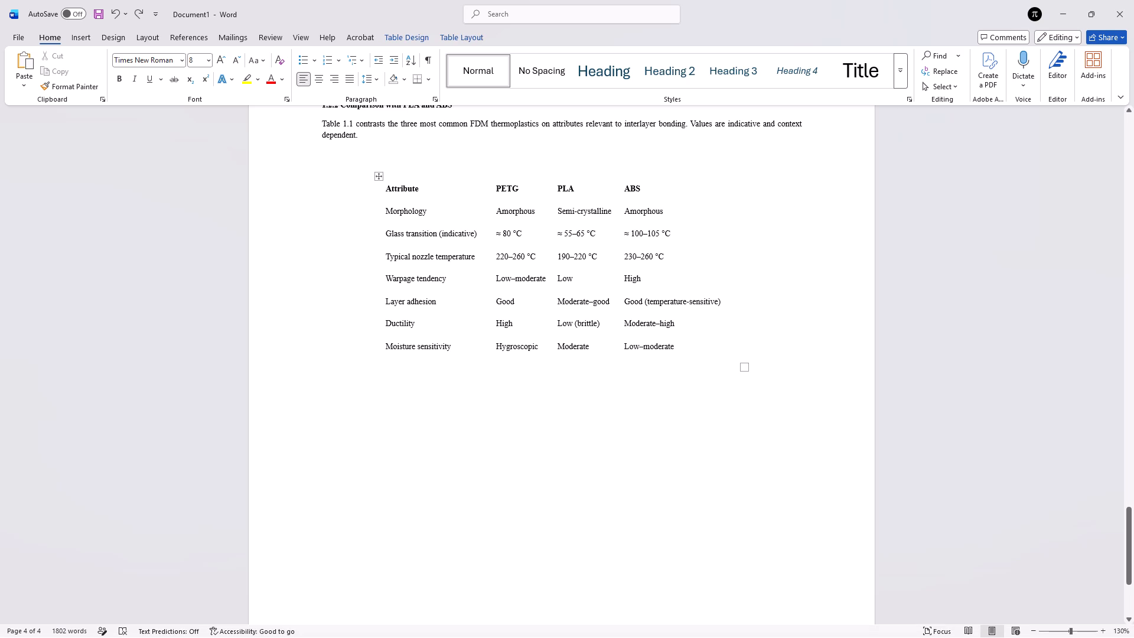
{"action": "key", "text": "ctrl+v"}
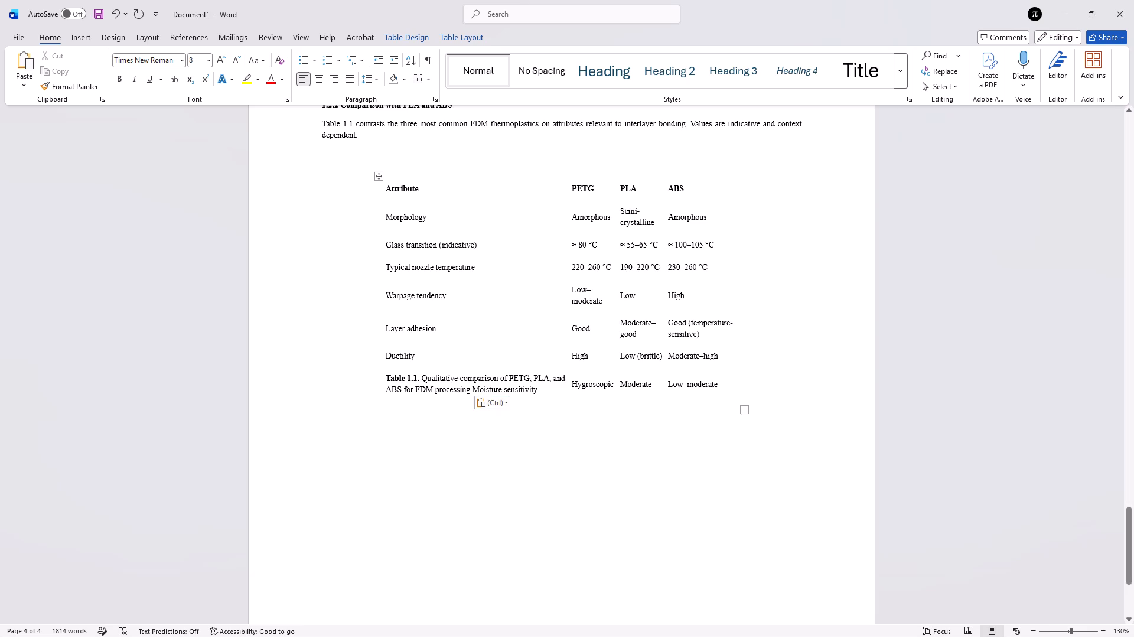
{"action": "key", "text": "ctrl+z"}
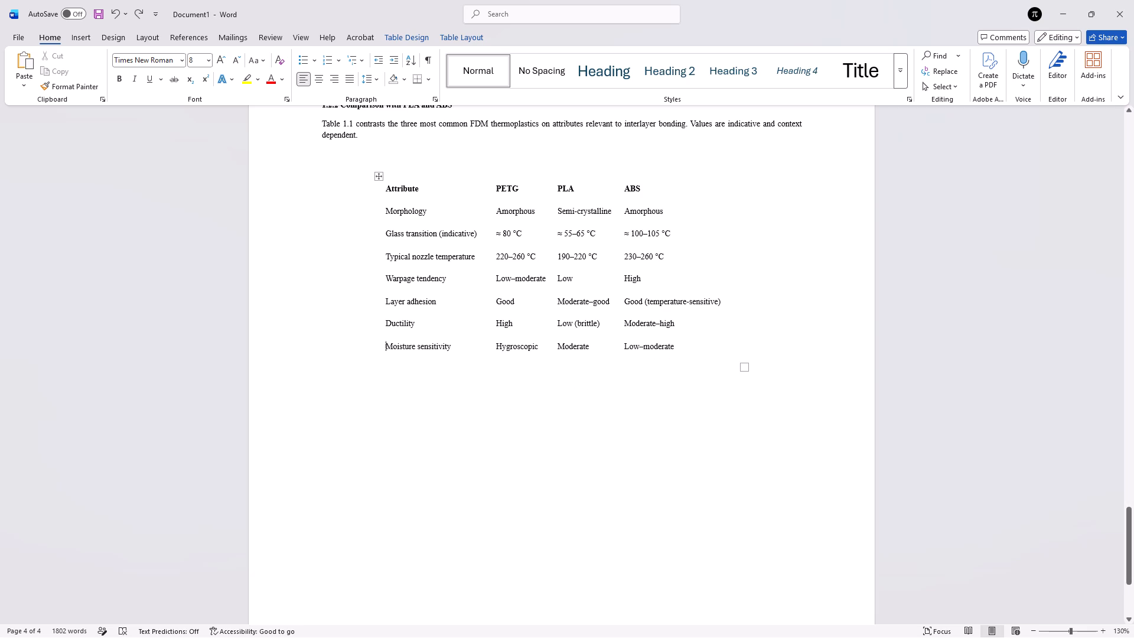
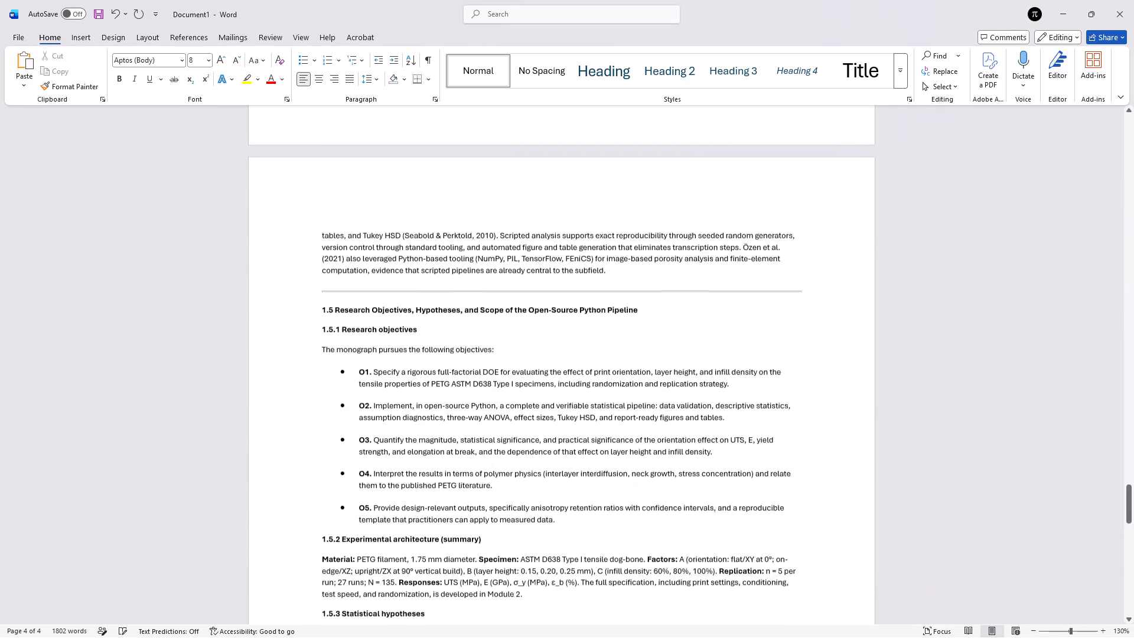
{"action": "scroll", "coordinate": [434, 476], "scroll_direction": "up", "scroll_amount": 2}
{"action": "scroll", "coordinate": [462, 400], "scroll_direction": "up", "scroll_amount": 1}
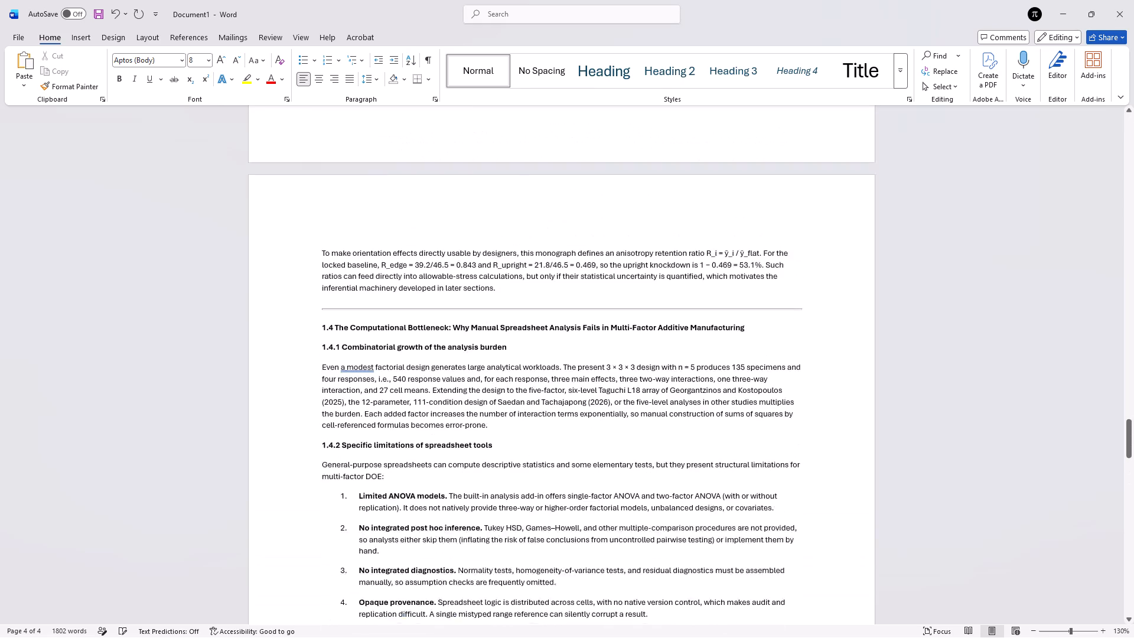
{"action": "scroll", "coordinate": [462, 400], "scroll_direction": "up", "scroll_amount": 3}
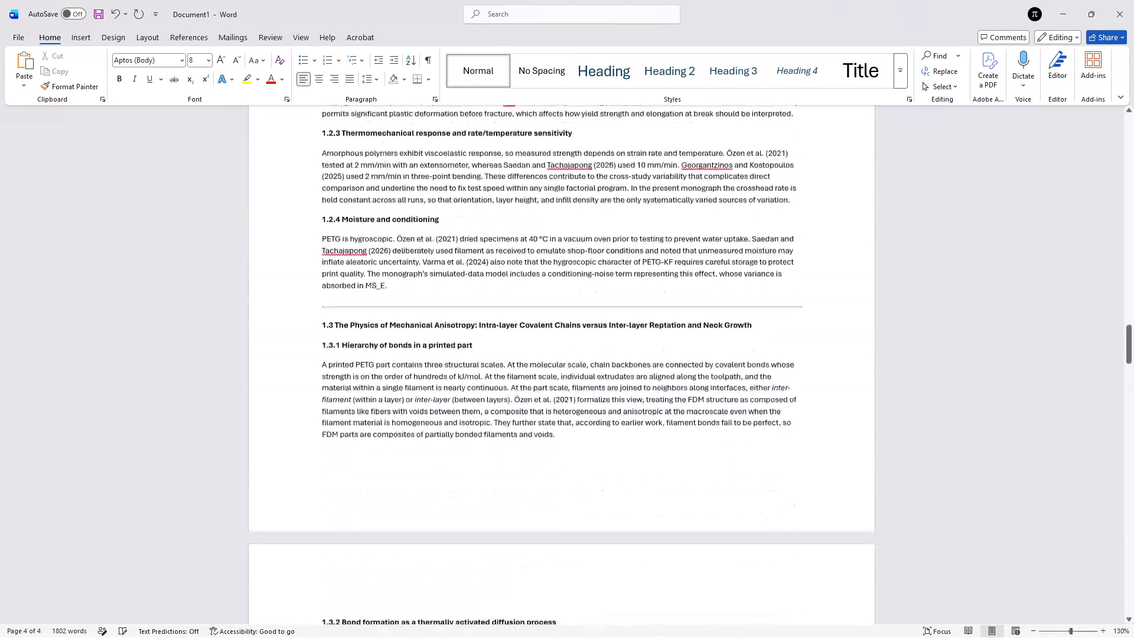
{"action": "scroll", "coordinate": [462, 400], "scroll_direction": "up", "scroll_amount": 2}
{"action": "left_click", "coordinate": [477, 360]}
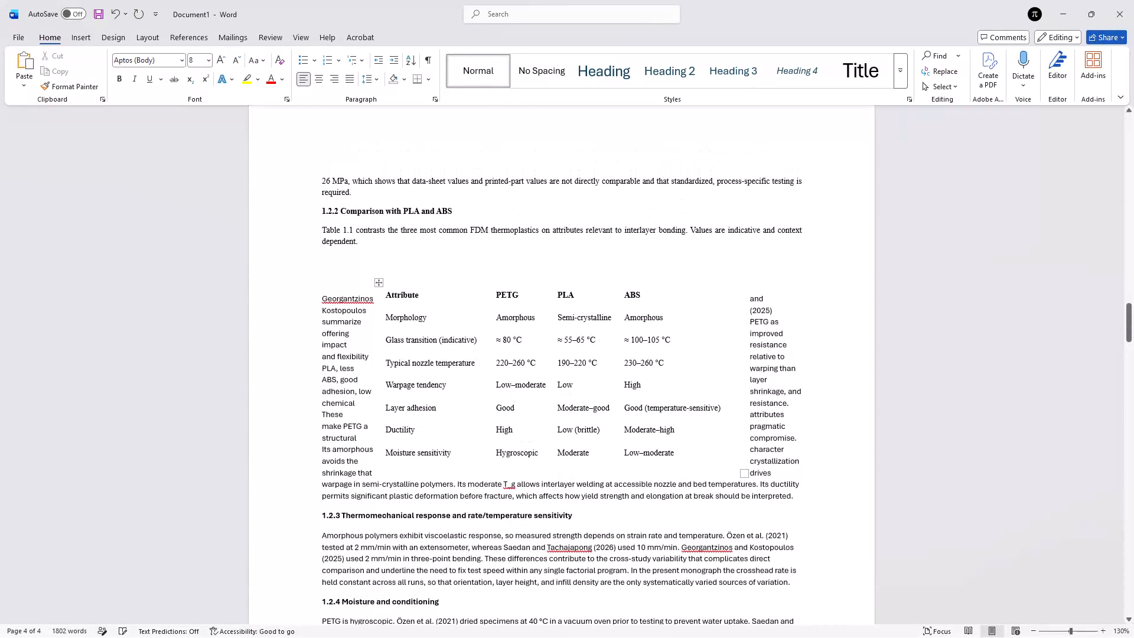
{"action": "left_click", "coordinate": [314, 300]}
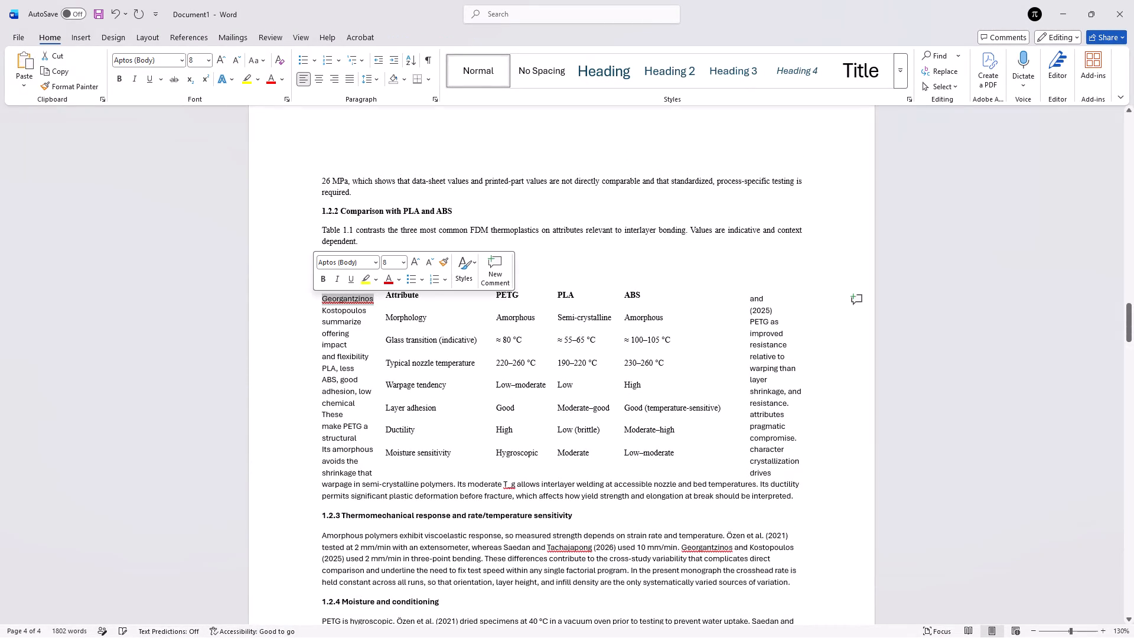
{"action": "left_click", "coordinate": [314, 300]}
{"action": "left_click", "coordinate": [324, 294]}
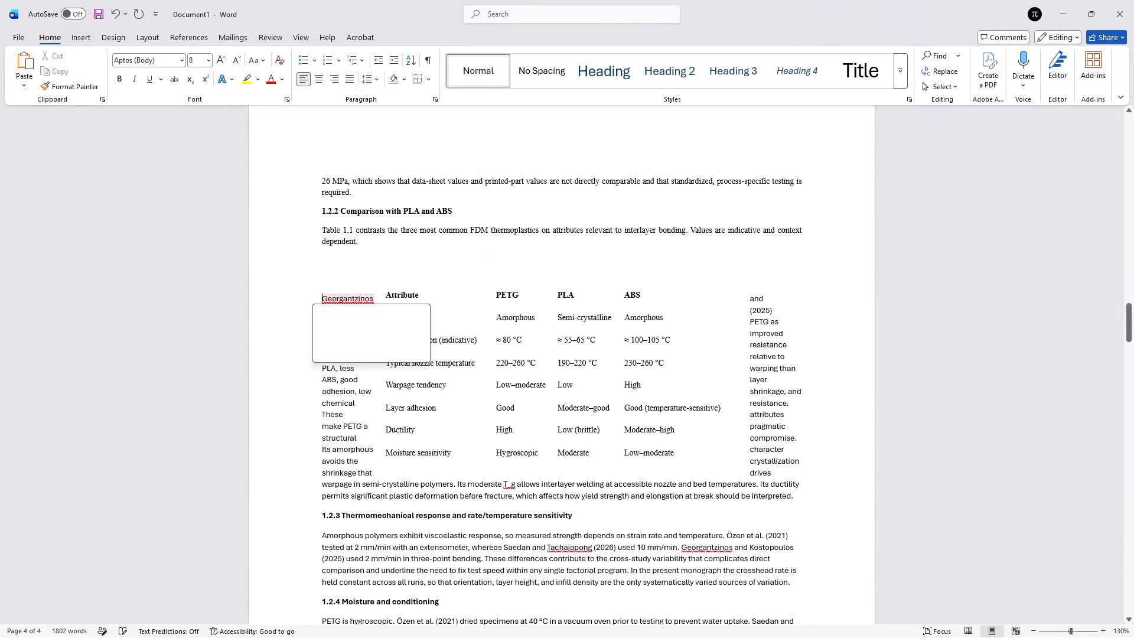
{"action": "key", "text": "Return"}
{"action": "key", "text": "Return"}
{"action": "key", "text": "Return"}
{"action": "key", "text": "Return"}
{"action": "key", "text": "Return"}
{"action": "key", "text": "Return"}
{"action": "key", "text": "Return"}
{"action": "key", "text": "Return"}
{"action": "key", "text": "Return"}
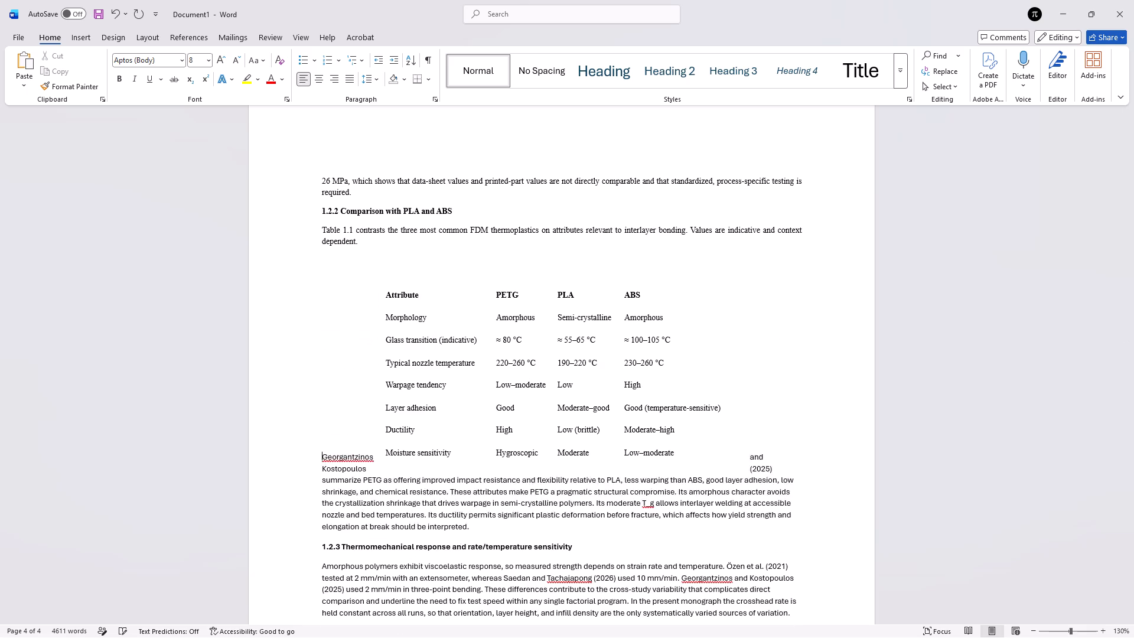
{"action": "key", "text": "Return"}
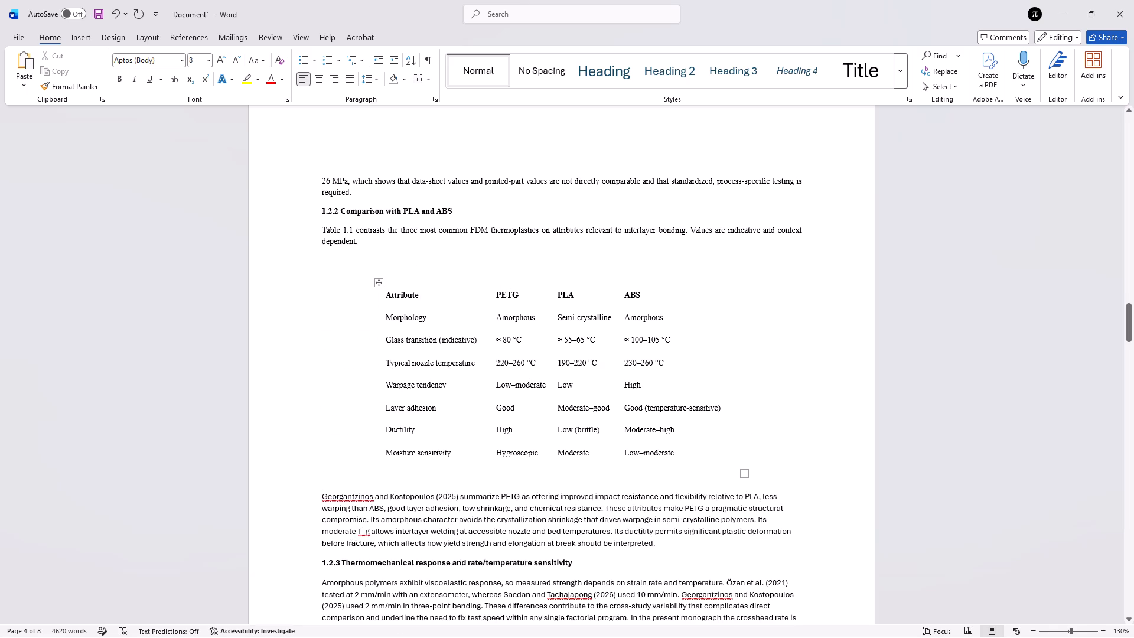
Set all the pasted text from below Table 1.1 through the end of section 1.6 to Times New Roman.
{"action": "left_click", "coordinate": [702, 437]}
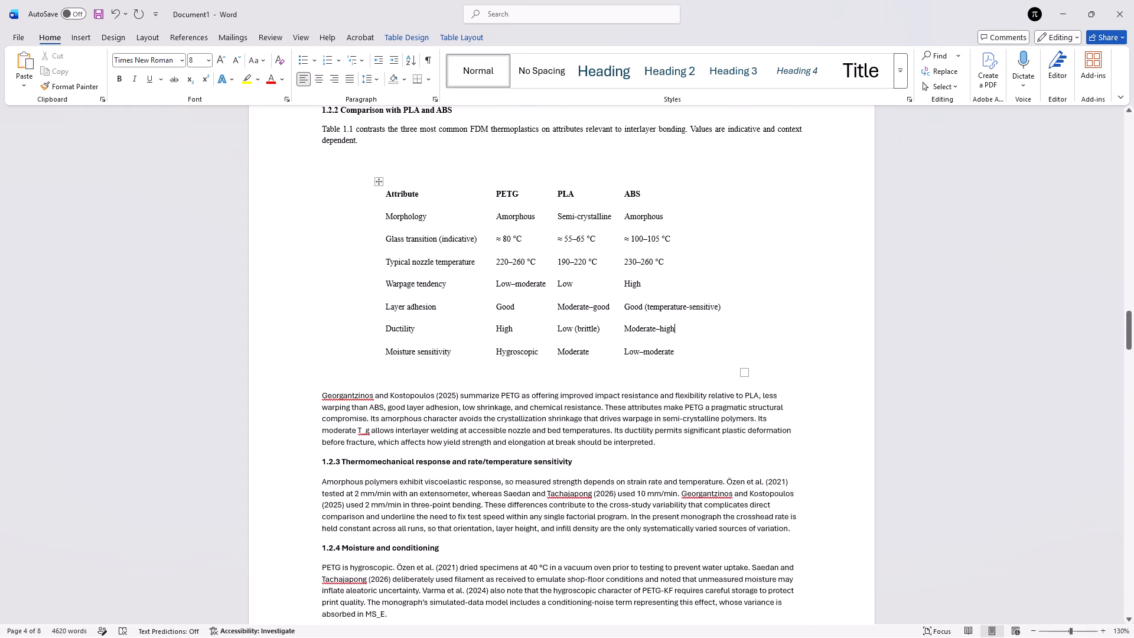
{"action": "left_click_drag", "start_coordinate": [316, 385], "coordinate": [530, 604]}
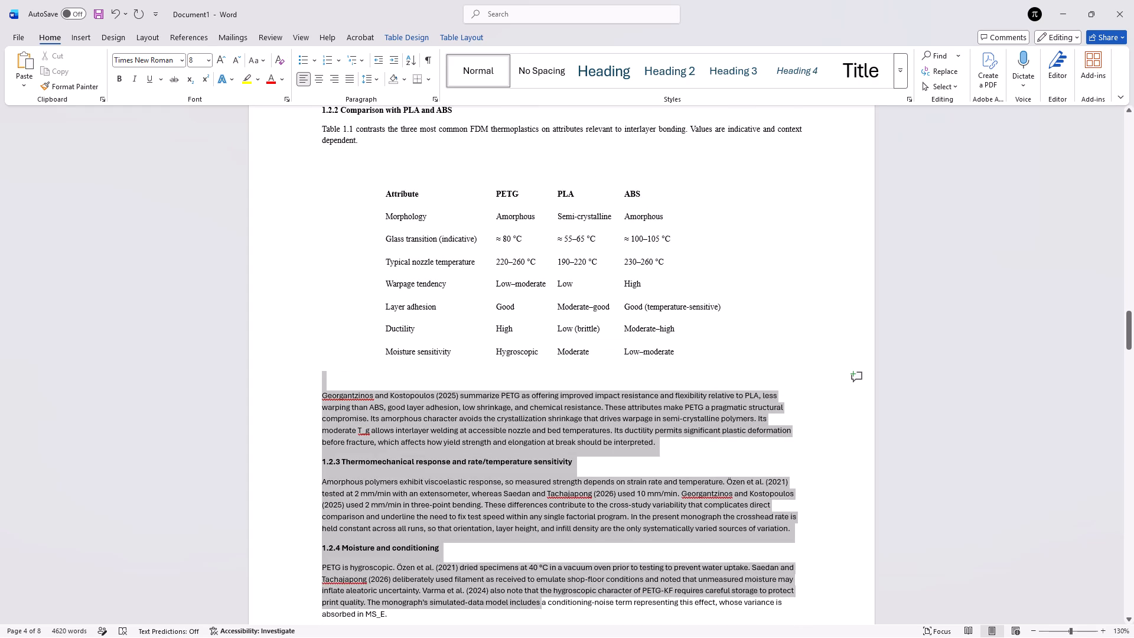
{"action": "left_click_drag", "start_coordinate": [530, 604], "coordinate": [542, 637]}
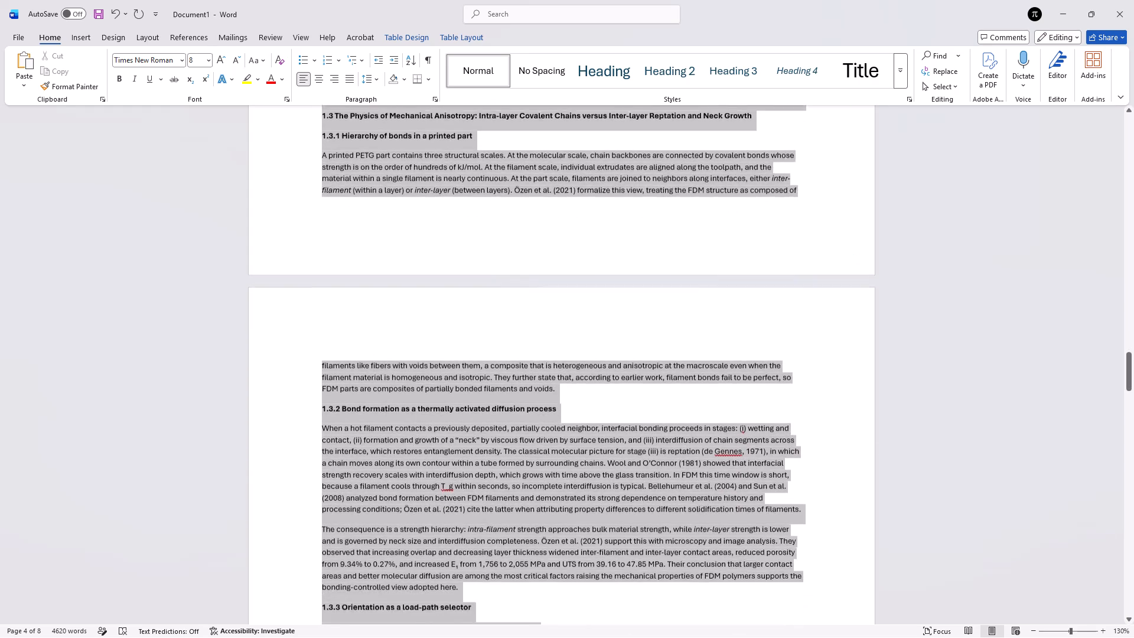
{"action": "left_click_drag", "start_coordinate": [542, 637], "coordinate": [545, 637]}
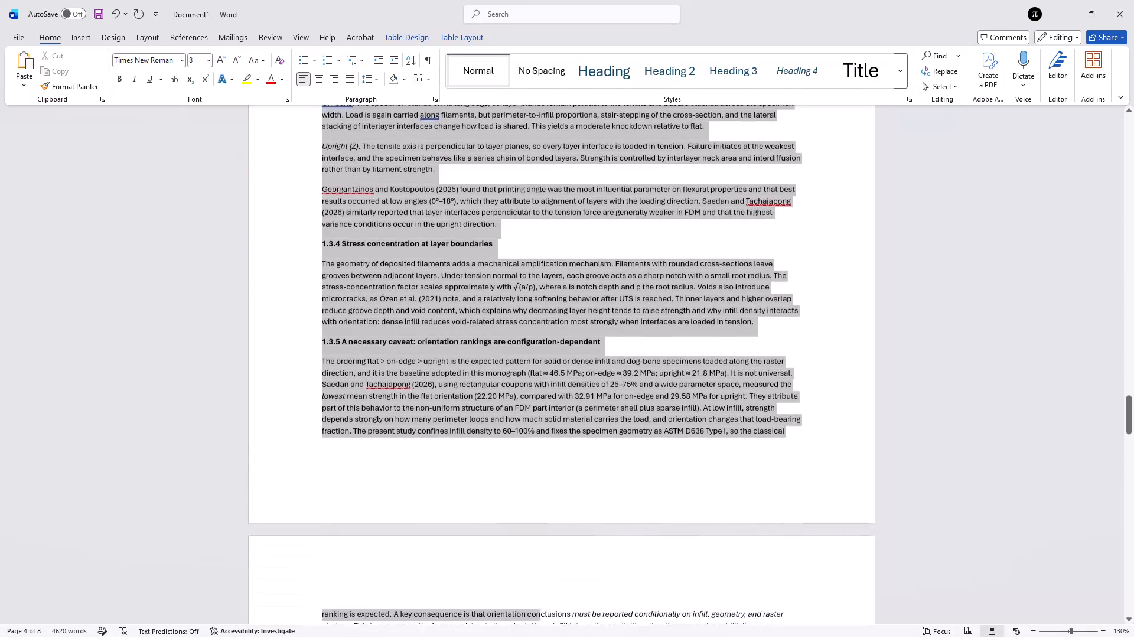
{"action": "left_click_drag", "start_coordinate": [545, 637], "coordinate": [548, 637]}
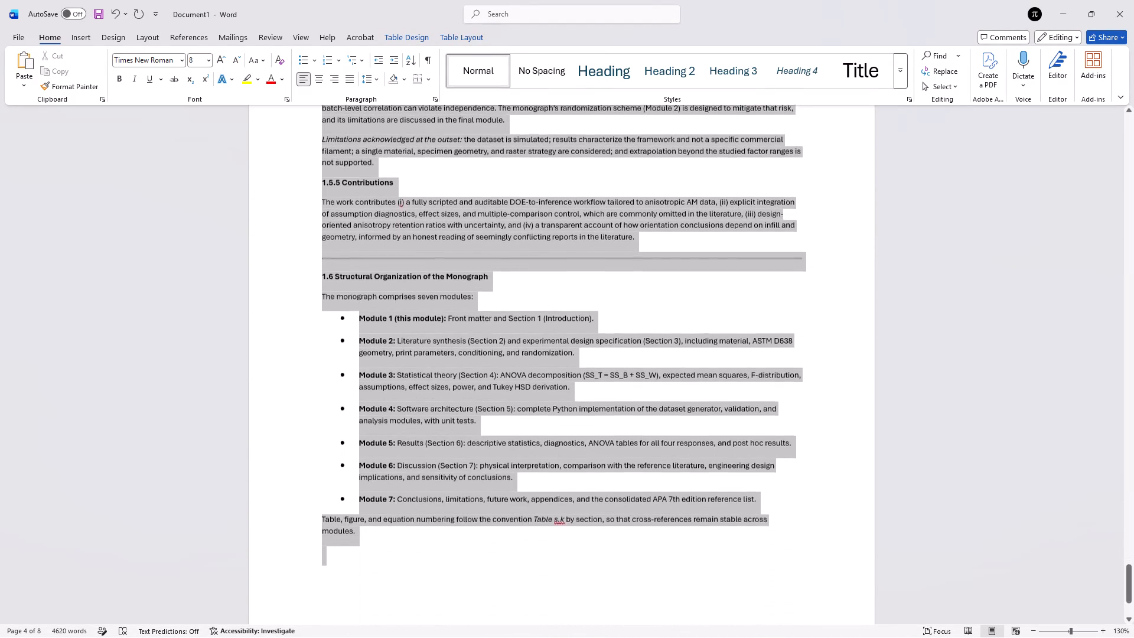
{"action": "left_click_drag", "start_coordinate": [548, 637], "coordinate": [356, 376]}
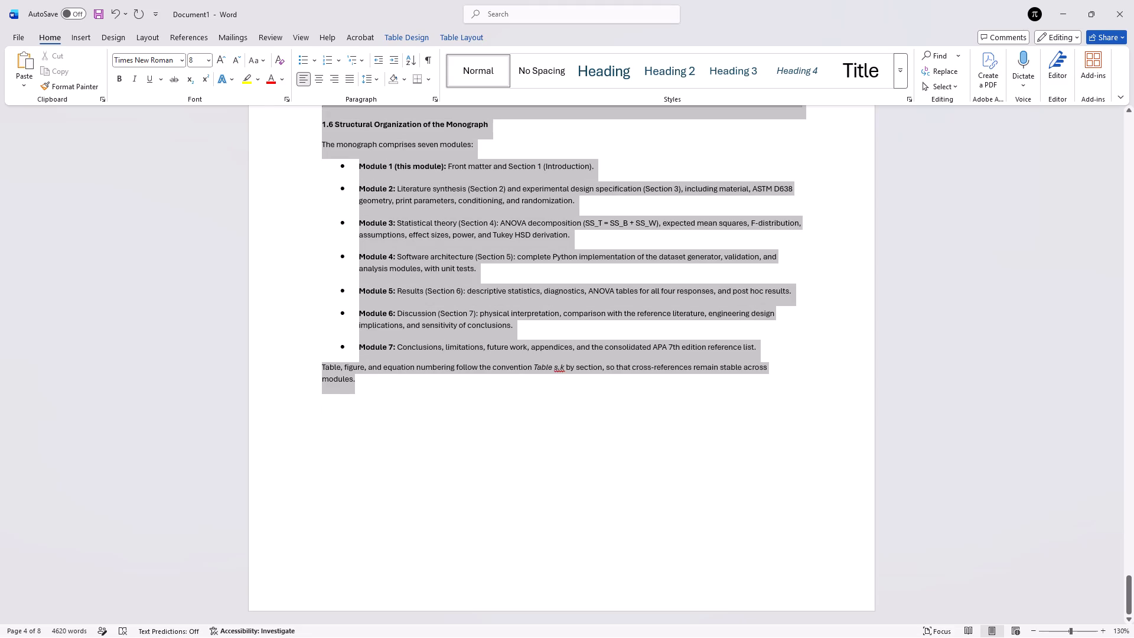
{"action": "left_click_drag", "start_coordinate": [356, 376], "coordinate": [357, 377]}
{"action": "left_click", "coordinate": [177, 55]}
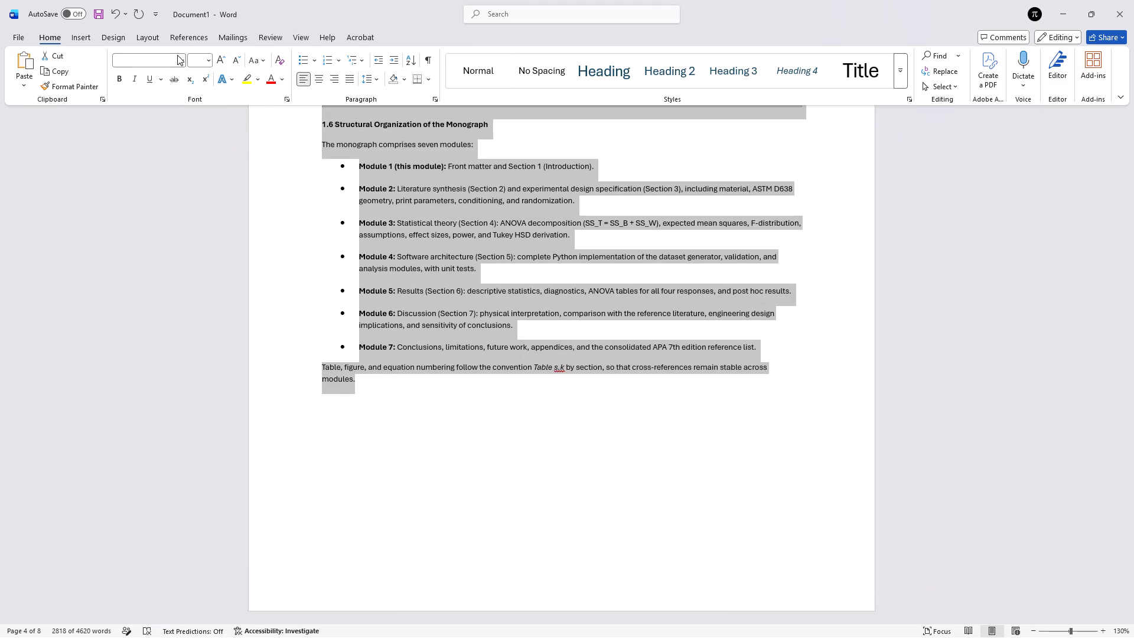
{"action": "left_click", "coordinate": [181, 62]}
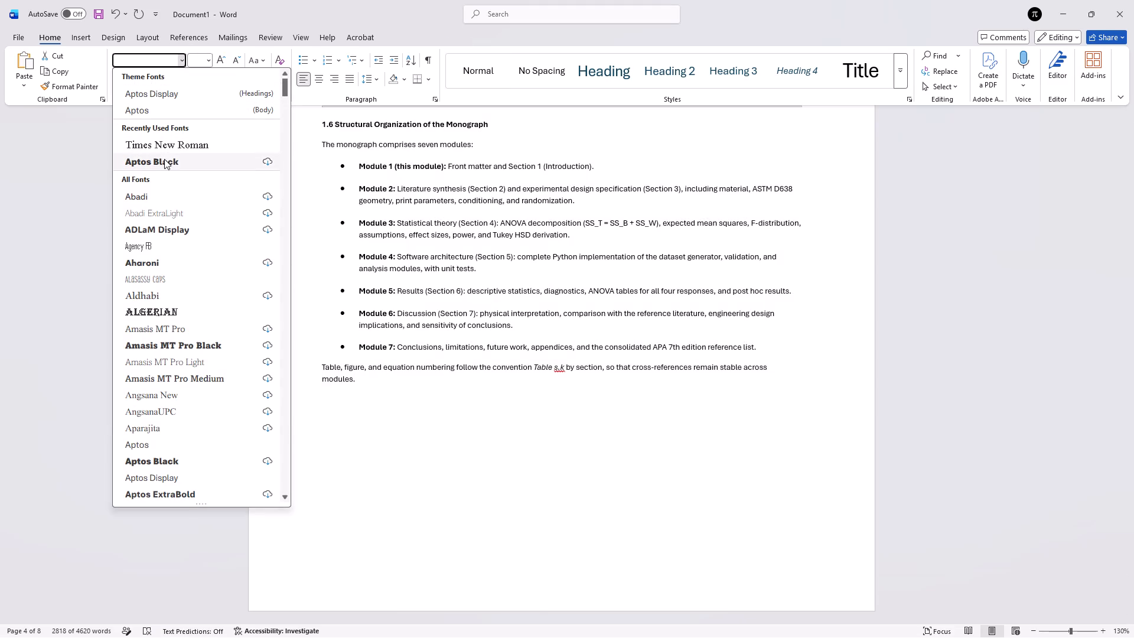
{"action": "left_click", "coordinate": [163, 143]}
{"action": "left_click", "coordinate": [371, 356]}
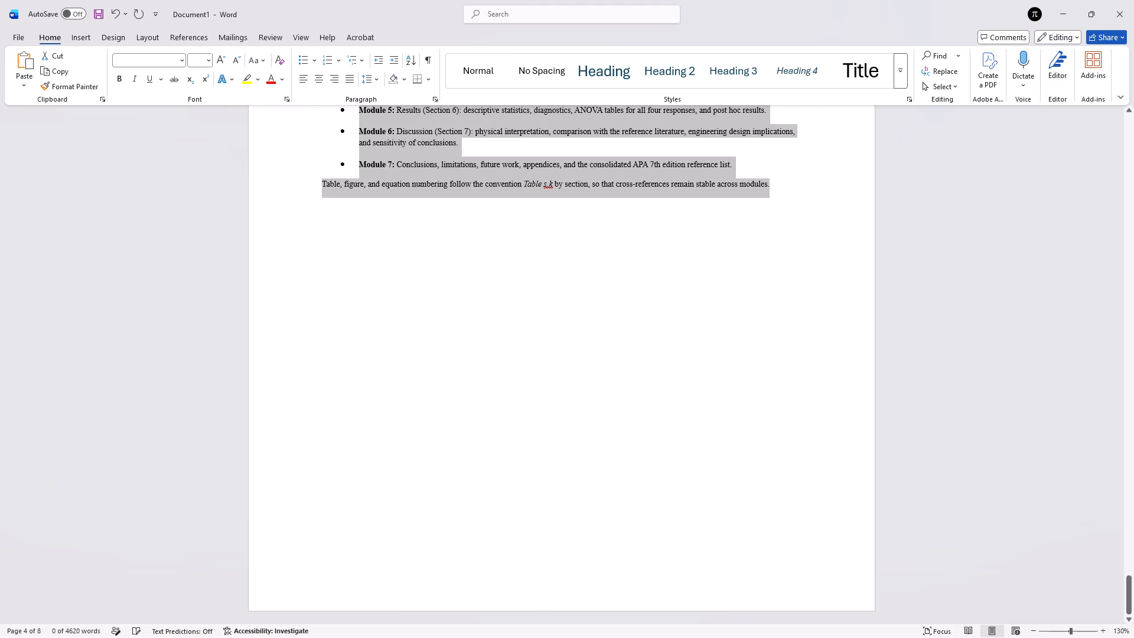
Delete the horizontal rule above the 1.5 Research Objectives heading and add an extra blank line there.
{"action": "scroll", "coordinate": [371, 356], "scroll_direction": "up", "scroll_amount": 1}
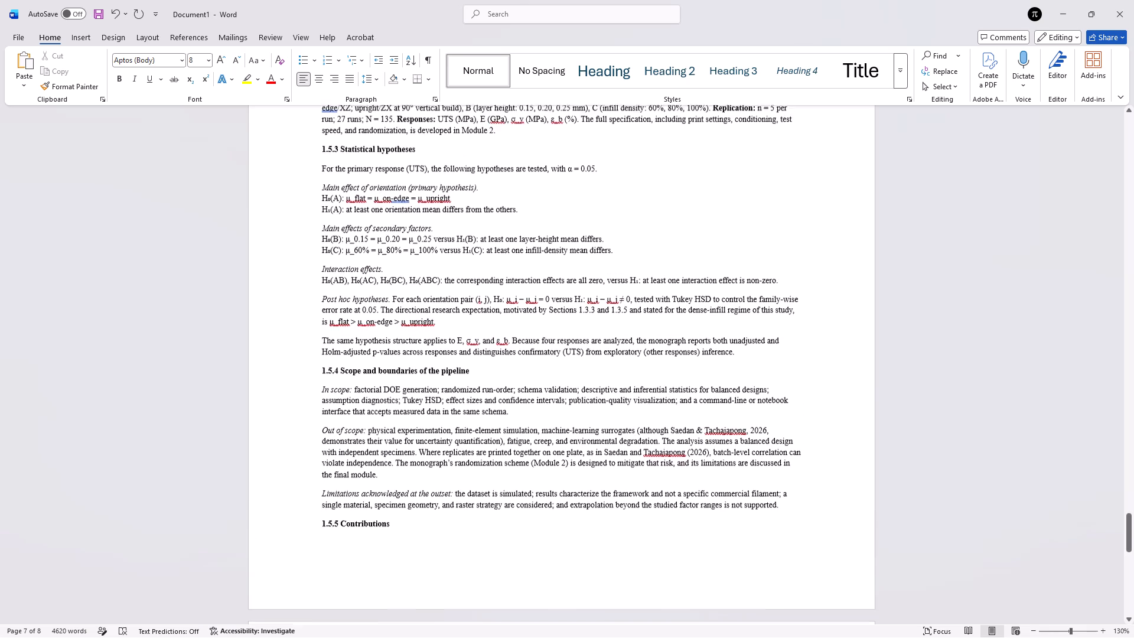
{"action": "scroll", "coordinate": [371, 356], "scroll_direction": "up", "scroll_amount": 3}
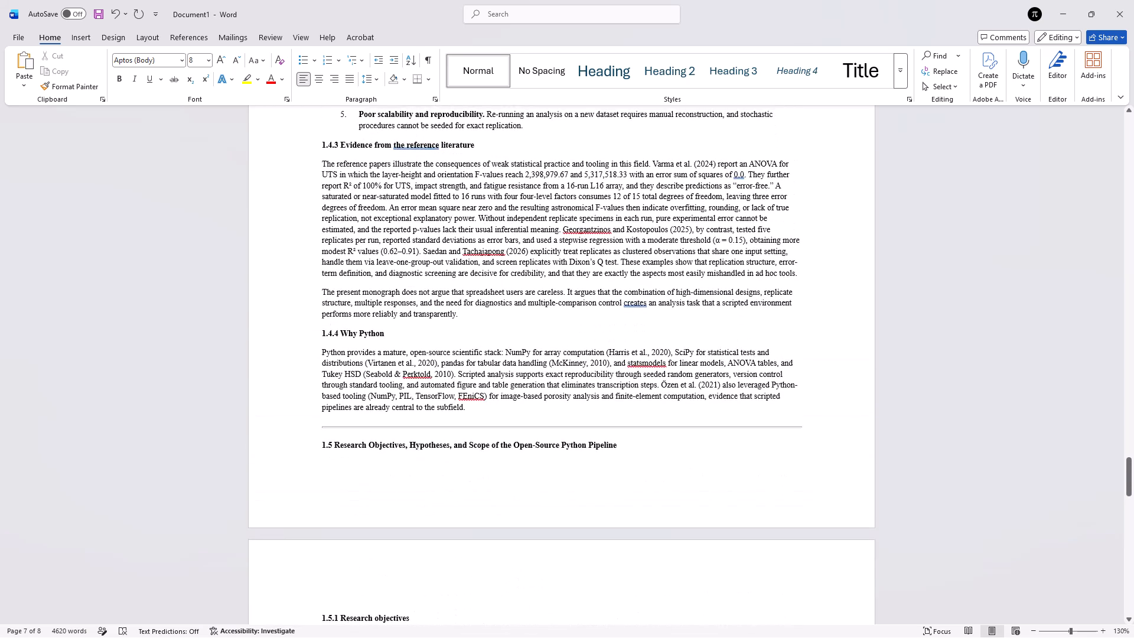
{"action": "left_click", "coordinate": [396, 481]}
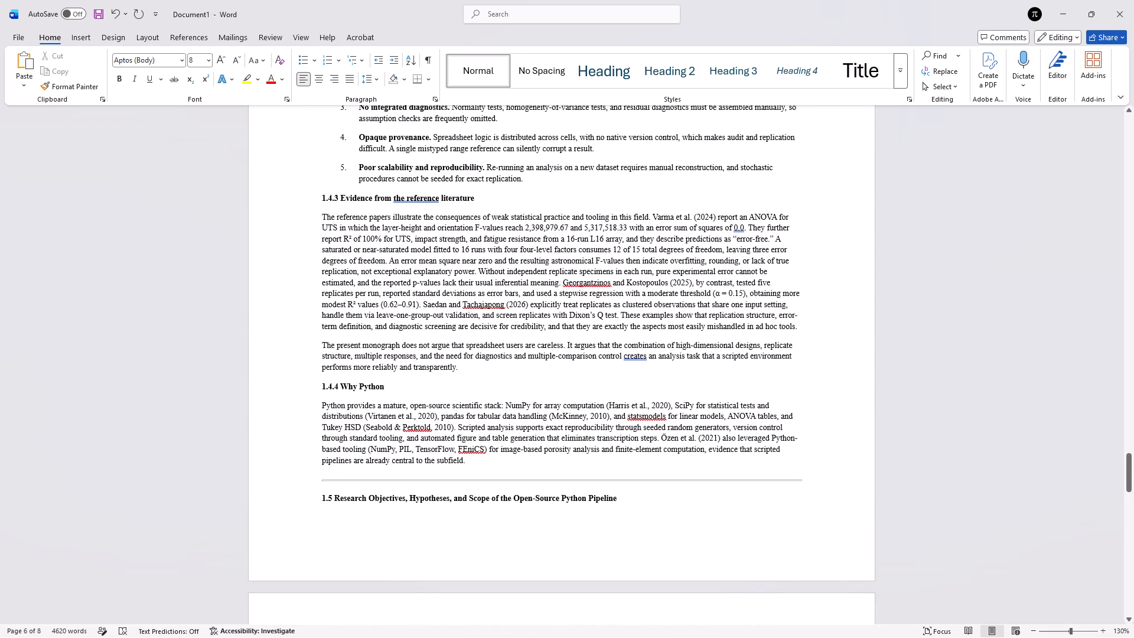
{"action": "key", "text": "Delete"}
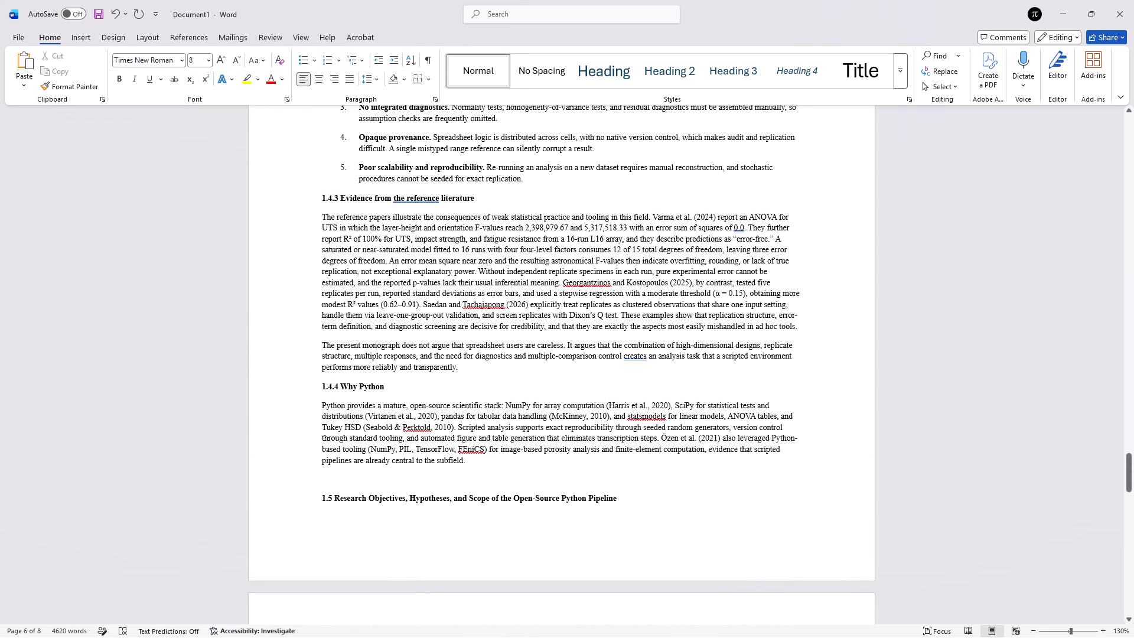
{"action": "key", "text": "Return"}
Delete the horizontal rule above the 1.3 Physics of Mechanical Anisotropy heading and remove the empty line it leaves.
{"action": "scroll", "coordinate": [378, 486], "scroll_direction": "up", "scroll_amount": 1}
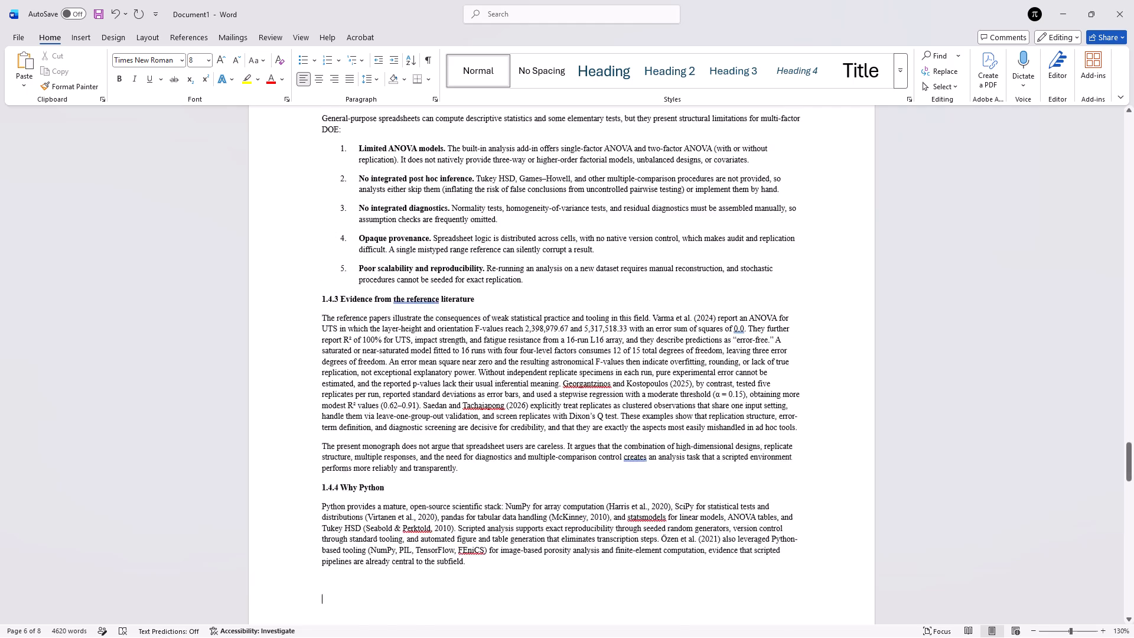
{"action": "scroll", "coordinate": [378, 486], "scroll_direction": "up", "scroll_amount": 1}
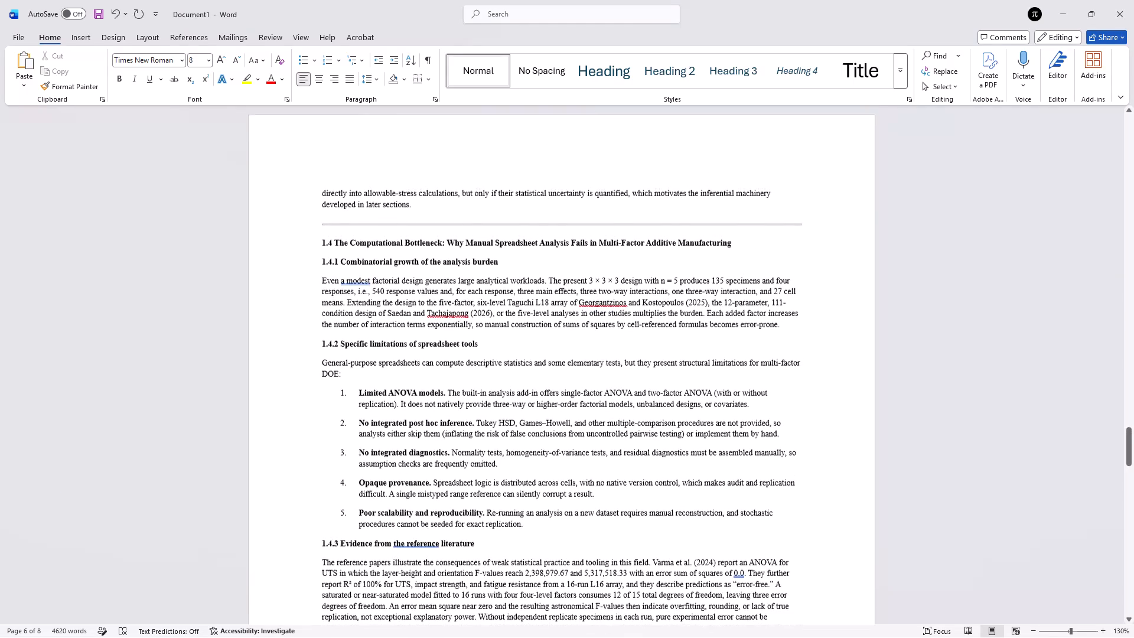
{"action": "scroll", "coordinate": [378, 486], "scroll_direction": "up", "scroll_amount": 1}
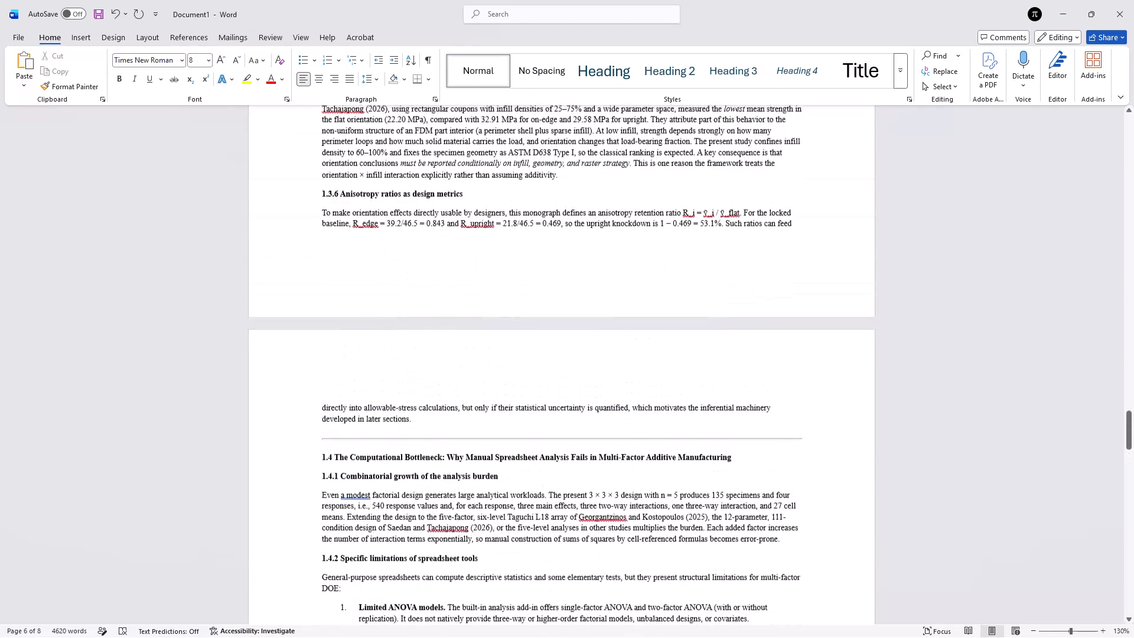
{"action": "scroll", "coordinate": [378, 486], "scroll_direction": "up", "scroll_amount": 2}
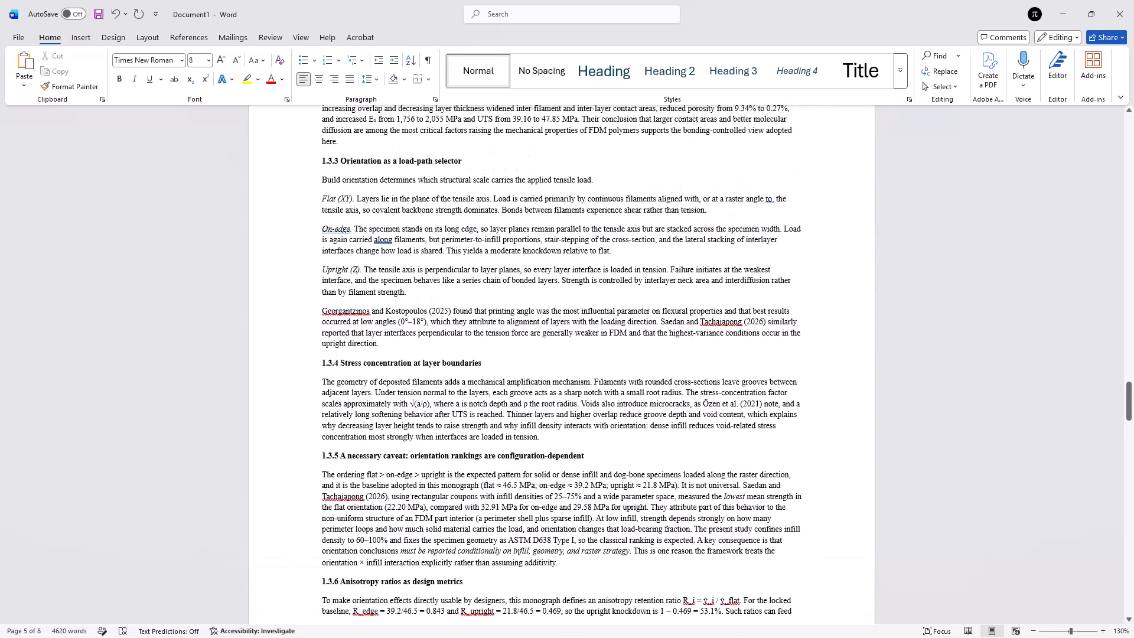
{"action": "scroll", "coordinate": [378, 486], "scroll_direction": "up", "scroll_amount": 1}
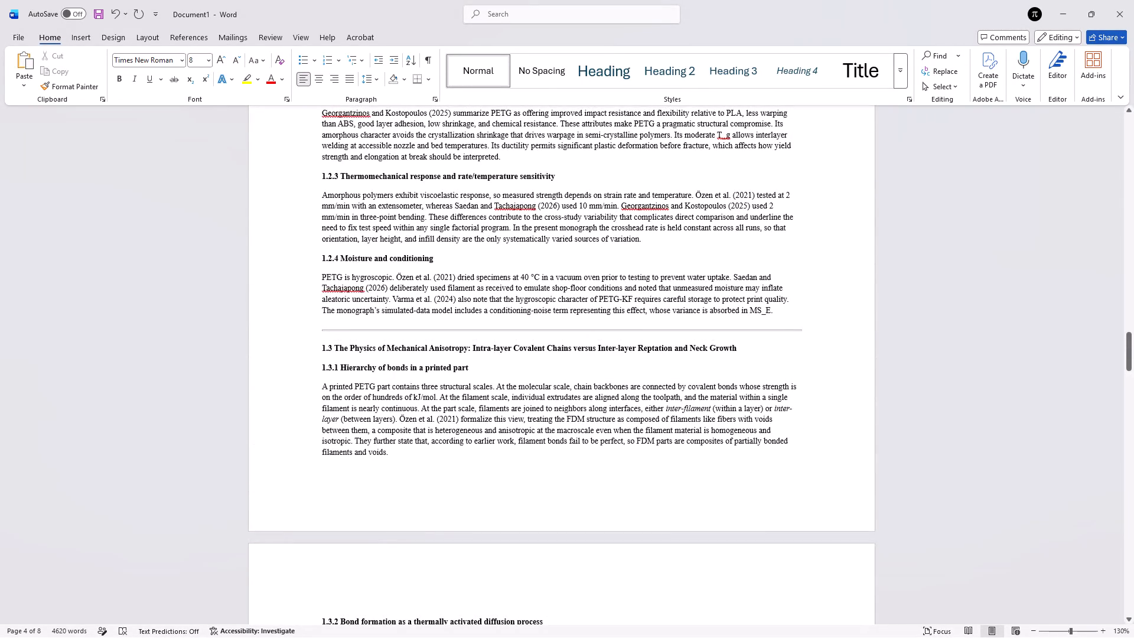
{"action": "left_click", "coordinate": [398, 333]}
{"action": "key", "text": "Delete"}
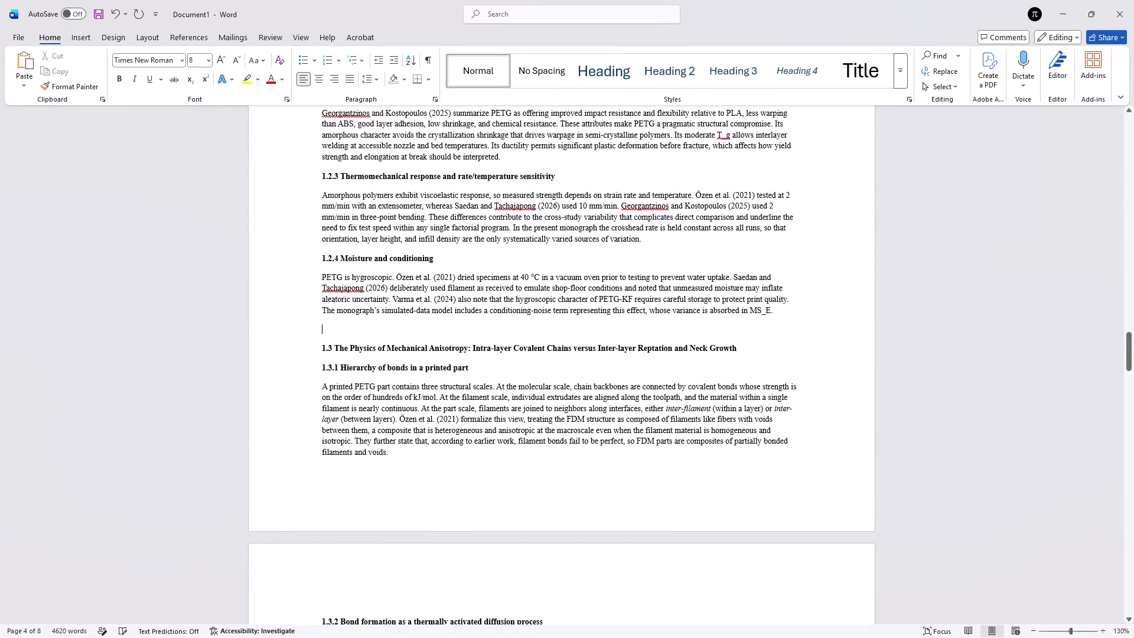
{"action": "key", "text": "BackSpace"}
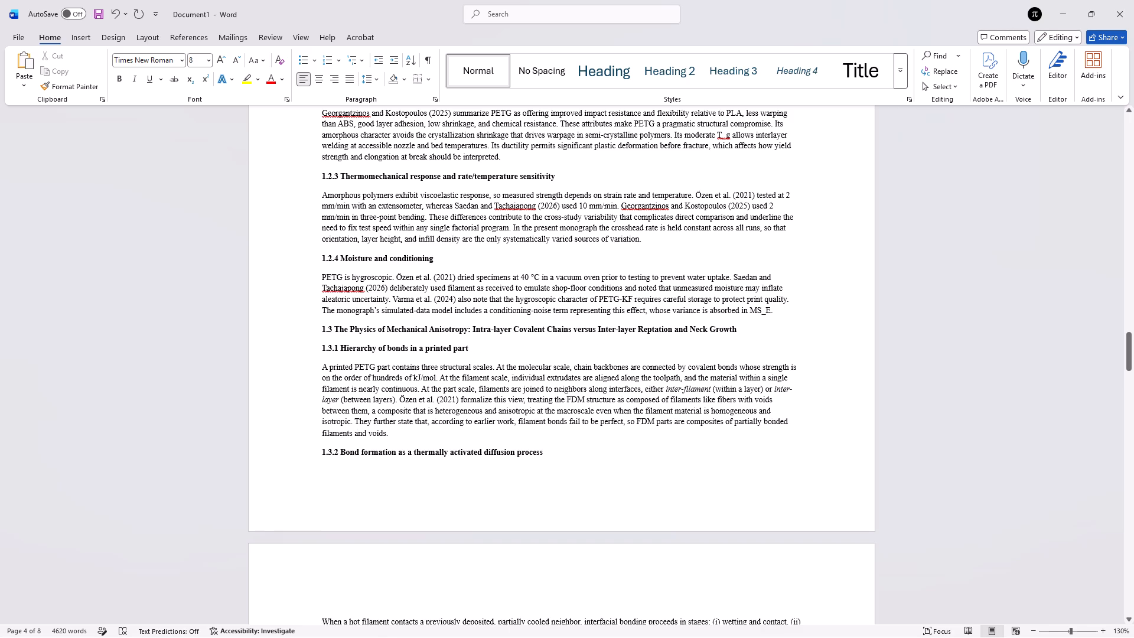
Zoom in to 180% and remove the underscore from "T_g" in the paragraph following Table 1.1.
{"action": "scroll", "coordinate": [374, 336], "scroll_direction": "up", "scroll_amount": 1}
{"action": "scroll", "coordinate": [516, 255], "scroll_direction": "up", "scroll_amount": 1}
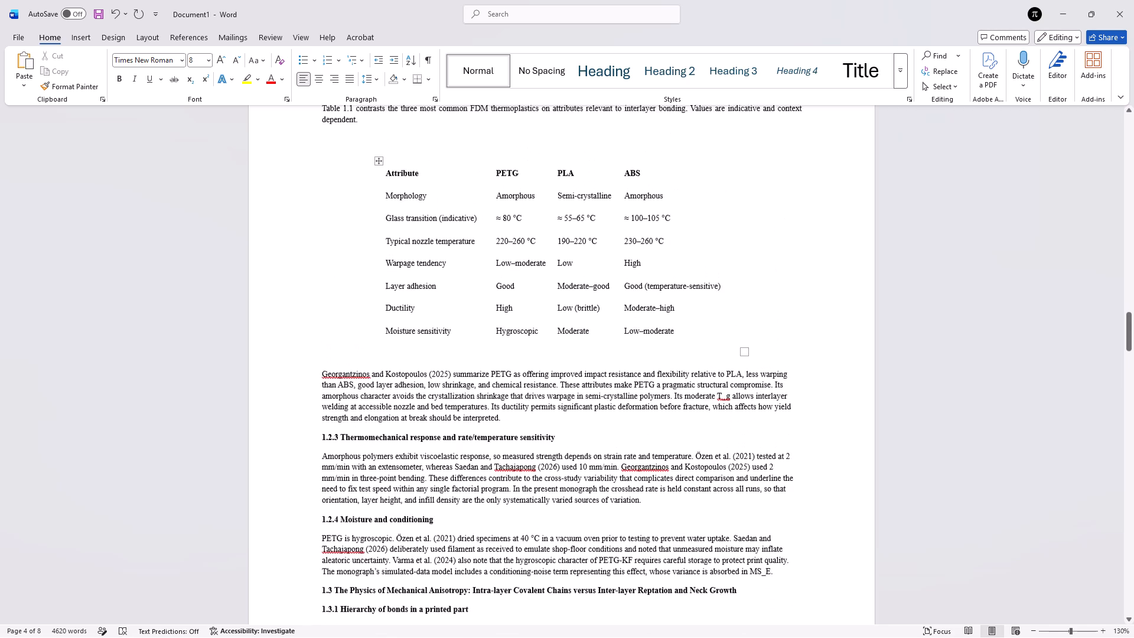
{"action": "scroll", "coordinate": [516, 255], "scroll_direction": "up", "scroll_amount": 1}
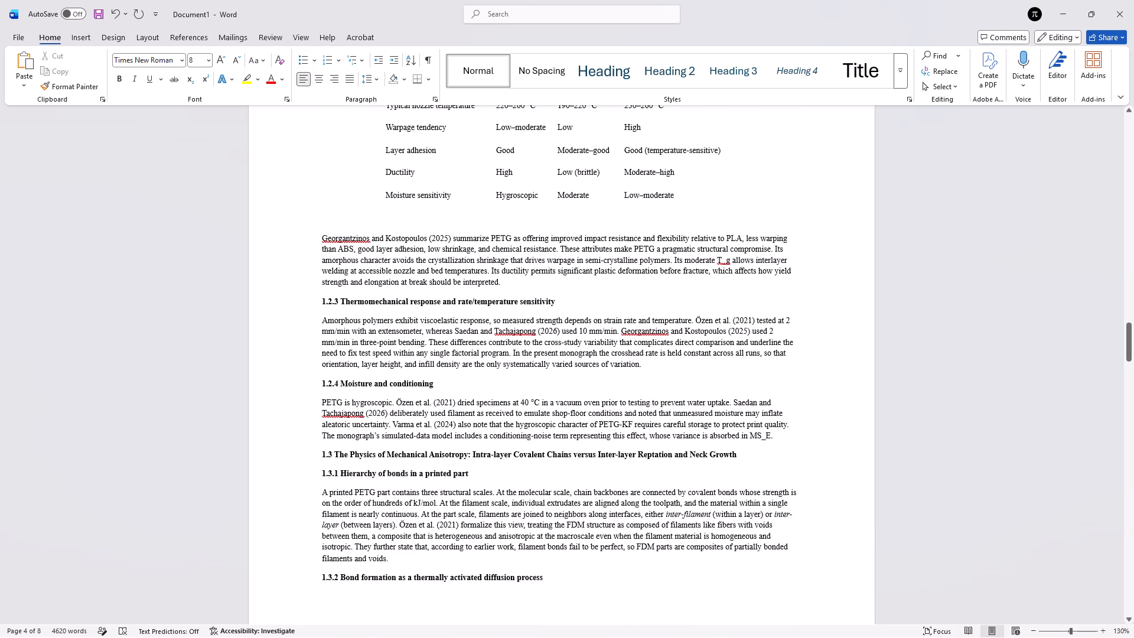
{"action": "scroll", "coordinate": [702, 255], "scroll_direction": "up", "scroll_amount": 5, "text": "ctrl"}
{"action": "scroll", "coordinate": [702, 255], "scroll_direction": "up", "scroll_amount": 1}
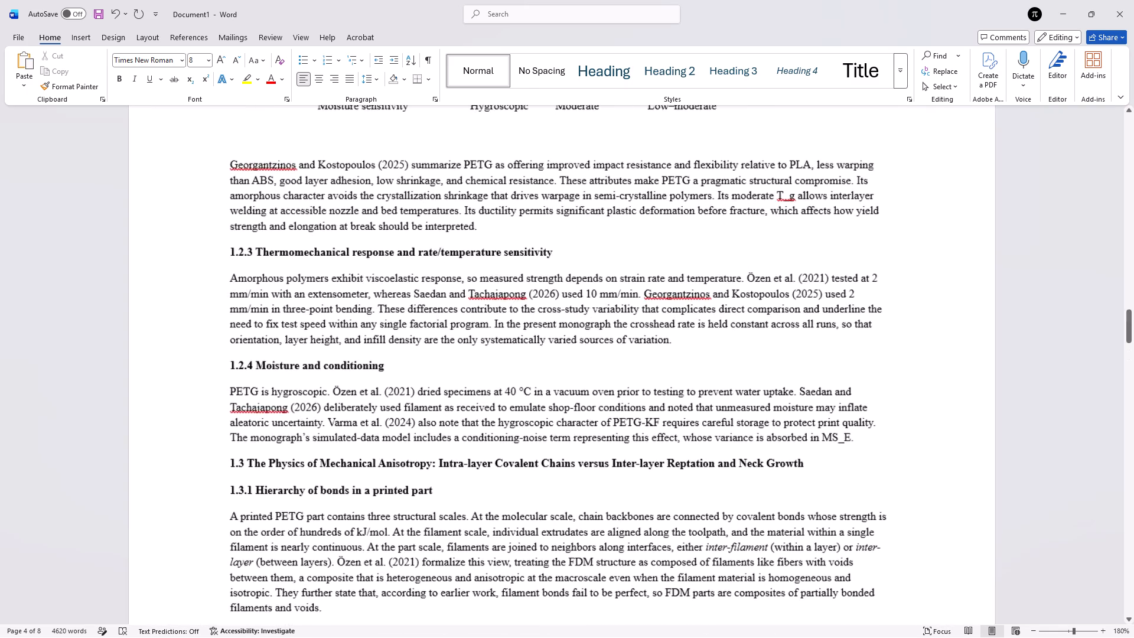
{"action": "scroll", "coordinate": [702, 255], "scroll_direction": "up", "scroll_amount": 1}
{"action": "left_click", "coordinate": [789, 314]}
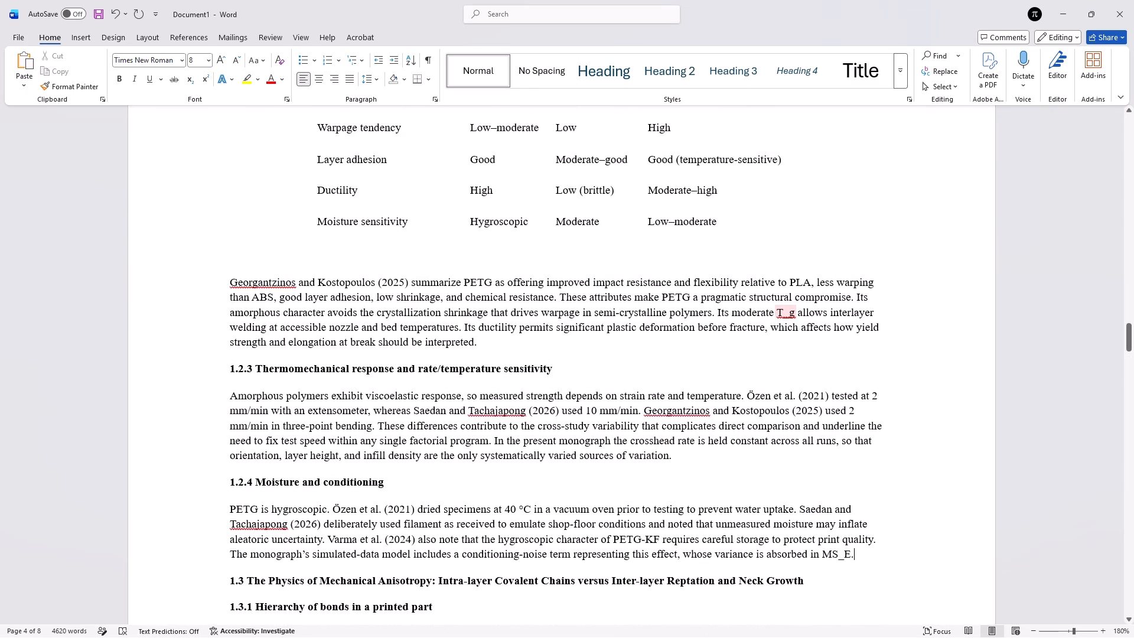
{"action": "key", "text": "BackSpace"}
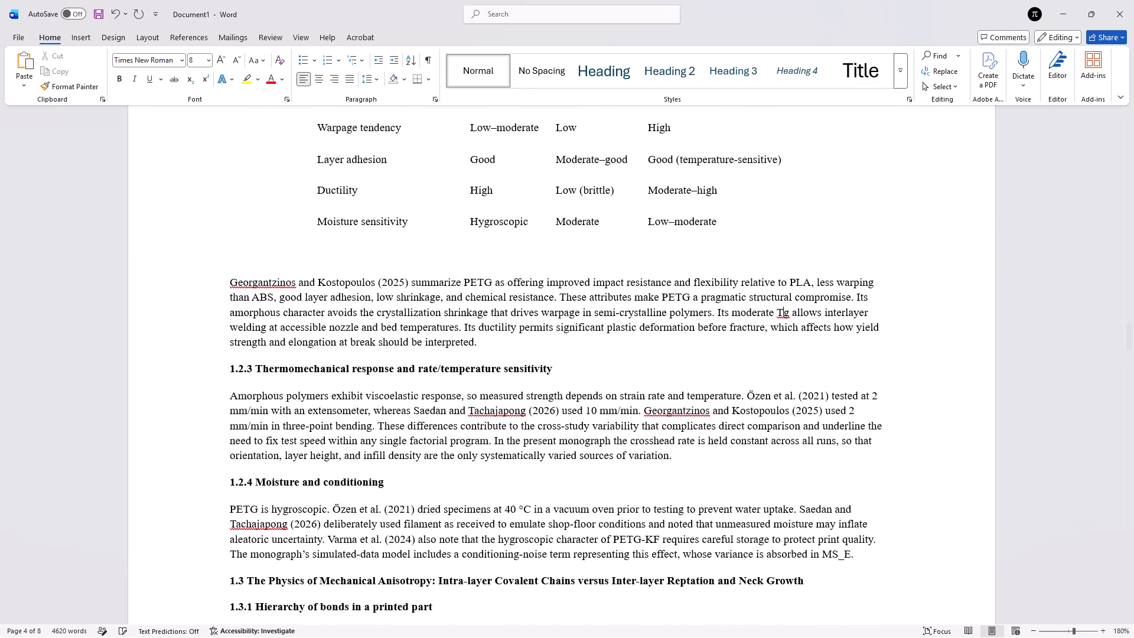
Format the "g" of "Tg" as a subscript in the paragraph following Table 1.1.
{"action": "left_click_drag", "start_coordinate": [789, 314], "coordinate": [780, 314]}
{"action": "scroll", "coordinate": [786, 314], "scroll_direction": "up", "scroll_amount": 5, "text": "ctrl"}
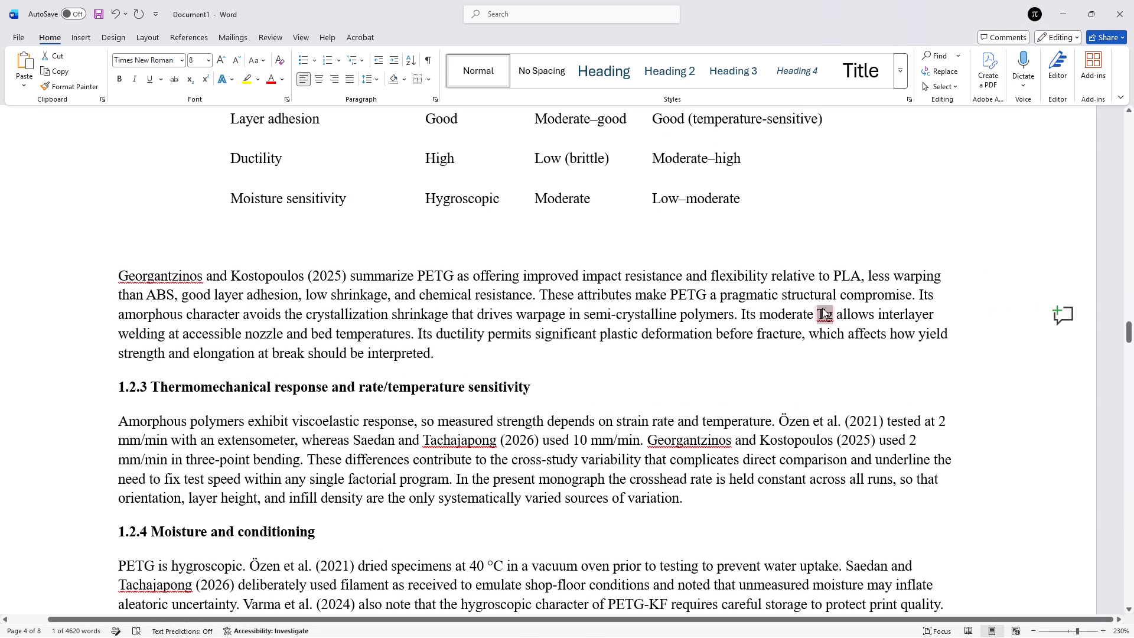
{"action": "left_click", "coordinate": [831, 317]}
{"action": "left_click_drag", "start_coordinate": [831, 317], "coordinate": [823, 317]}
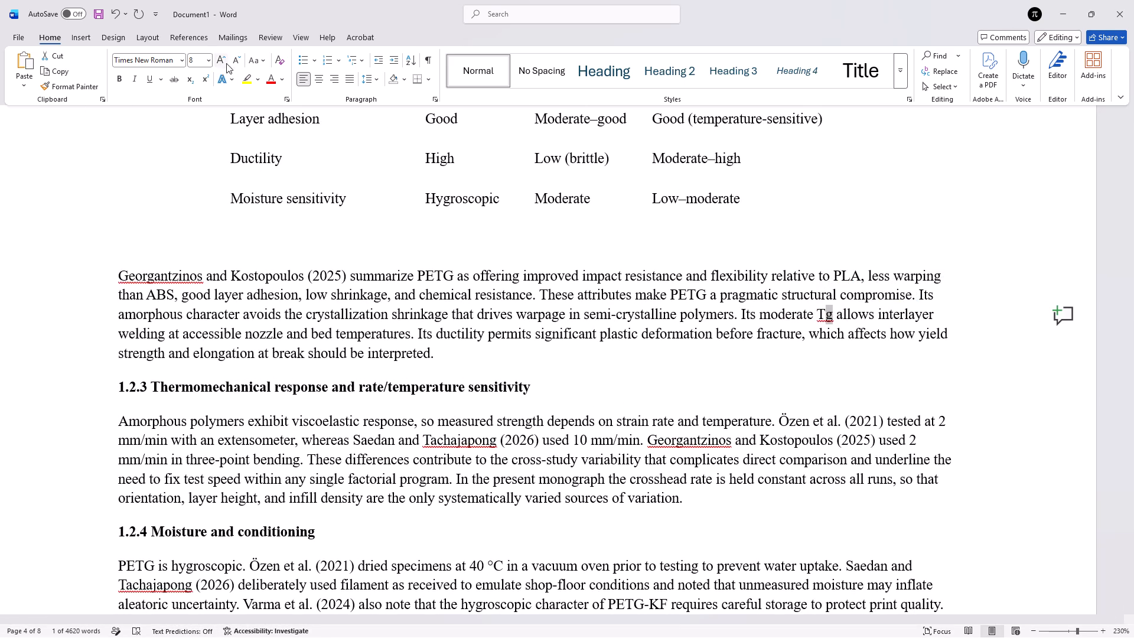
{"action": "left_click", "coordinate": [86, 34]}
{"action": "left_click", "coordinate": [46, 40]}
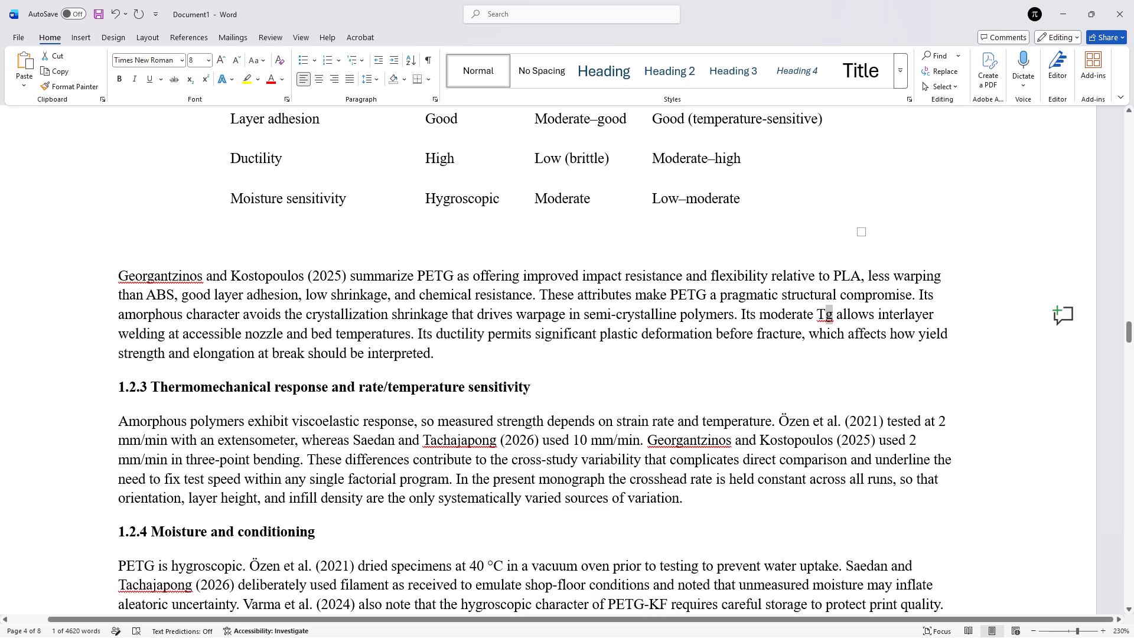
{"action": "left_click", "coordinate": [194, 75]}
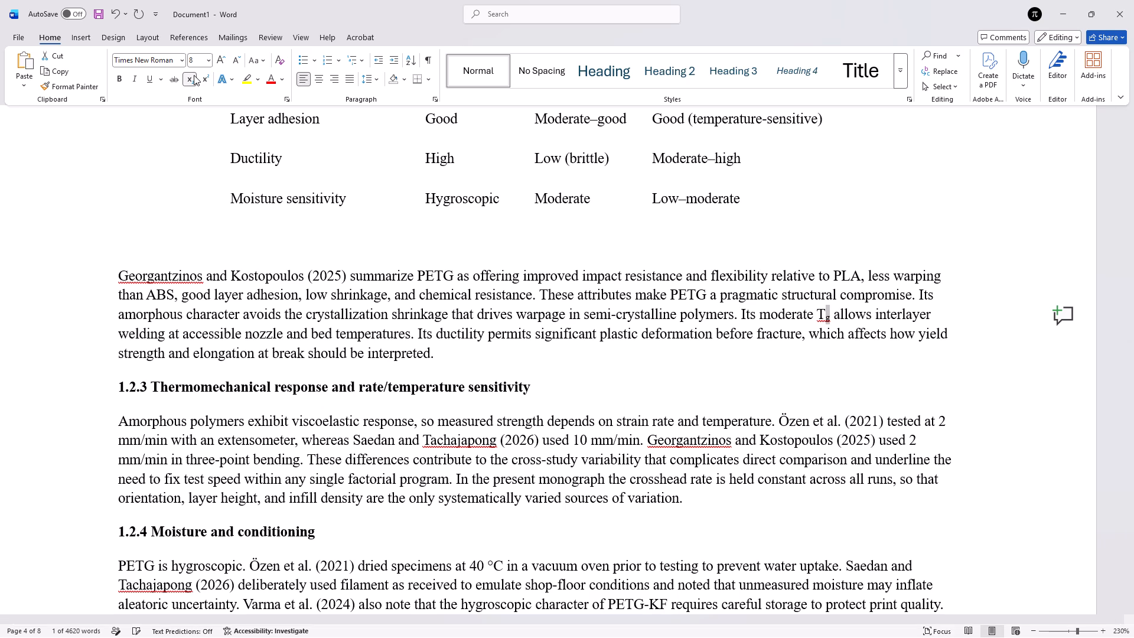
Insert a blank line above the 1.3.2 Bond formation heading to push it onto the next page.
{"action": "scroll", "coordinate": [512, 420], "scroll_direction": "down", "scroll_amount": 1}
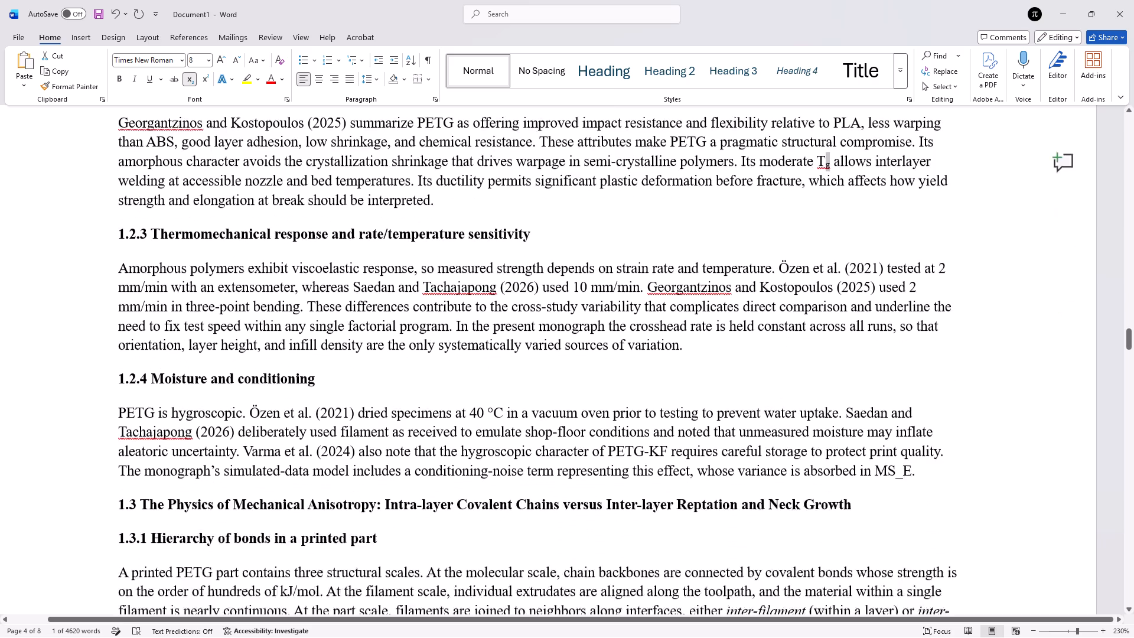
{"action": "scroll", "coordinate": [512, 420], "scroll_direction": "down", "scroll_amount": 1}
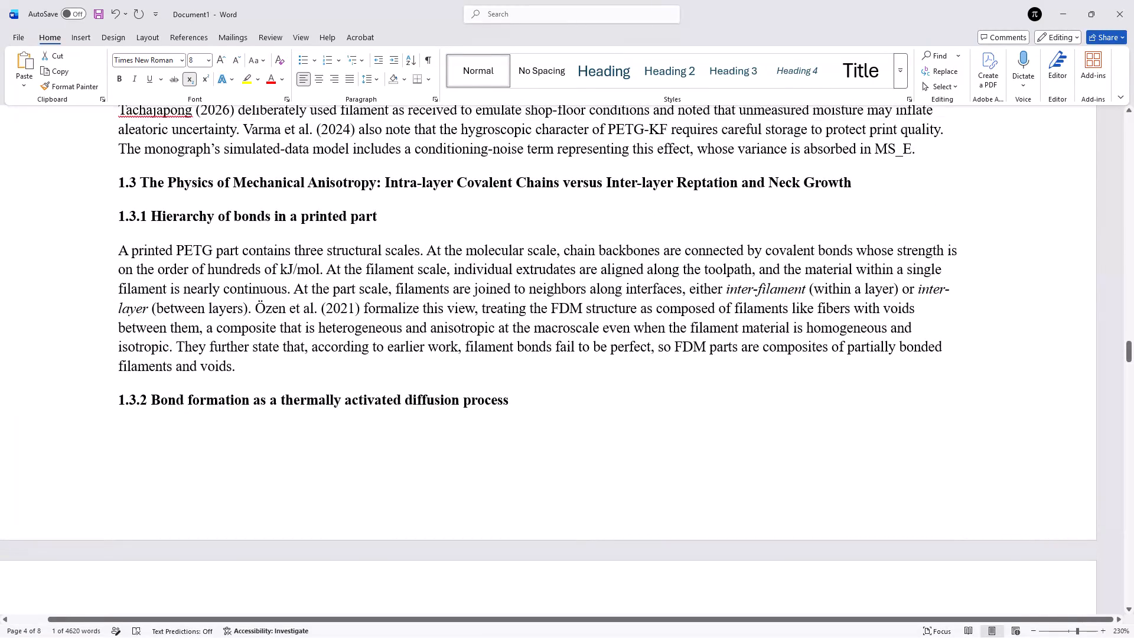
{"action": "left_click", "coordinate": [268, 377]}
{"action": "key", "text": "Return"}
Review sections 1.3.2 through 1.3.6 for symbols and notation that still need formatting, including the square-root expression in 1.3.4.
{"action": "scroll", "coordinate": [268, 377], "scroll_direction": "down", "scroll_amount": 1}
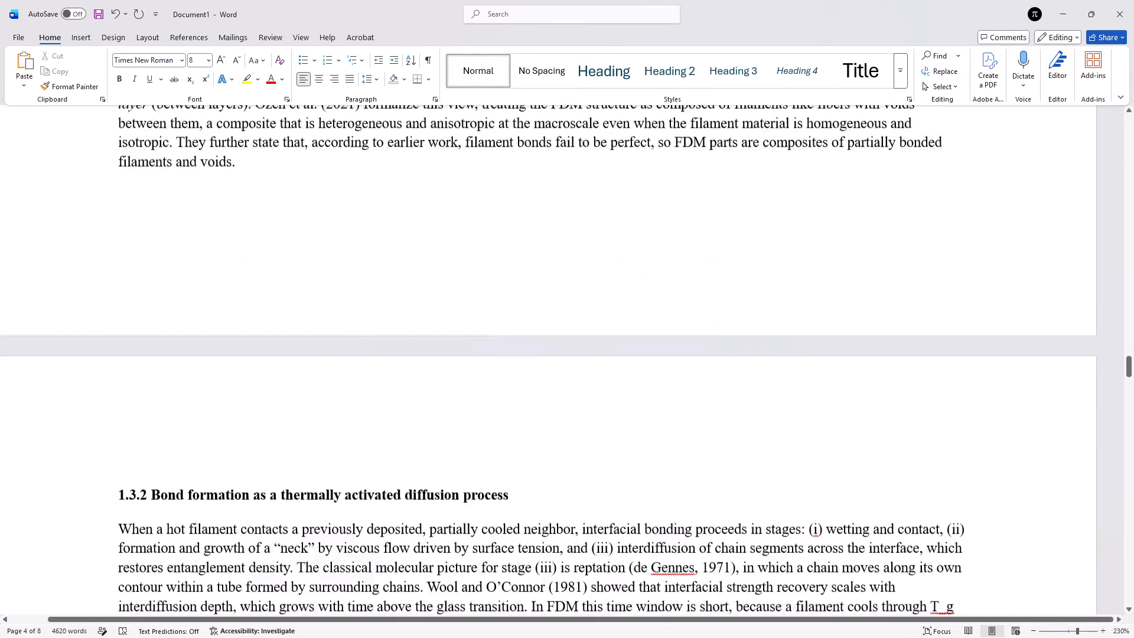
{"action": "scroll", "coordinate": [268, 377], "scroll_direction": "down", "scroll_amount": 1}
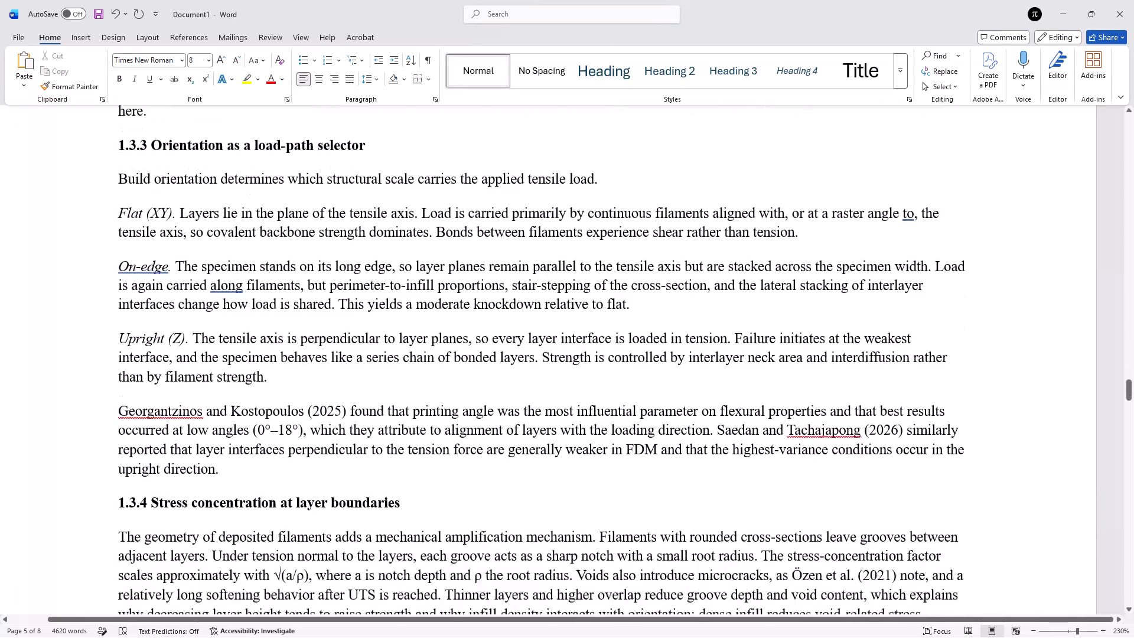
{"action": "scroll", "coordinate": [268, 377], "scroll_direction": "down", "scroll_amount": 1}
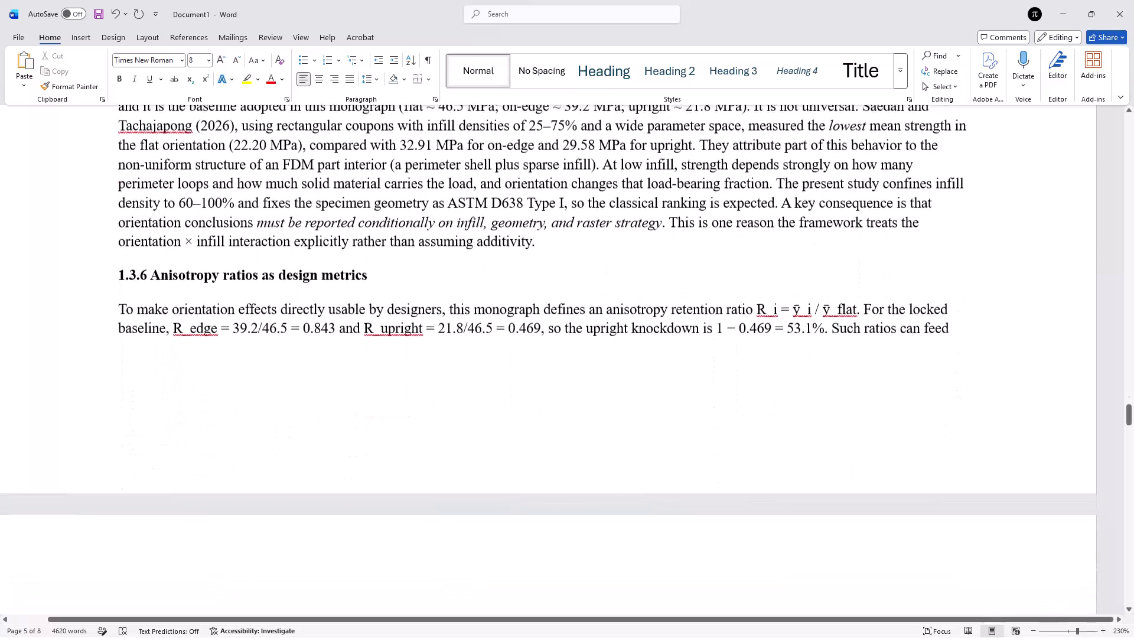
{"action": "scroll", "coordinate": [268, 377], "scroll_direction": "up", "scroll_amount": 1}
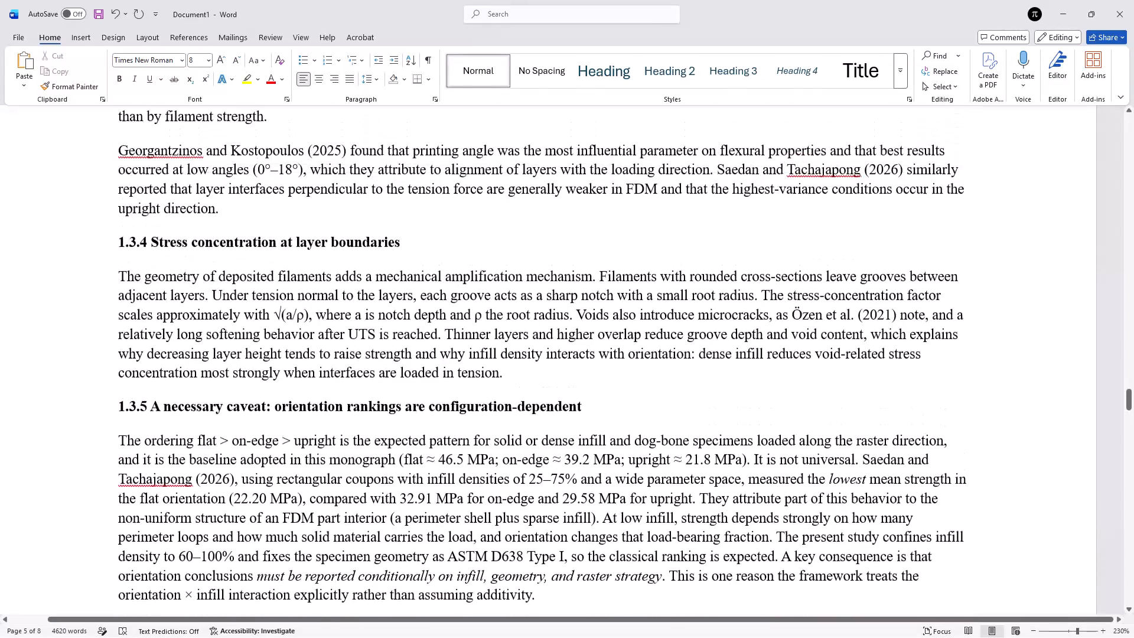
{"action": "scroll", "coordinate": [268, 377], "scroll_direction": "up", "scroll_amount": 1}
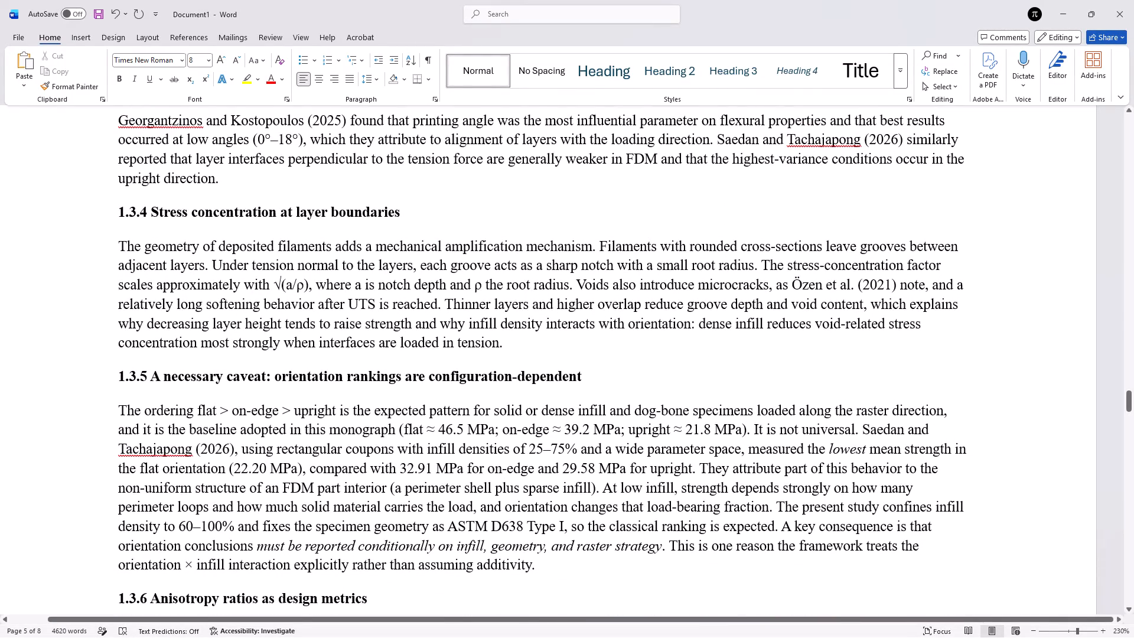
{"action": "left_click", "coordinate": [307, 288]}
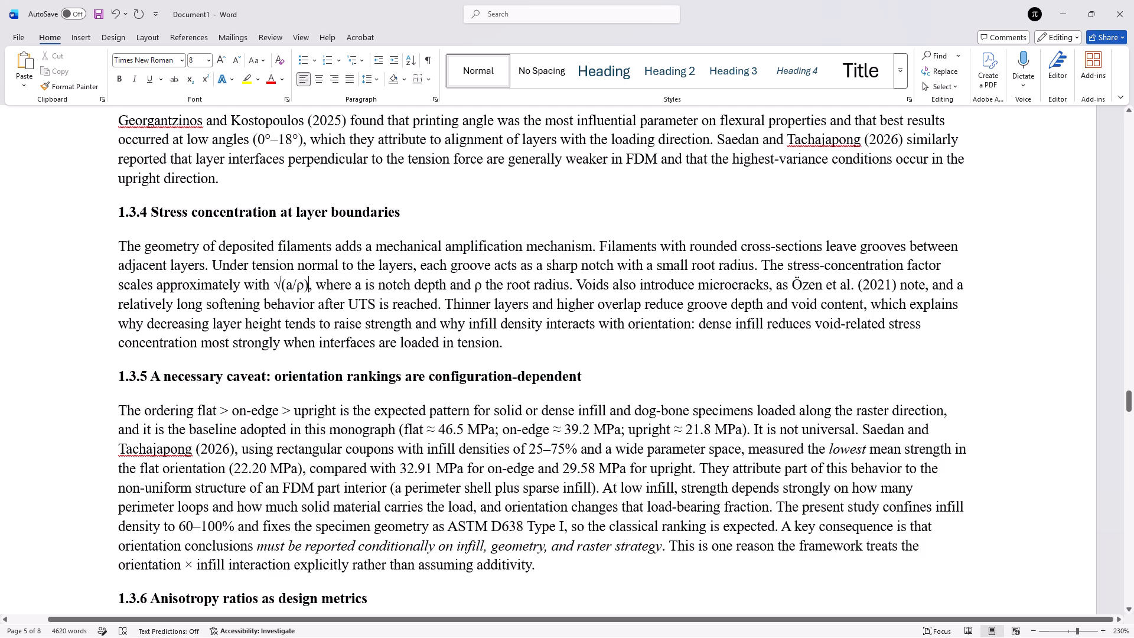
{"action": "scroll", "coordinate": [307, 288], "scroll_direction": "up", "scroll_amount": 1}
{"action": "left_click", "coordinate": [307, 288]}
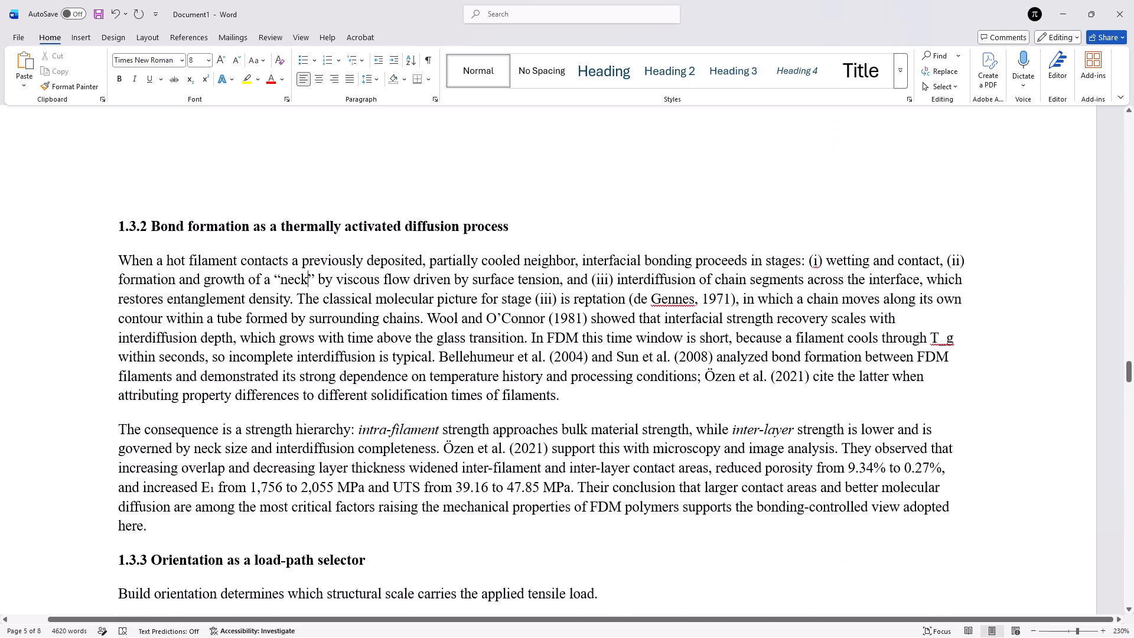
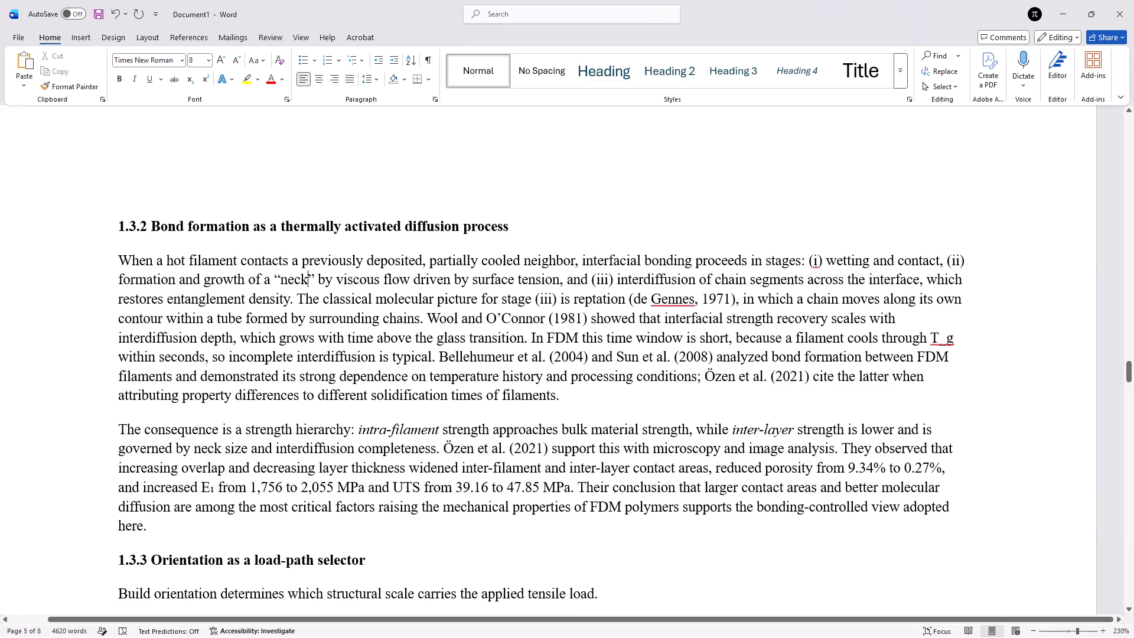
Remove the underscore from "T_g" in the first paragraph of section 1.3.2 and format the "g" as a subscript.
{"action": "left_click", "coordinate": [949, 333]}
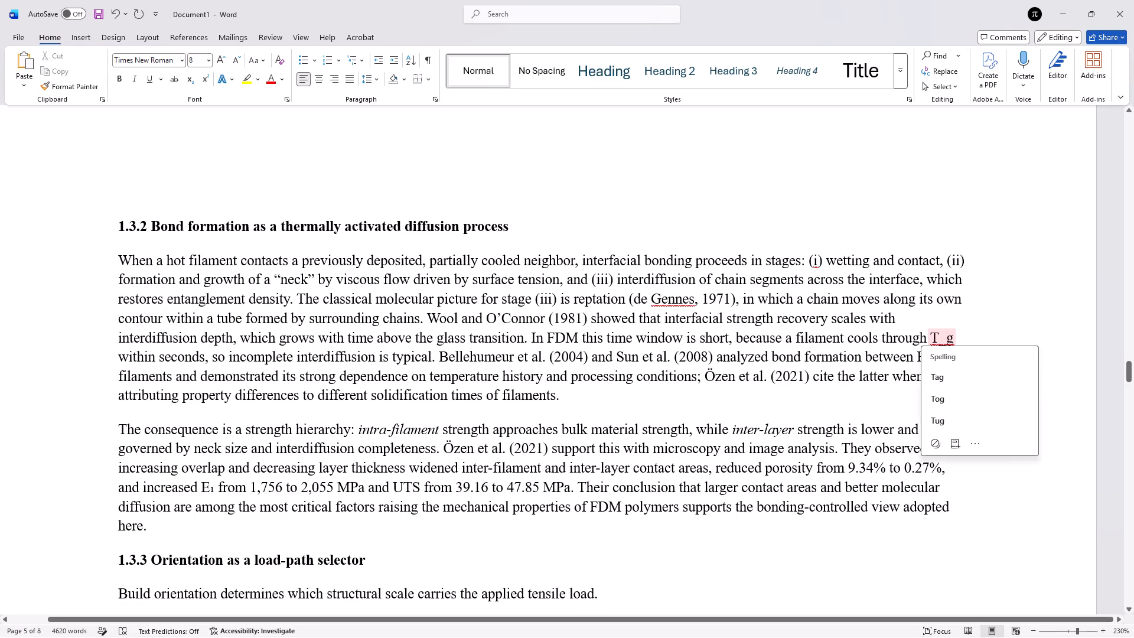
{"action": "key", "text": "BackSpace"}
{"action": "left_click_drag", "start_coordinate": [952, 338], "coordinate": [939, 337]}
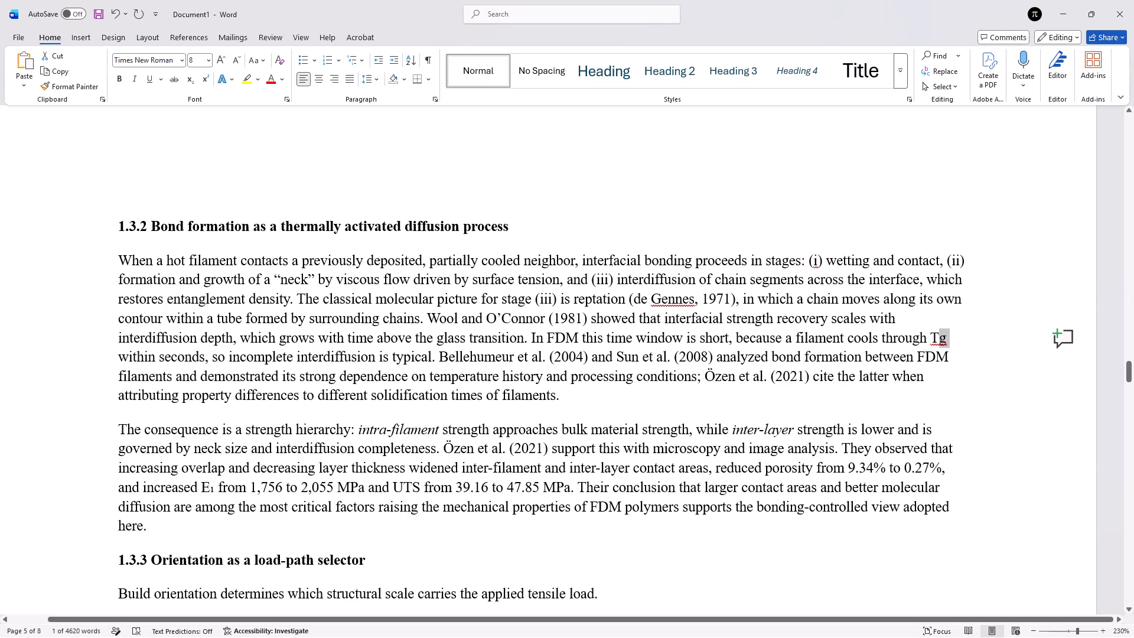
{"action": "left_click", "coordinate": [187, 84]}
Format "edge" in "R_edge" as a subscript in the section 1.3.6 paragraph and delete its underscore.
{"action": "scroll", "coordinate": [250, 300], "scroll_direction": "down", "scroll_amount": 1}
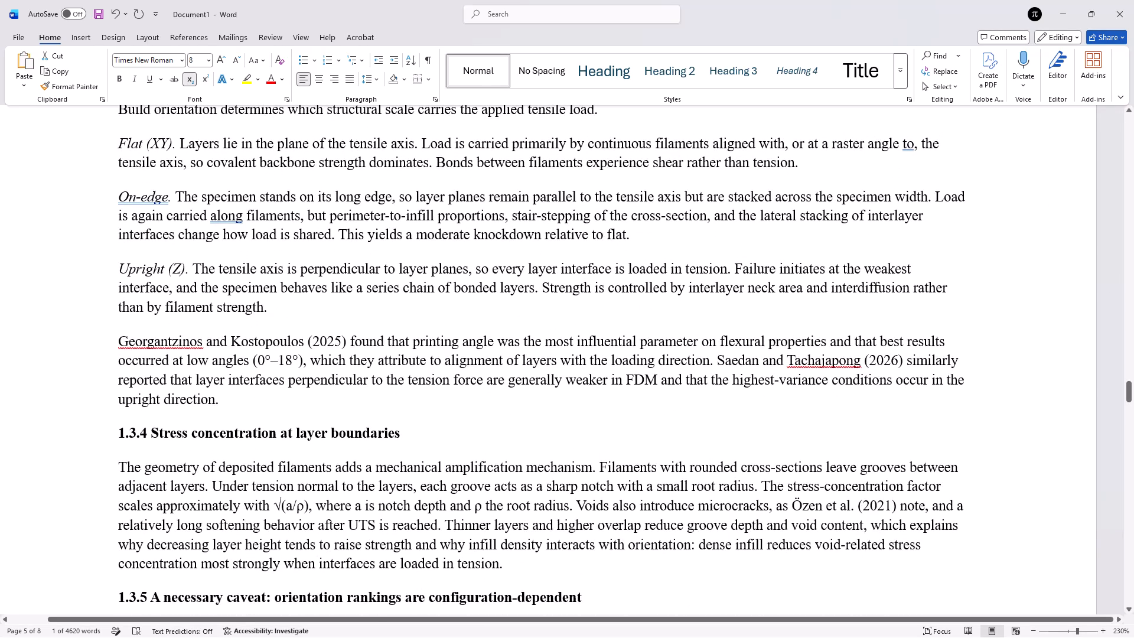
{"action": "scroll", "coordinate": [167, 321], "scroll_direction": "down", "scroll_amount": 1}
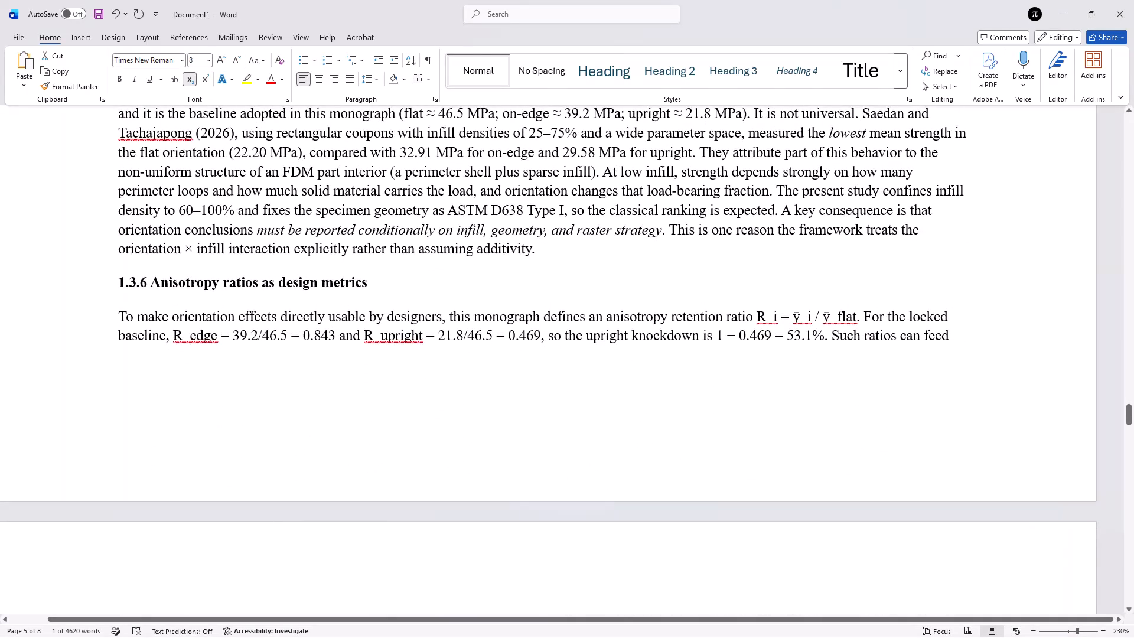
{"action": "left_click", "coordinate": [197, 342]}
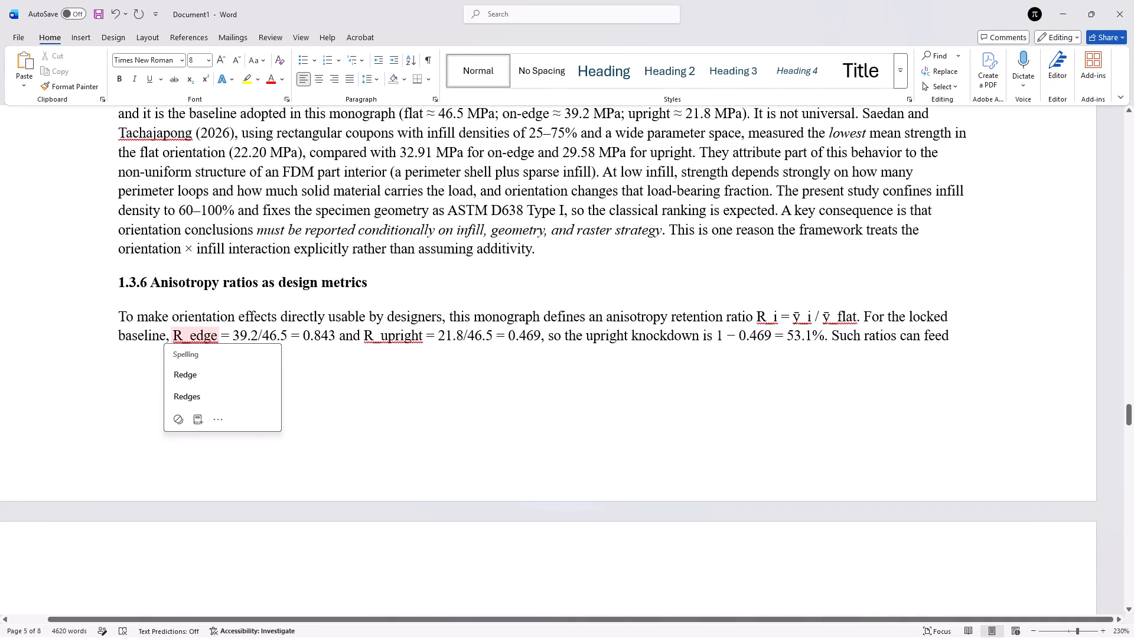
{"action": "left_click_drag", "start_coordinate": [219, 333], "coordinate": [194, 338]}
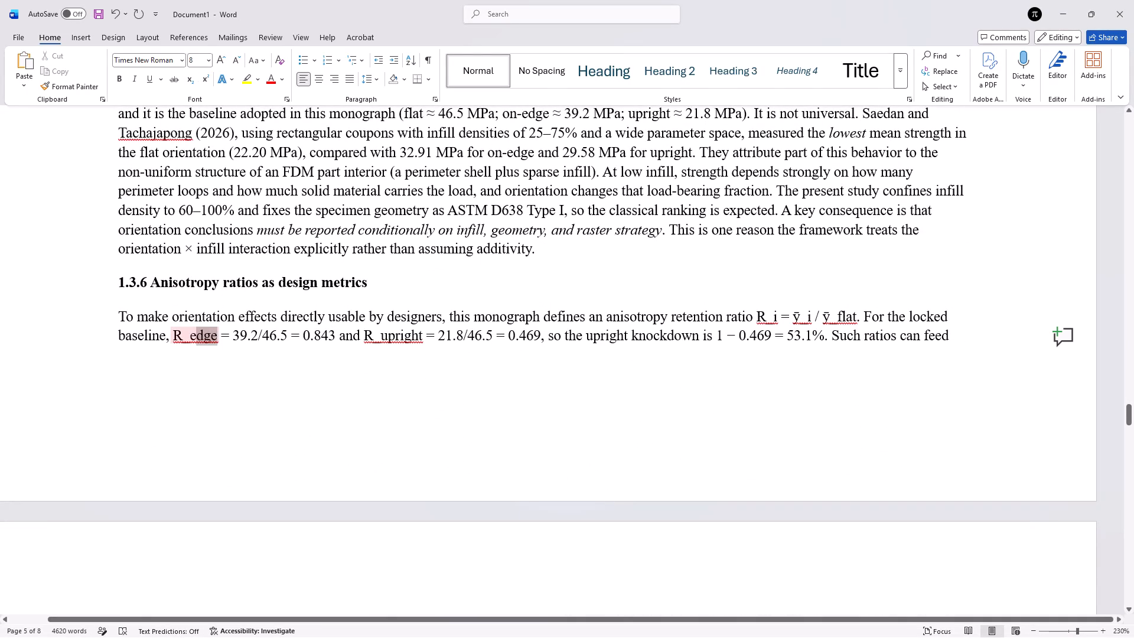
{"action": "left_click_drag", "start_coordinate": [194, 338], "coordinate": [188, 338]}
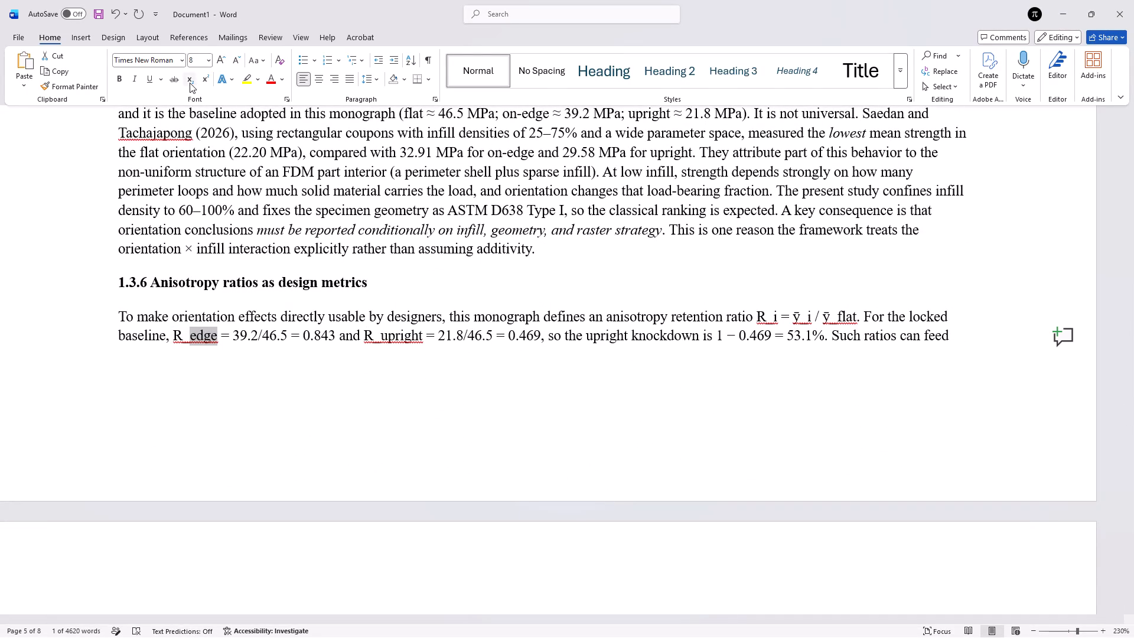
{"action": "left_click", "coordinate": [190, 83]}
{"action": "left_click", "coordinate": [217, 362]}
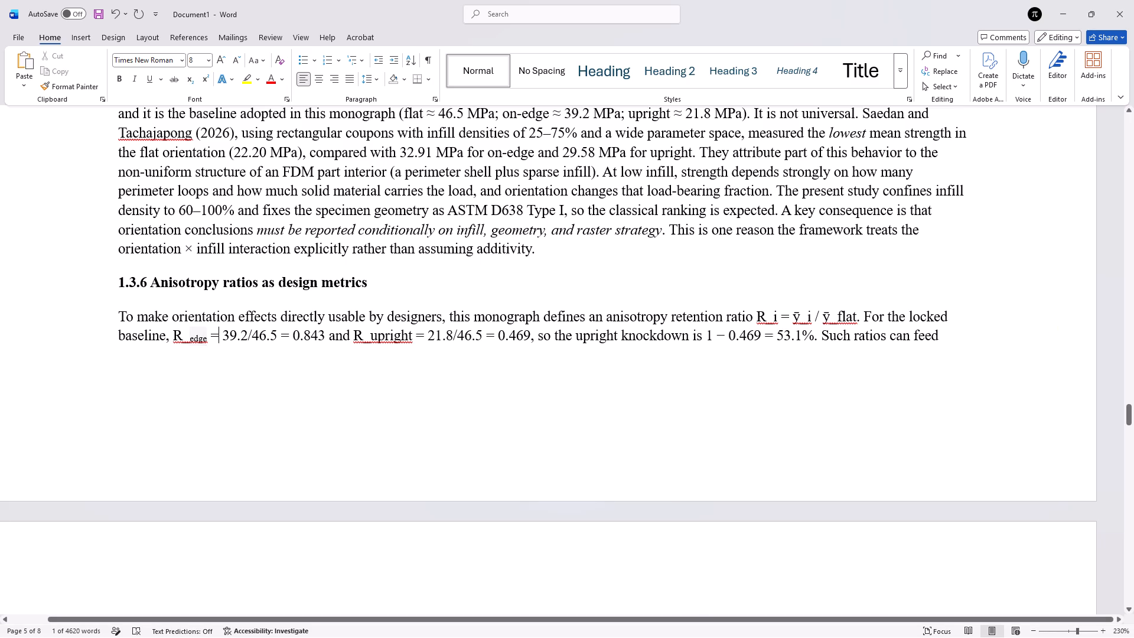
{"action": "left_click", "coordinate": [191, 343]}
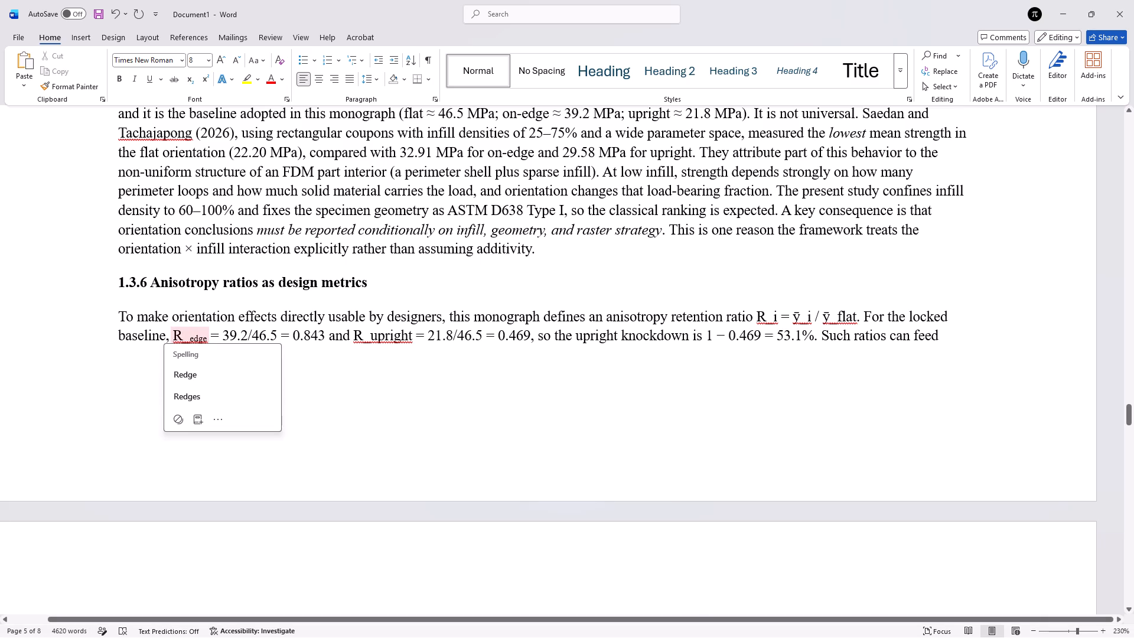
{"action": "key", "text": "BackSpace"}
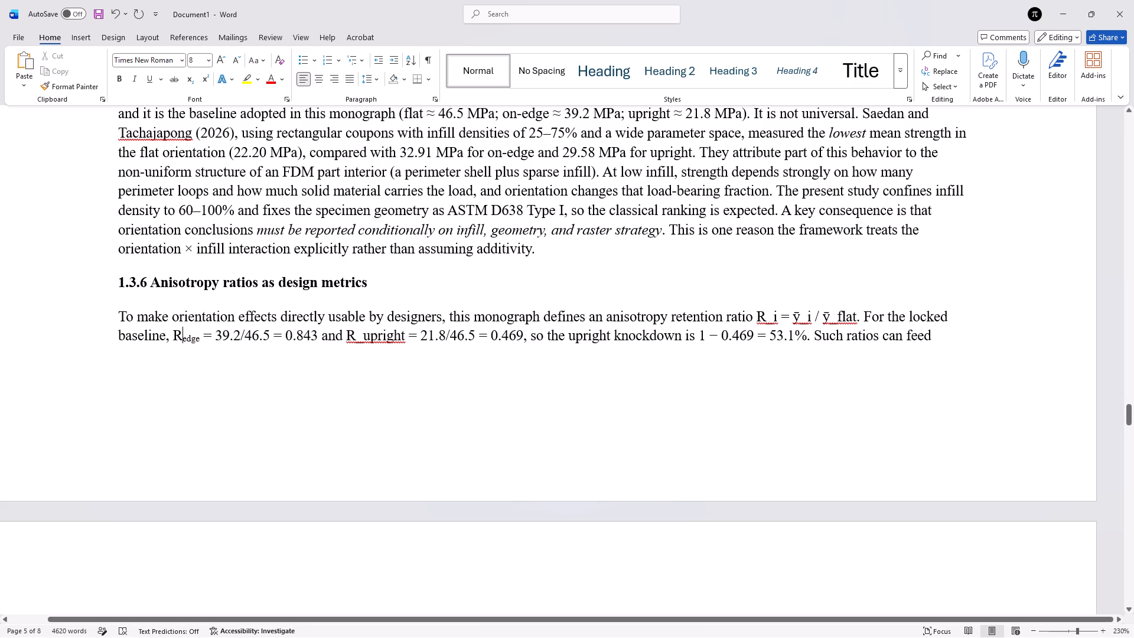
Format "upright" in "R_upright" as a subscript in the section 1.3.6 paragraph and delete its underscore.
{"action": "left_click_drag", "start_coordinate": [406, 336], "coordinate": [372, 335]}
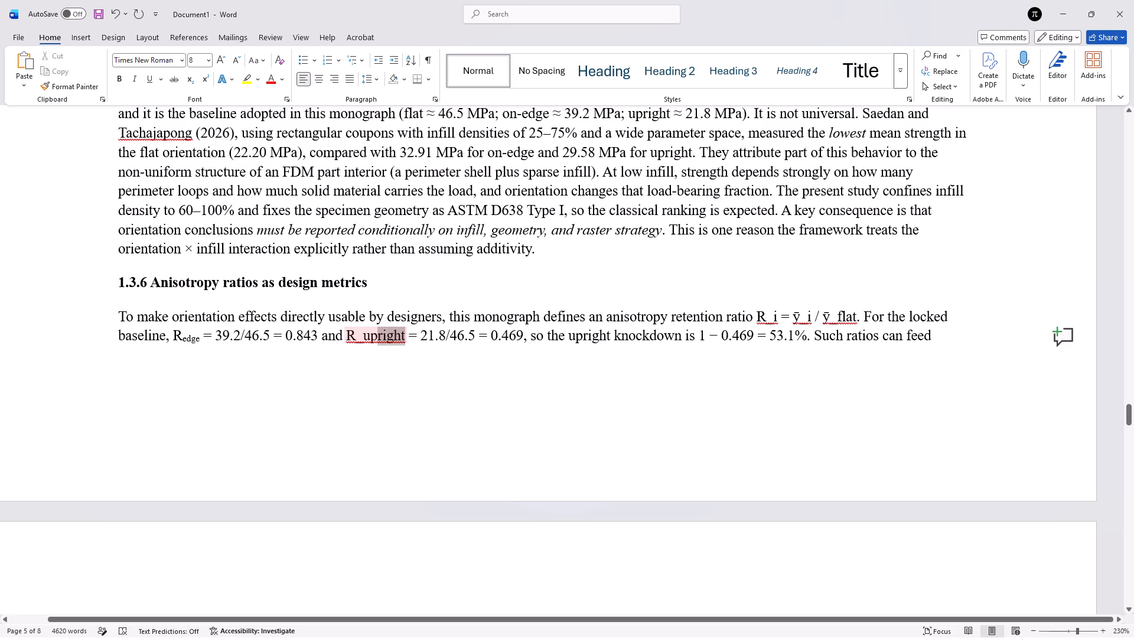
{"action": "left_click_drag", "start_coordinate": [372, 335], "coordinate": [365, 334]}
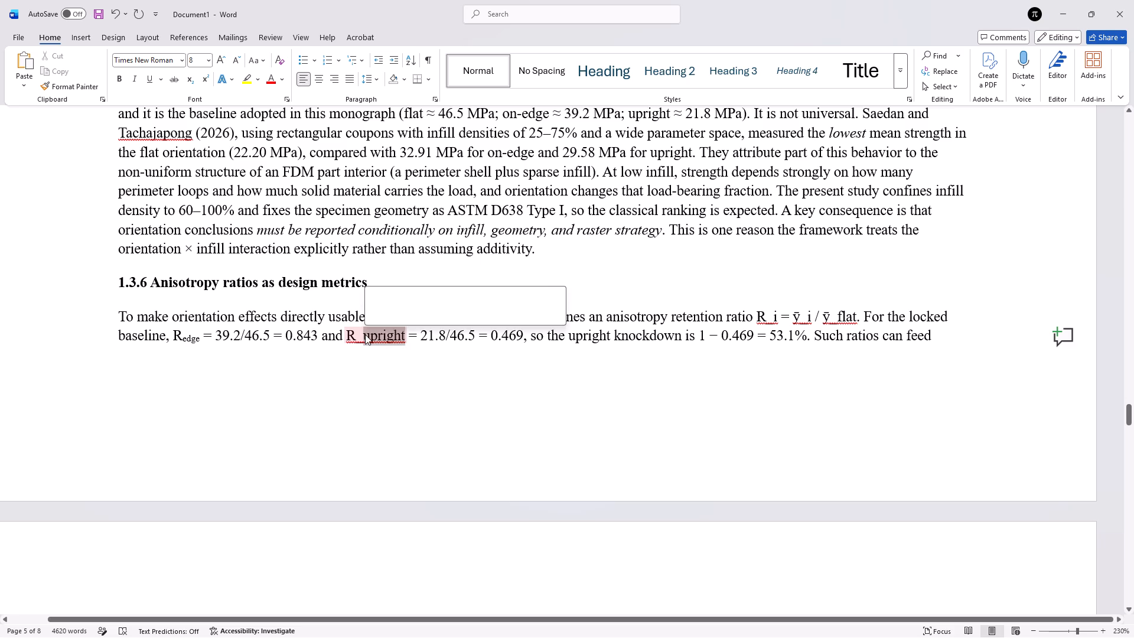
{"action": "left_click", "coordinate": [184, 84]}
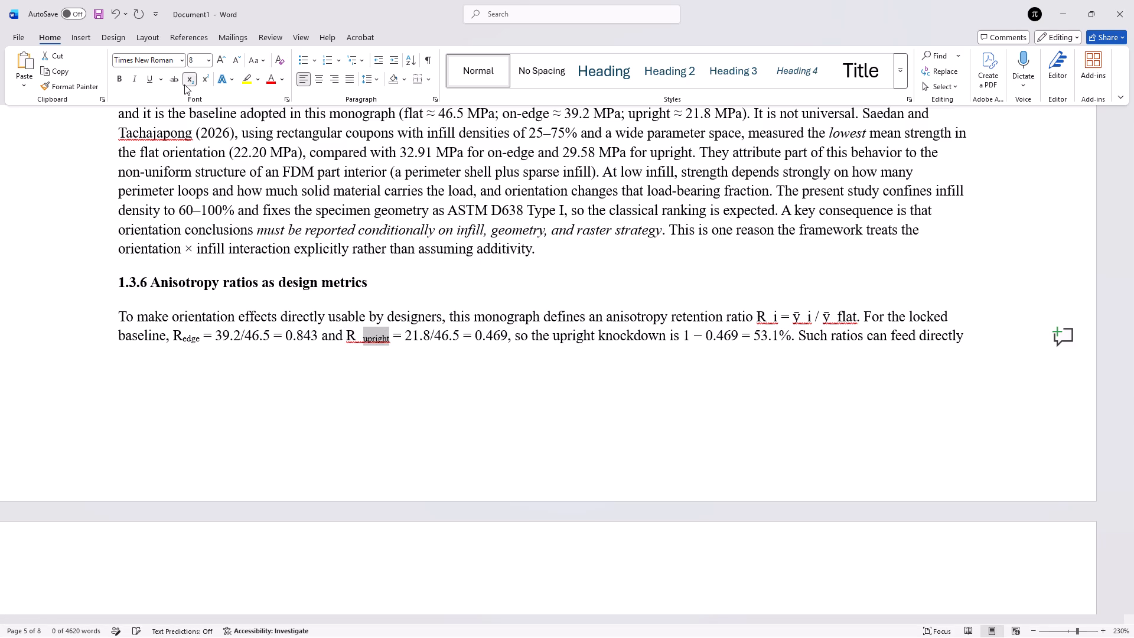
{"action": "left_click", "coordinate": [364, 379]}
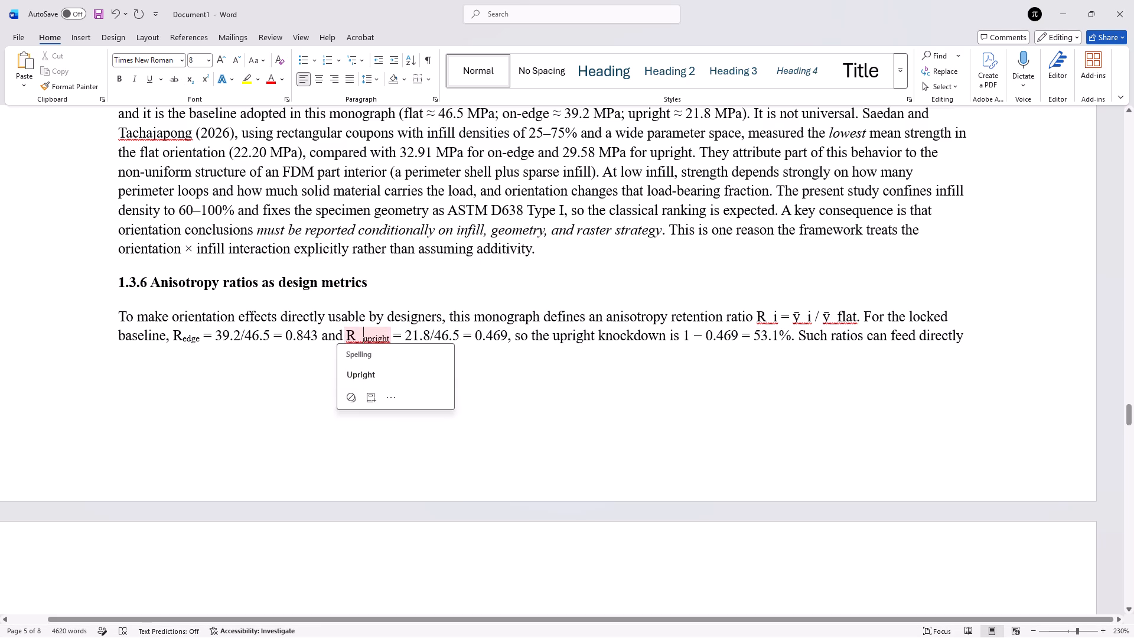
{"action": "left_click", "coordinate": [488, 407]}
{"action": "left_click", "coordinate": [364, 344]}
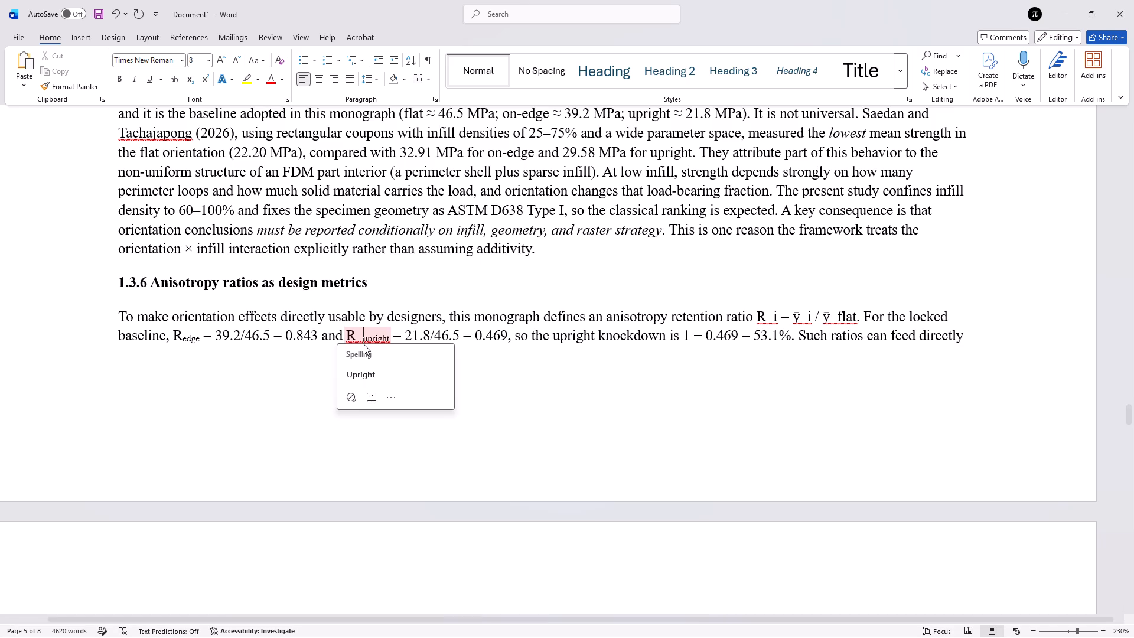
{"action": "key", "text": "BackSpace"}
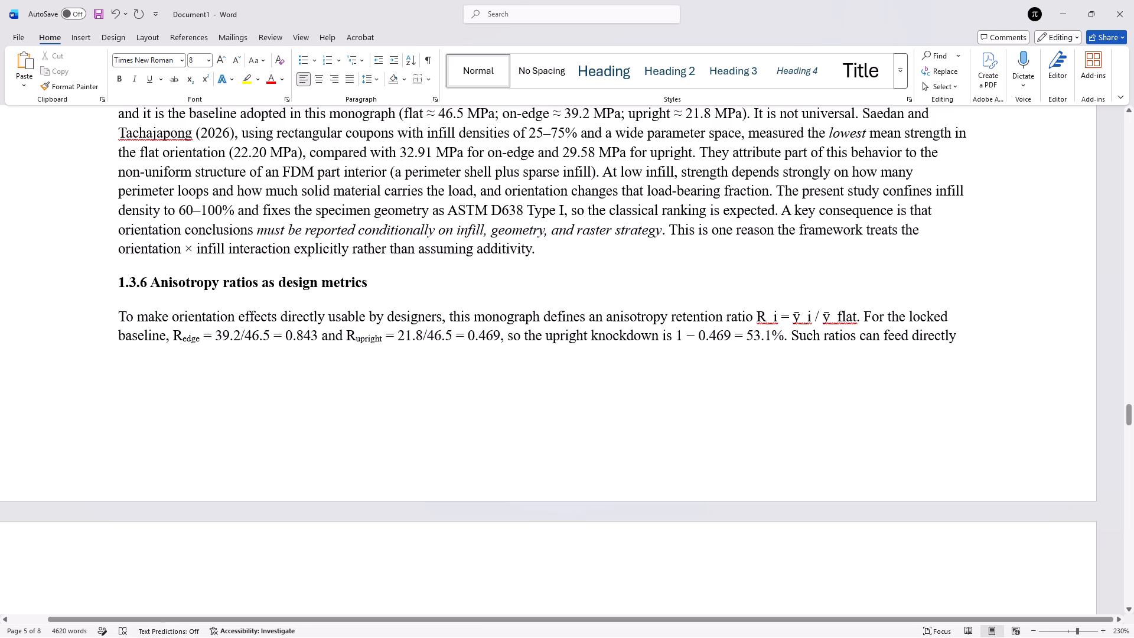
Remove the underscore from "R_i" in the section 1.3.6 ratio definition and format the "i" as a subscript.
{"action": "left_click", "coordinate": [772, 319]}
{"action": "key", "text": "BackSpace"}
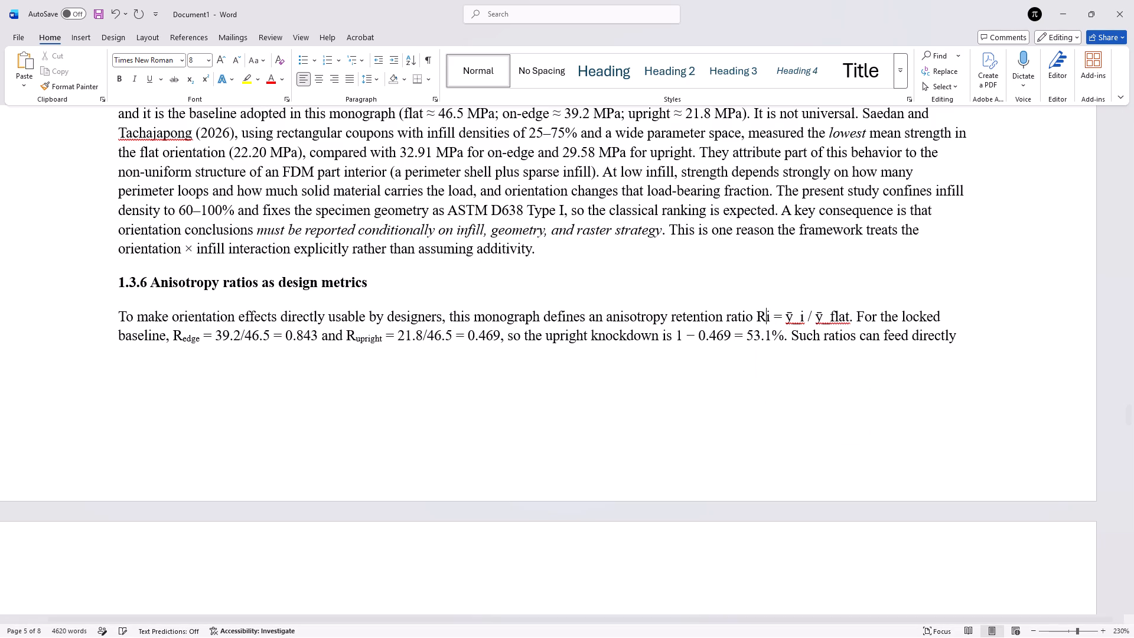
{"action": "left_click_drag", "start_coordinate": [772, 318], "coordinate": [762, 317]}
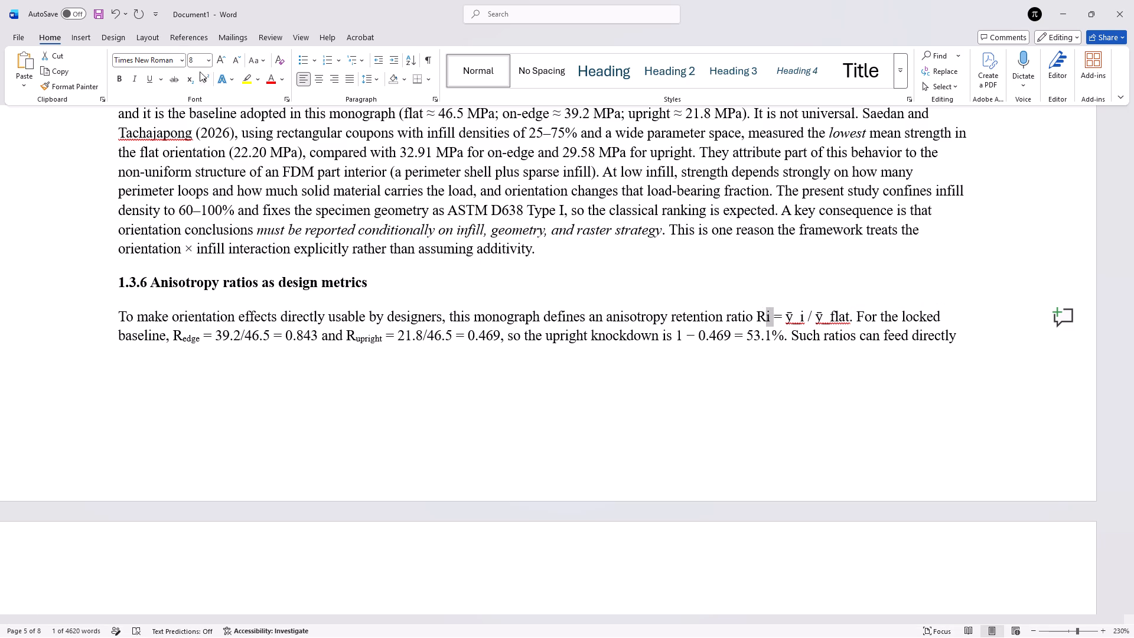
{"action": "left_click", "coordinate": [191, 79]}
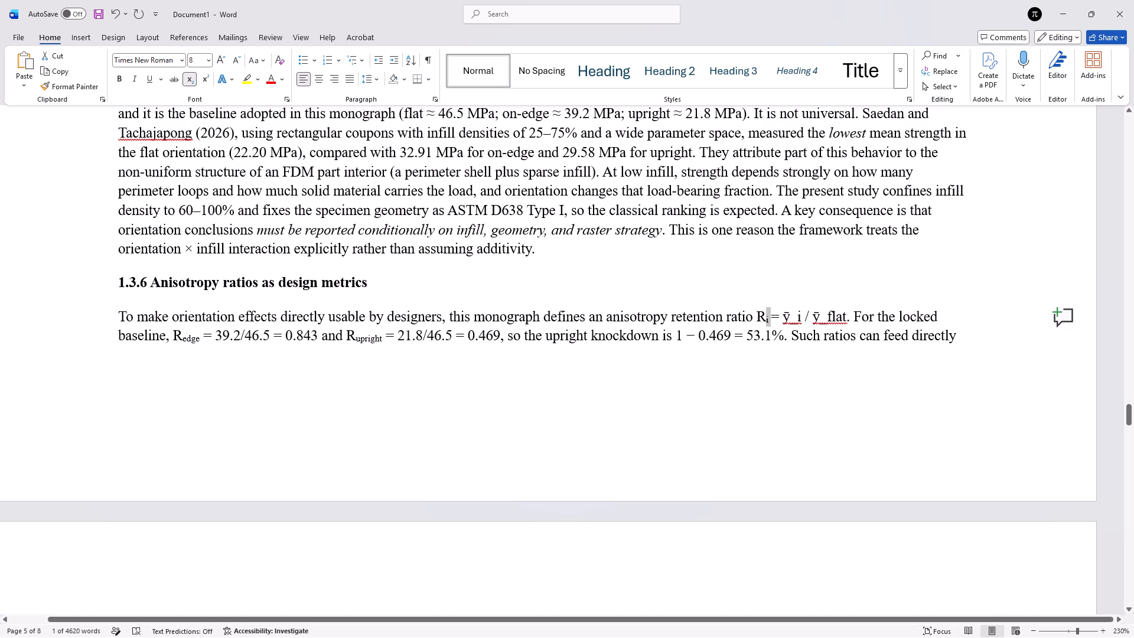
Format the "i" of "ȳ_i" in the section 1.3.6 ratio definition as a subscript and delete its underscore.
{"action": "left_click", "coordinate": [801, 318]}
{"action": "left_click_drag", "start_coordinate": [801, 318], "coordinate": [793, 318]}
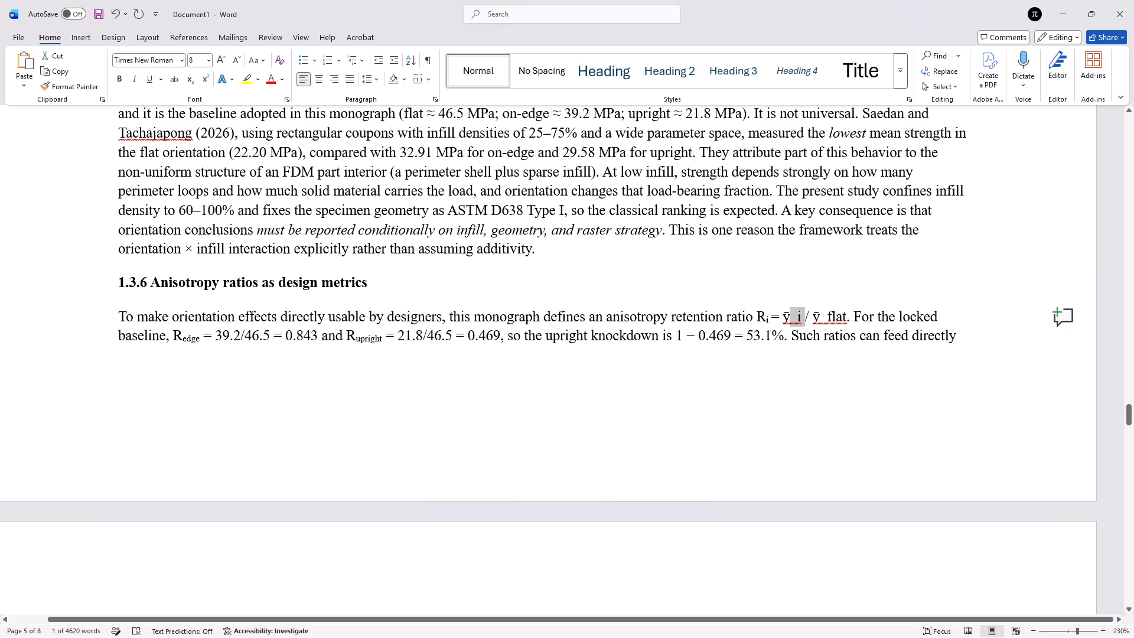
{"action": "left_click", "coordinate": [187, 71]}
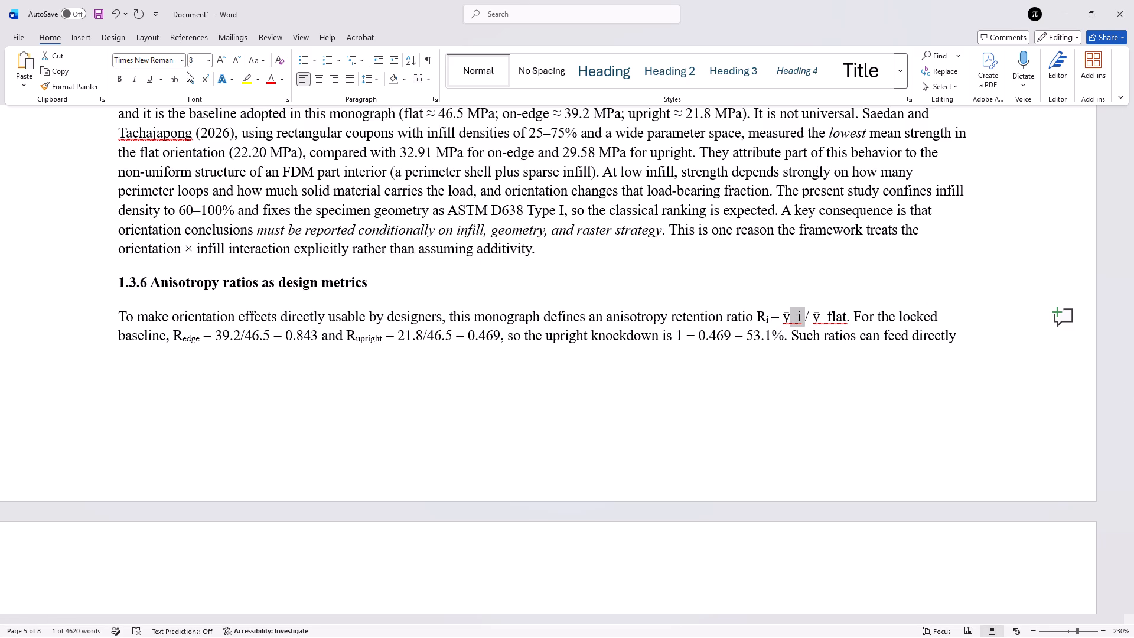
{"action": "left_click", "coordinate": [188, 75]}
{"action": "left_click", "coordinate": [477, 321]}
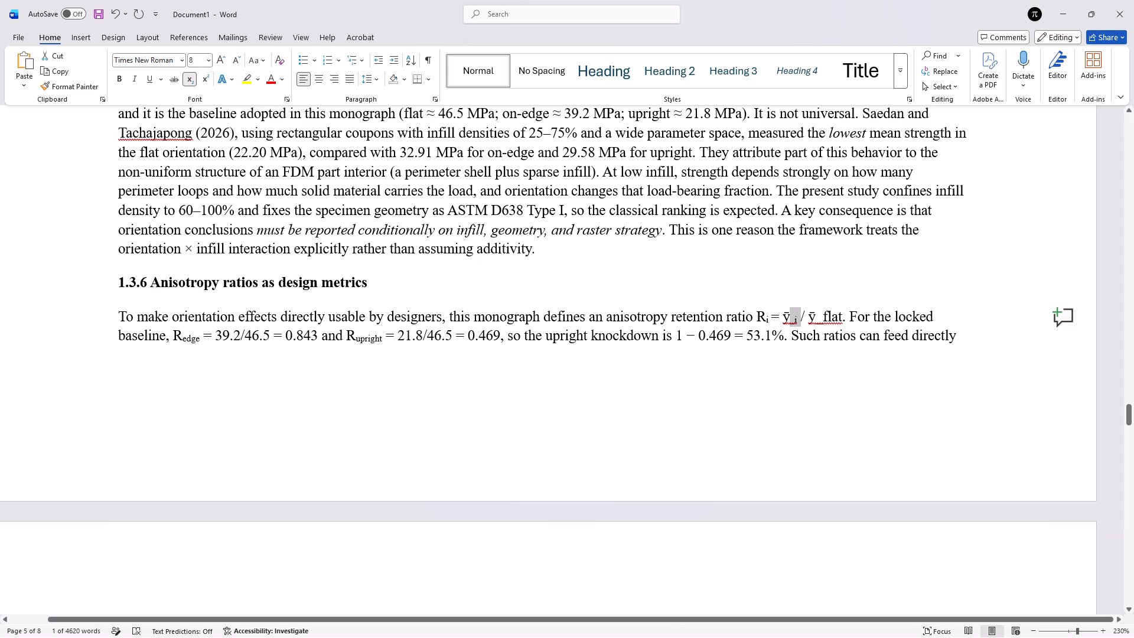
{"action": "left_click", "coordinate": [796, 322]}
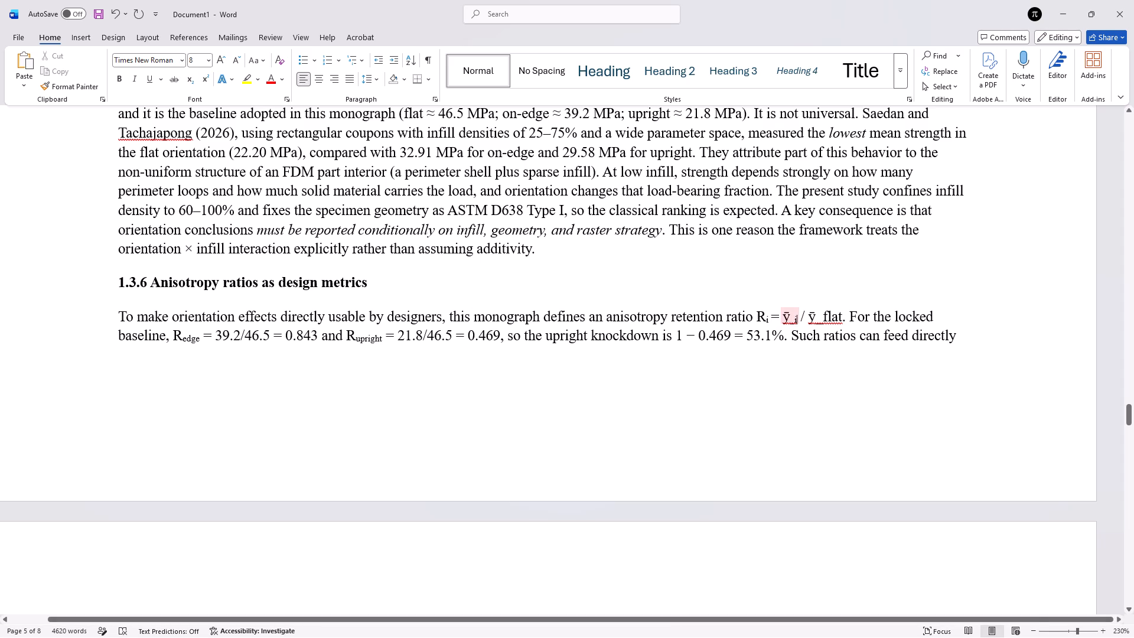
{"action": "key", "text": "Left"}
{"action": "key", "text": "BackSpace"}
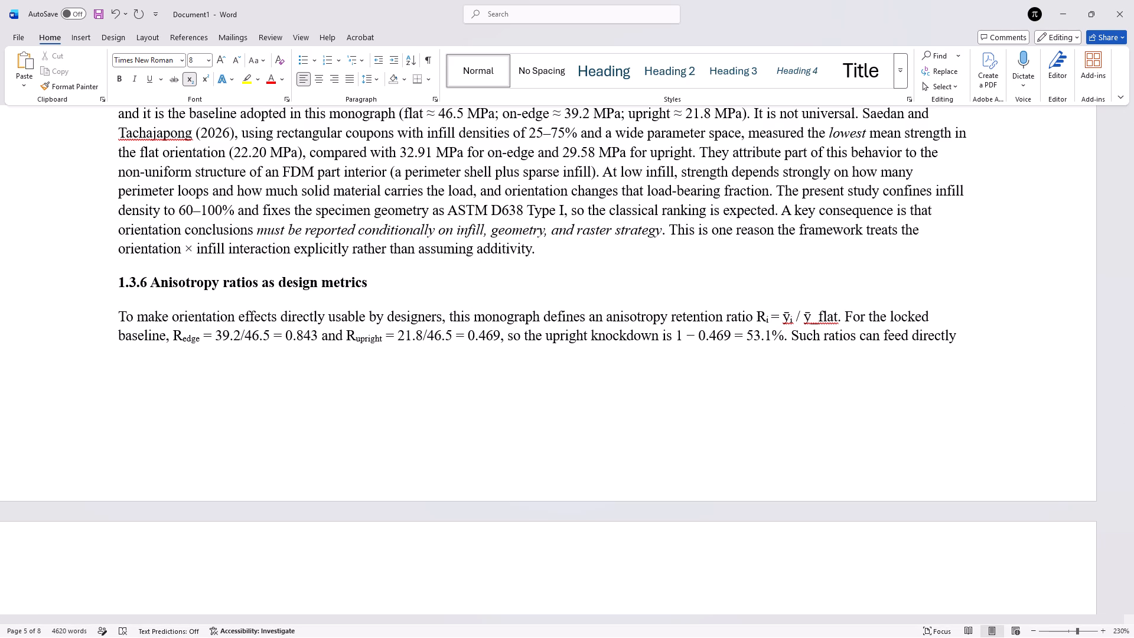
Format "flat" in "ȳ_flat" in the section 1.3.6 ratio definition as a subscript and delete its underscore.
{"action": "left_click", "coordinate": [821, 322]}
{"action": "left_click", "coordinate": [821, 322]}
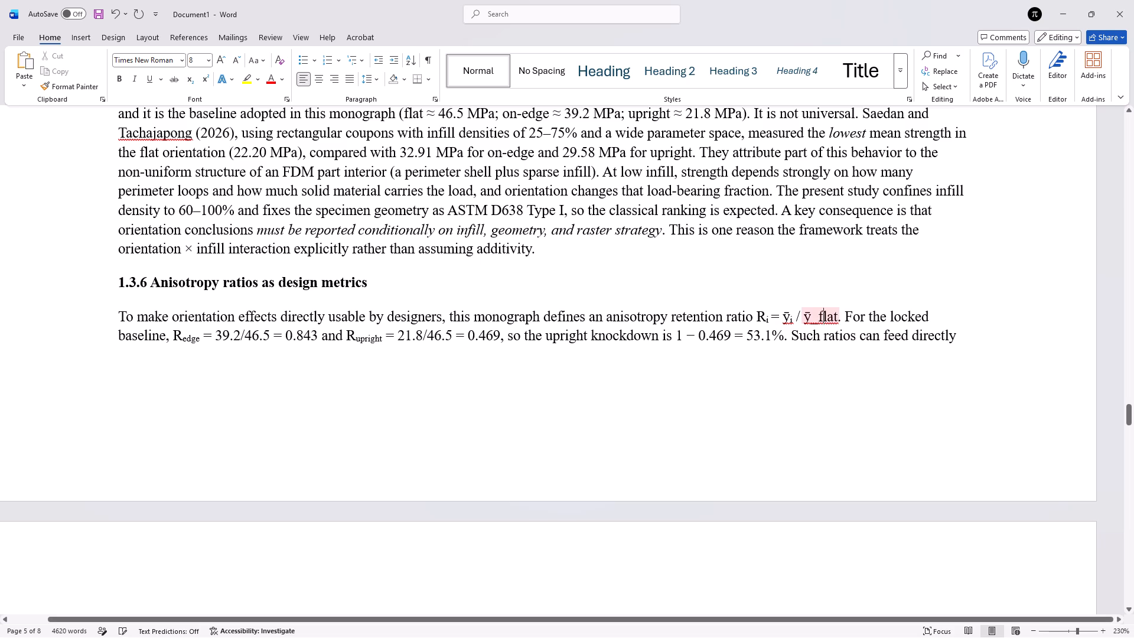
{"action": "left_click_drag", "start_coordinate": [836, 320], "coordinate": [819, 319]}
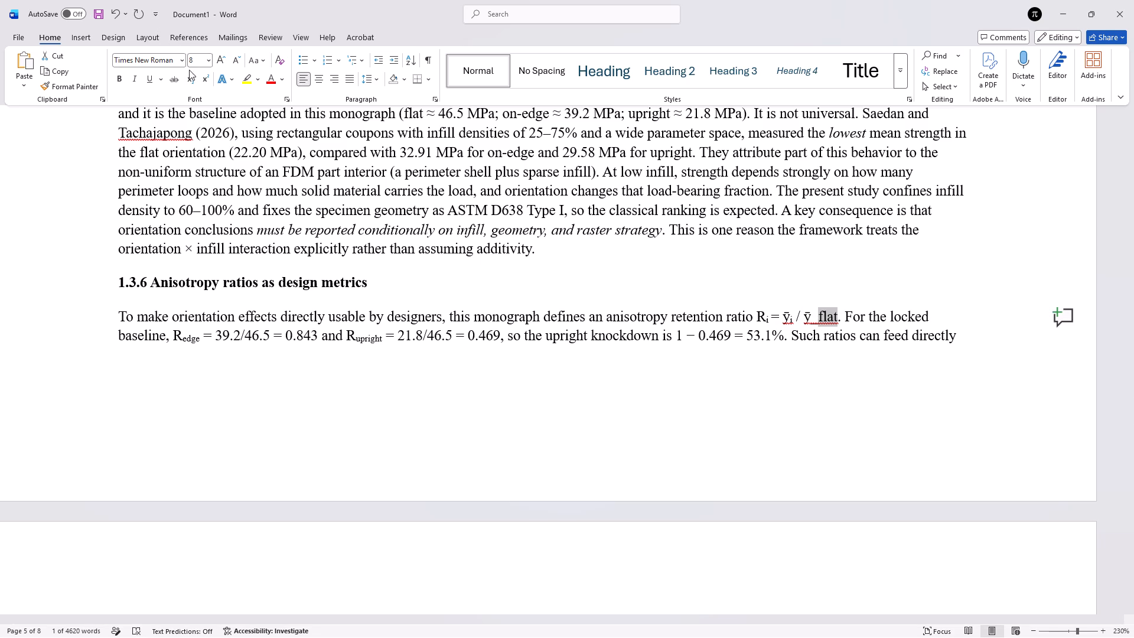
{"action": "left_click", "coordinate": [190, 74]}
{"action": "key", "text": "Left"}
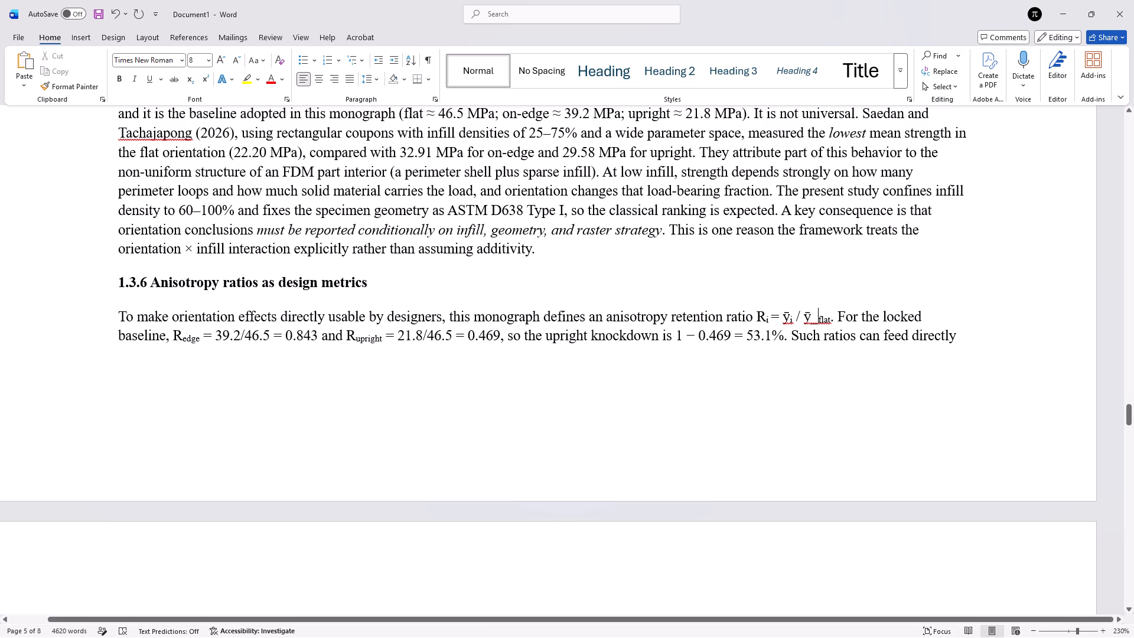
{"action": "key", "text": "BackSpace"}
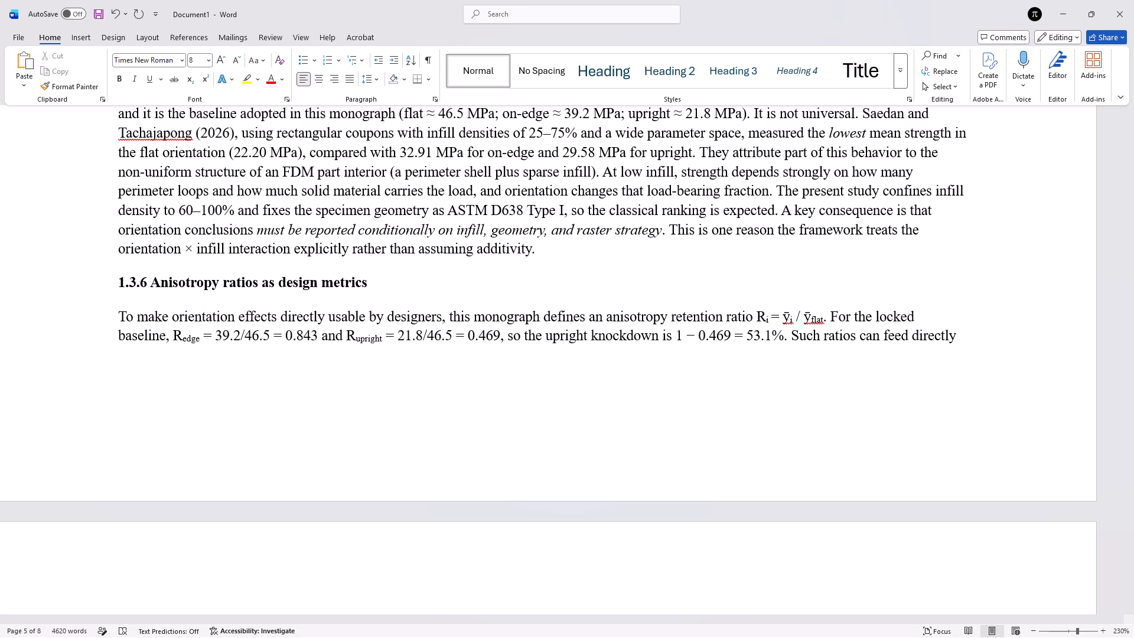
Accept the grammar suggestion replacing "a modest" with "modest" in the opening sentence of section 1.4.1.
{"action": "scroll", "coordinate": [563, 340], "scroll_direction": "right", "scroll_amount": 1}
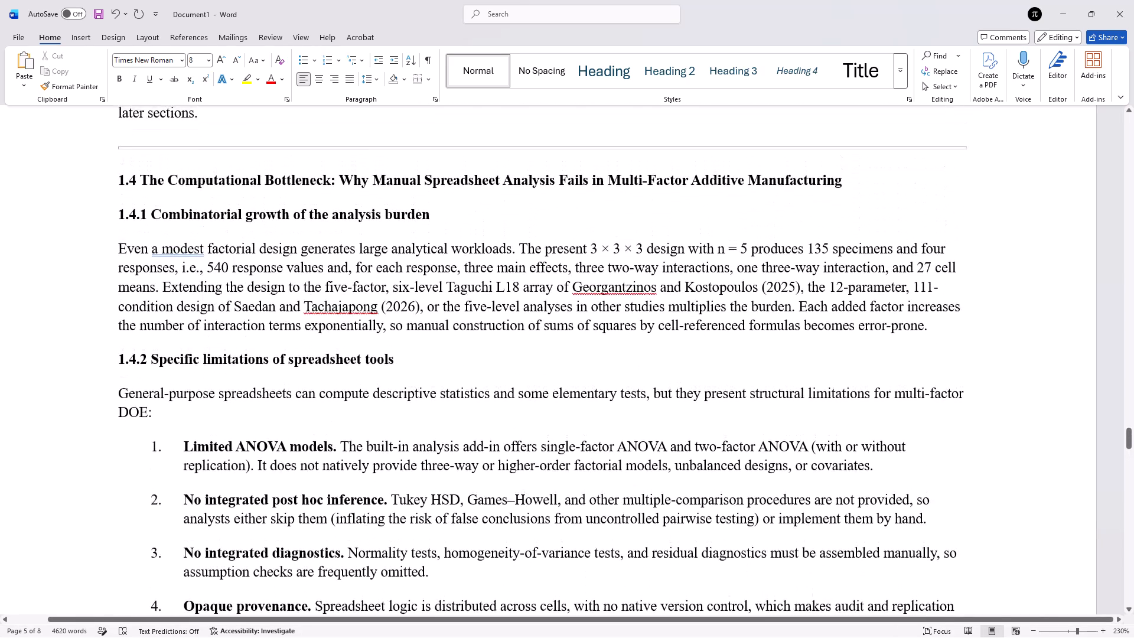
{"action": "scroll", "coordinate": [563, 340], "scroll_direction": "right", "scroll_amount": 1}
{"action": "scroll", "coordinate": [568, 361], "scroll_direction": "down", "scroll_amount": 1}
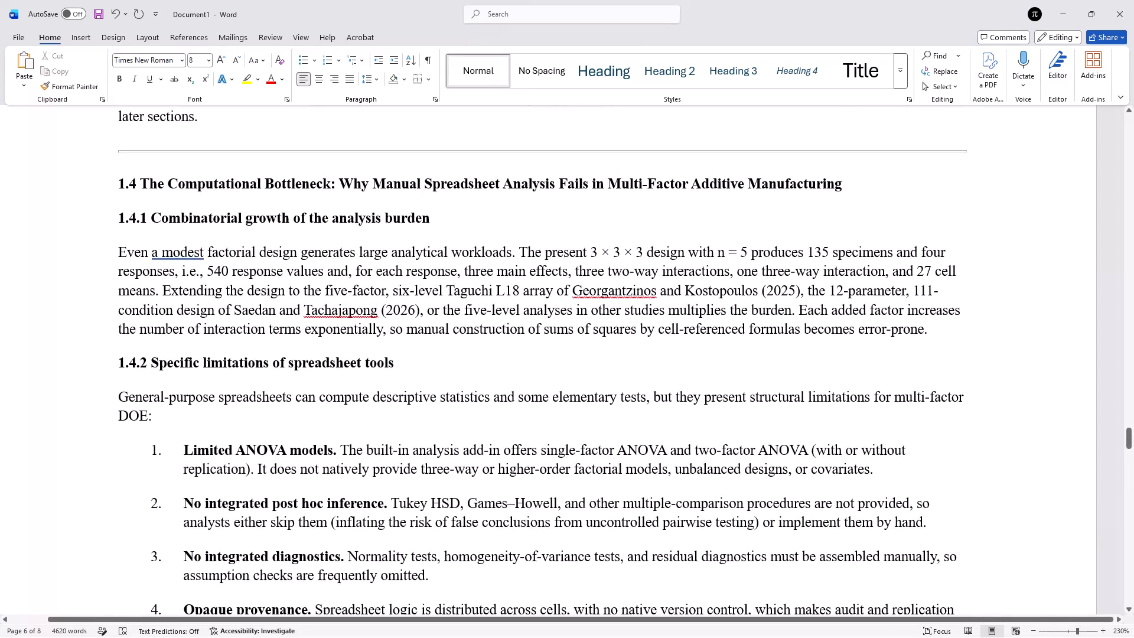
{"action": "scroll", "coordinate": [568, 361], "scroll_direction": "down", "scroll_amount": 1}
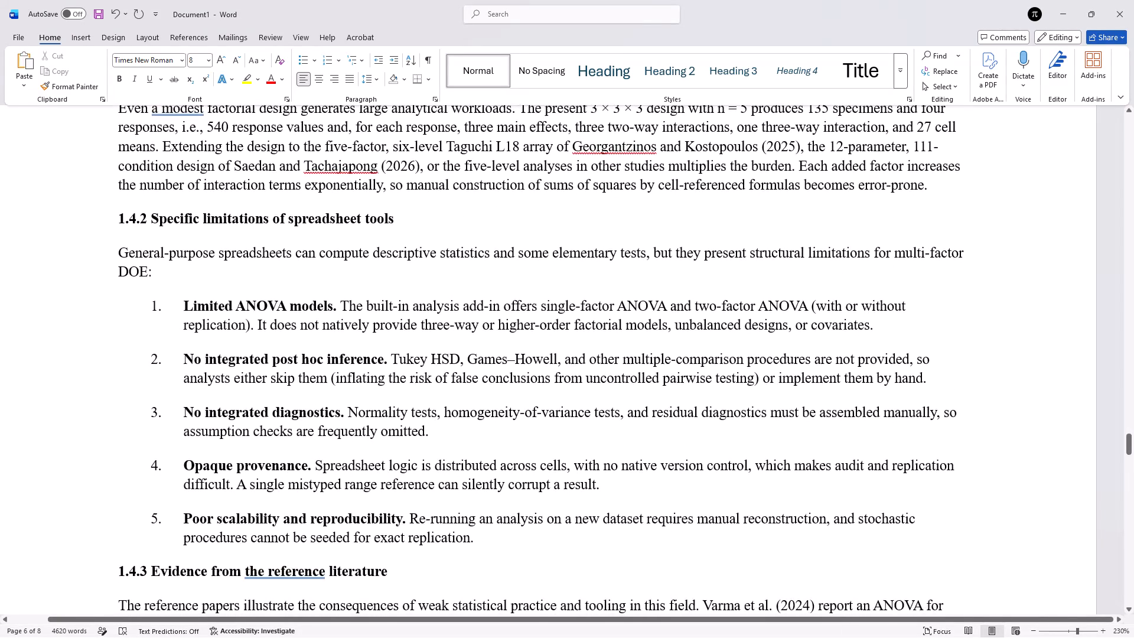
{"action": "left_click", "coordinate": [170, 158]}
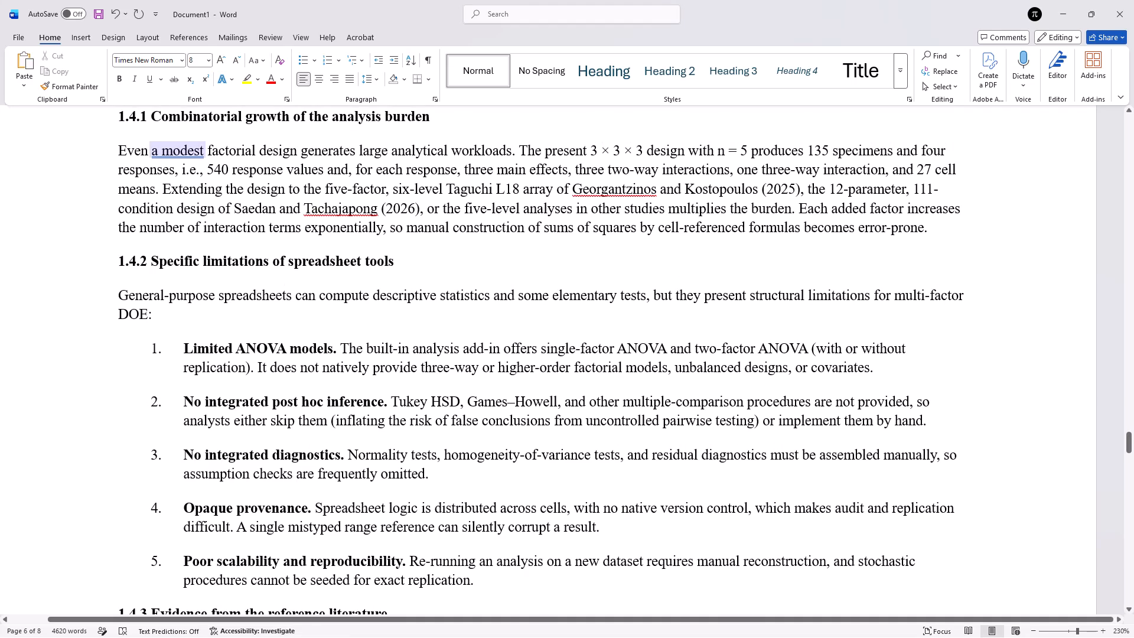
{"action": "left_click", "coordinate": [165, 195]}
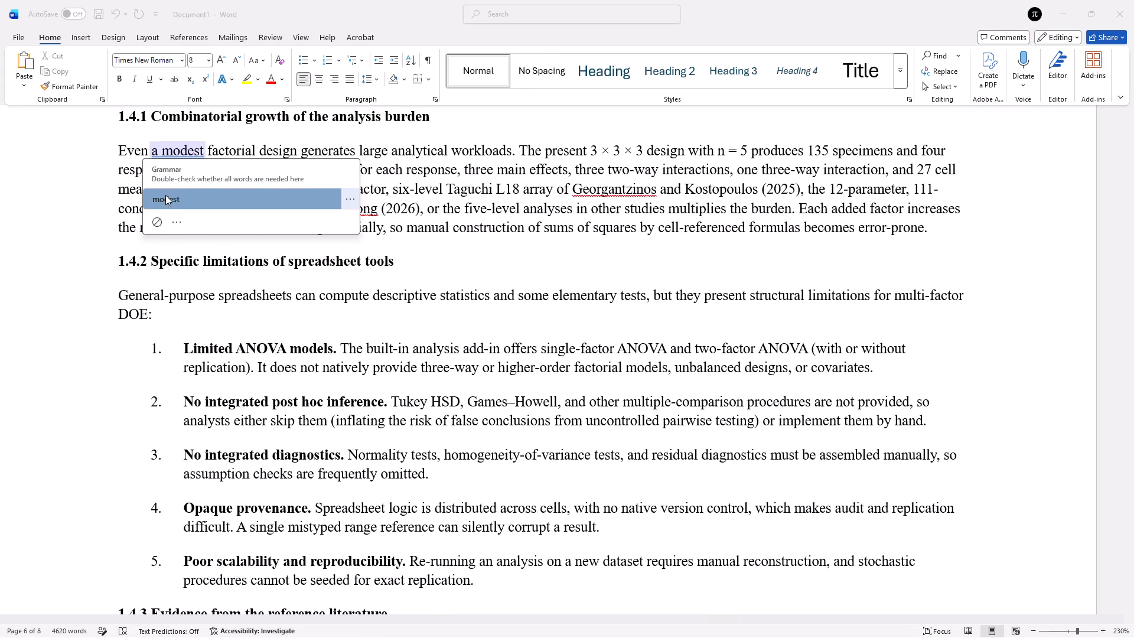
{"action": "scroll", "coordinate": [240, 291], "scroll_direction": "down", "scroll_amount": 1}
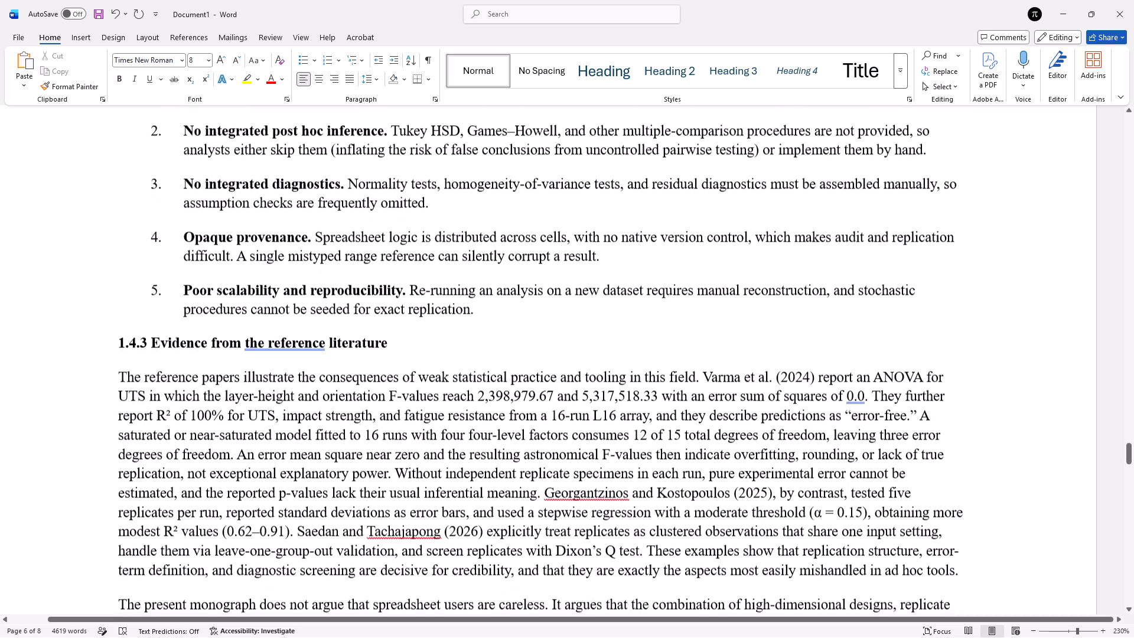
Accept the spelling suggestion "stats models" for "statsmodels" in the section 1.4.4 paragraph.
{"action": "scroll", "coordinate": [240, 291], "scroll_direction": "down", "scroll_amount": 1}
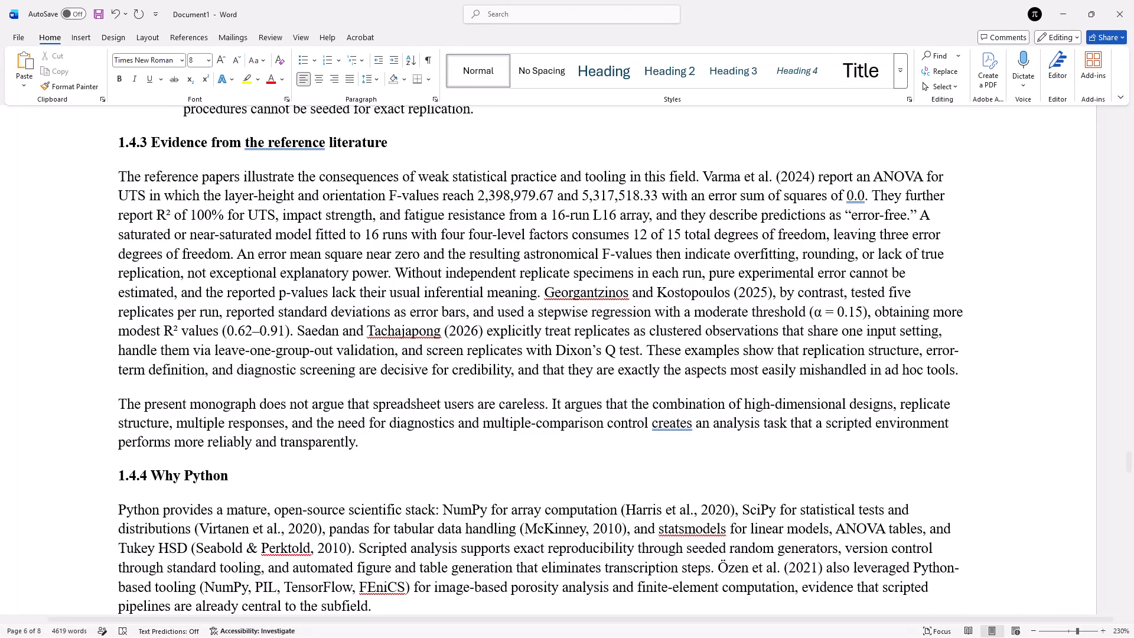
{"action": "scroll", "coordinate": [266, 213], "scroll_direction": "down", "scroll_amount": 1}
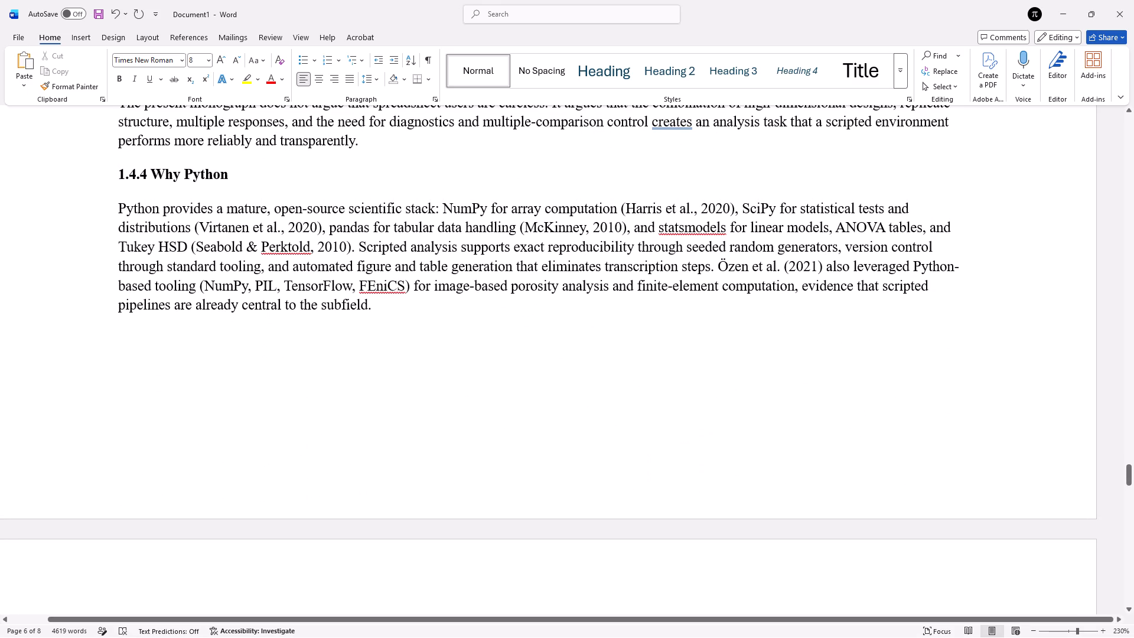
{"action": "left_click", "coordinate": [679, 234]}
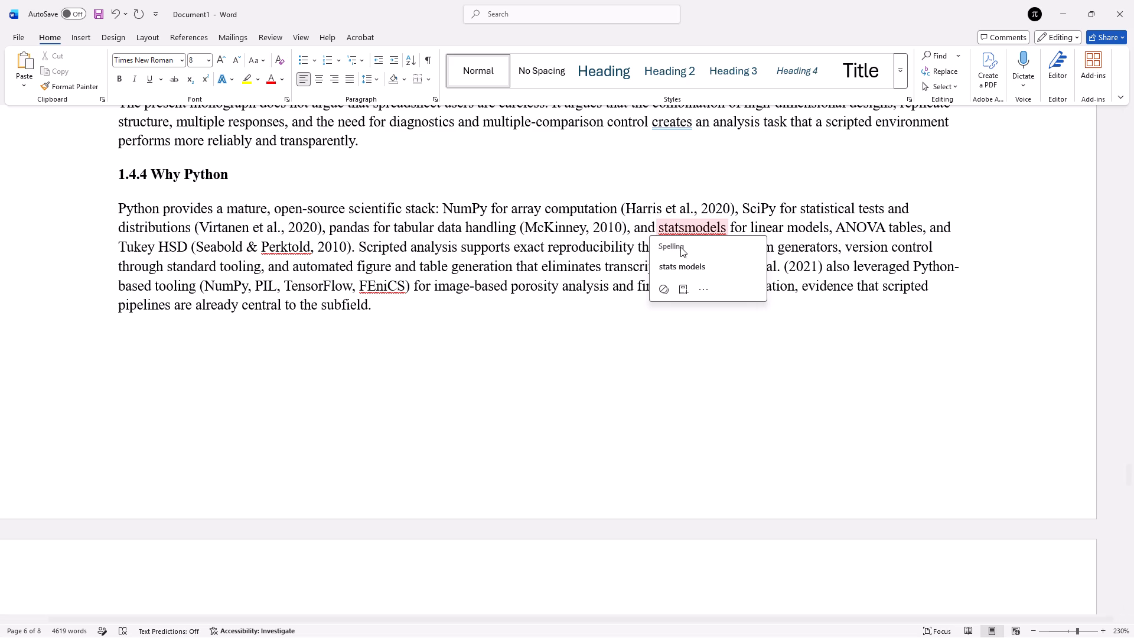
{"action": "left_click", "coordinate": [679, 262]}
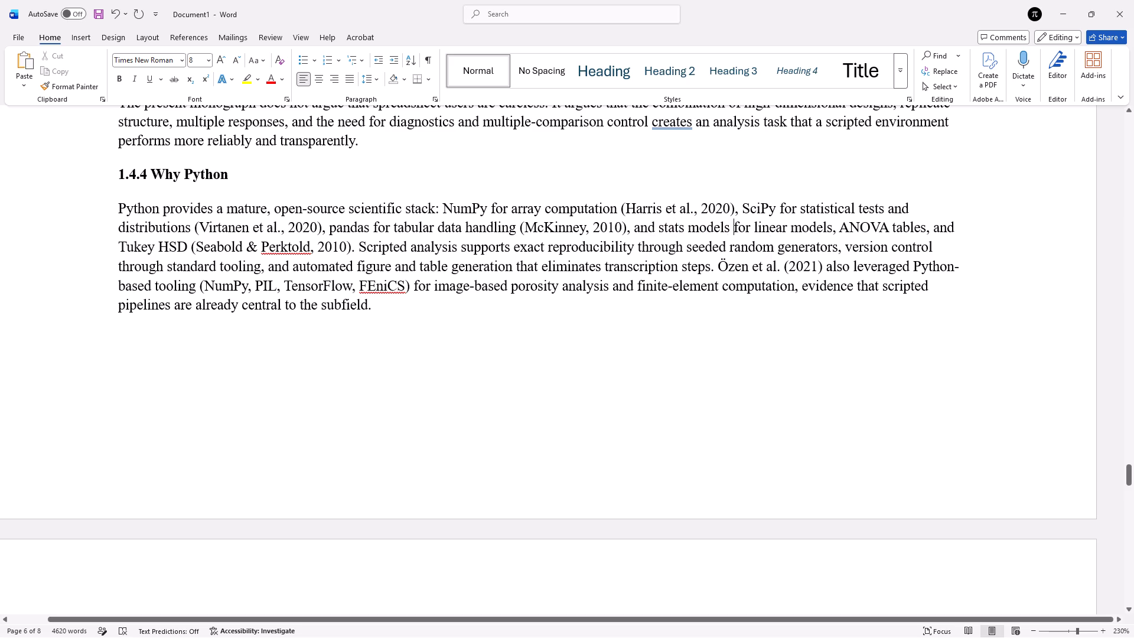
{"action": "left_click", "coordinate": [386, 289]}
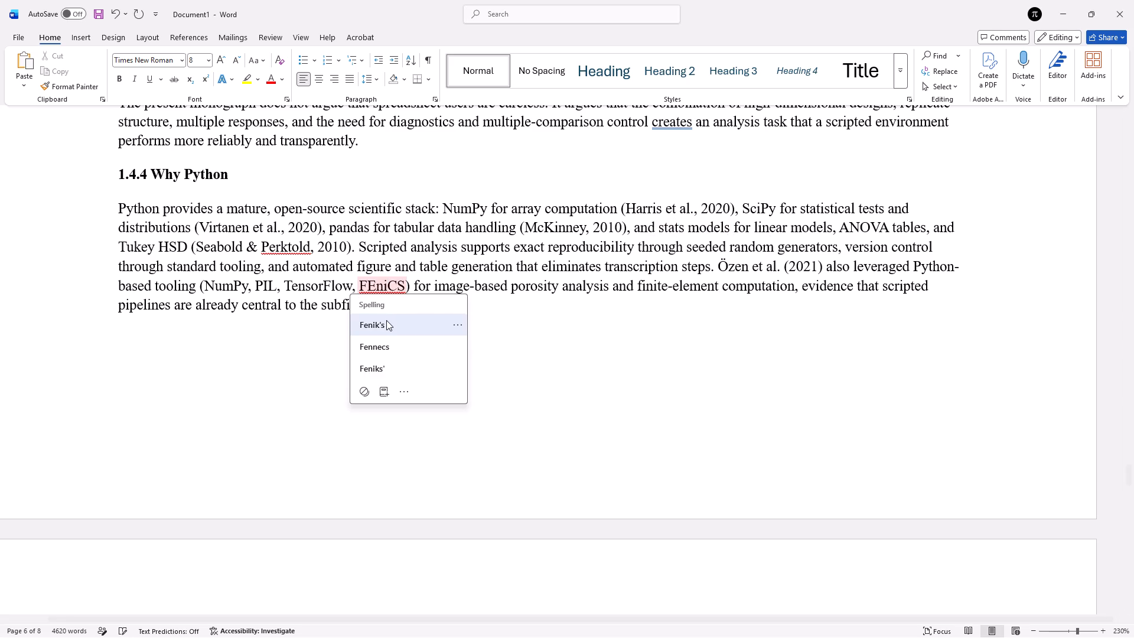
{"action": "left_click", "coordinate": [526, 305]}
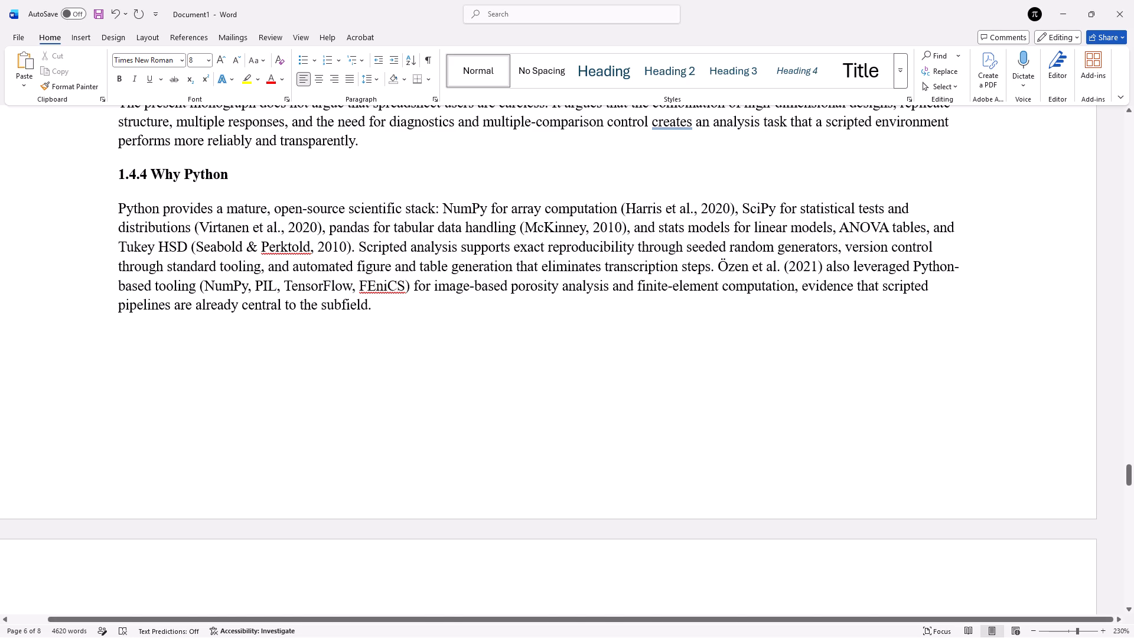
Examine section 1.5 through the module list at the document's end for remaining notation that needs subscripts.
{"action": "scroll", "coordinate": [524, 220], "scroll_direction": "down", "scroll_amount": 1}
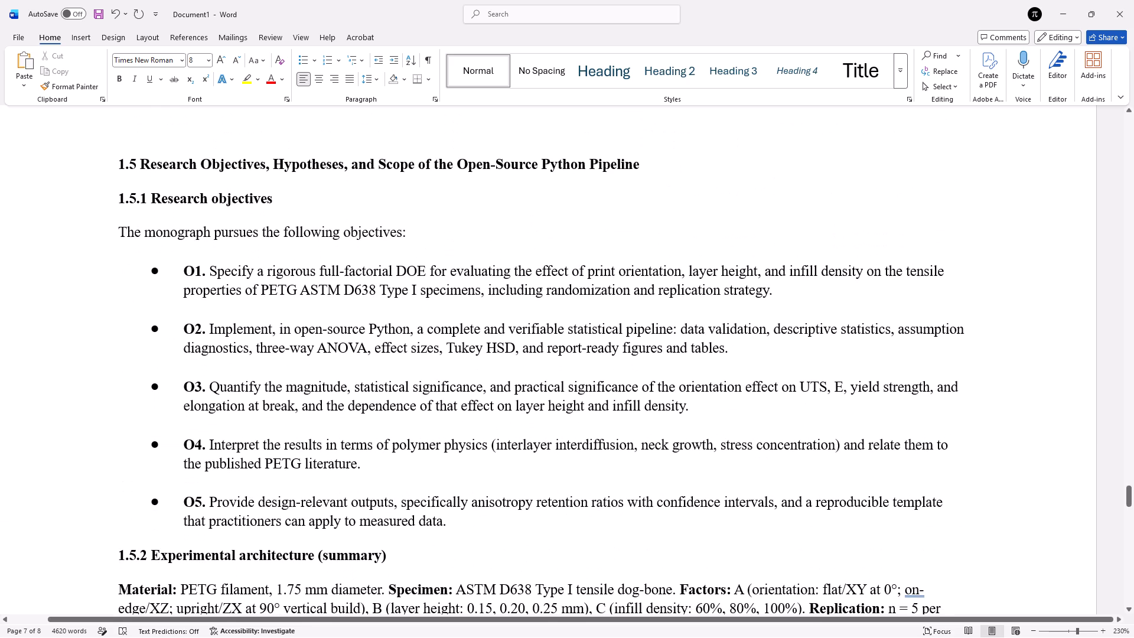
{"action": "scroll", "coordinate": [524, 220], "scroll_direction": "down", "scroll_amount": 2}
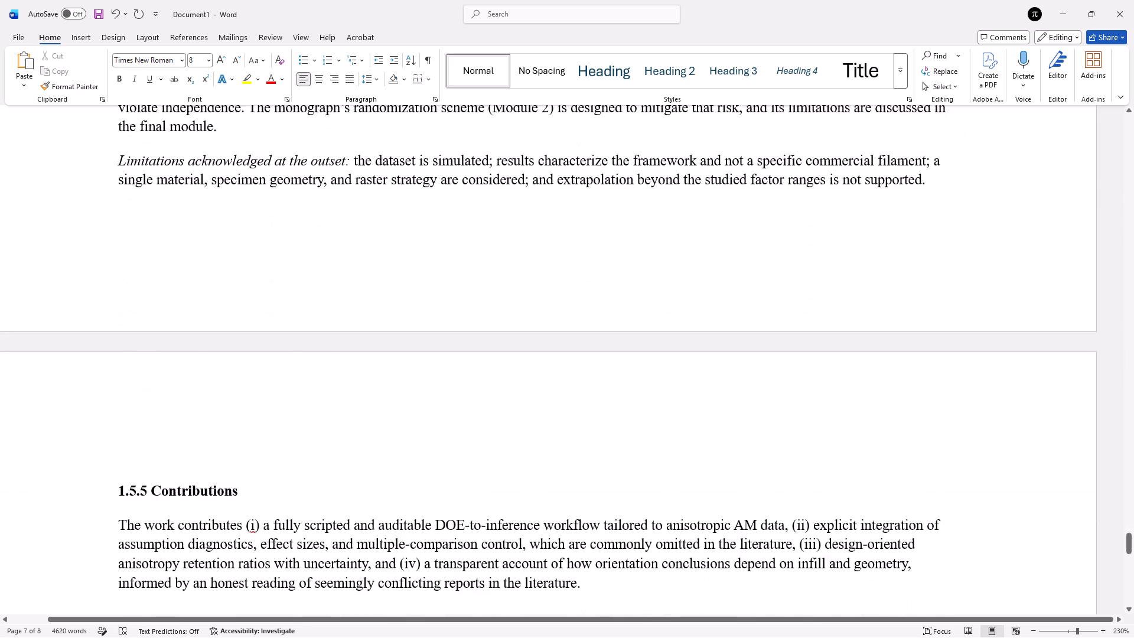
{"action": "scroll", "coordinate": [524, 220], "scroll_direction": "down", "scroll_amount": 1}
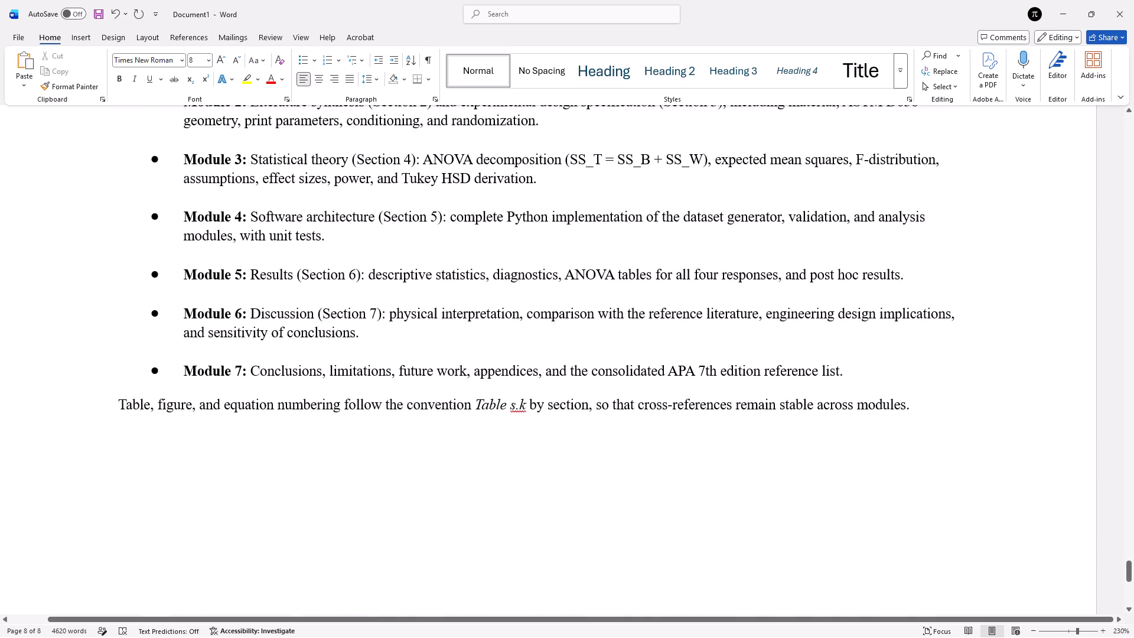
{"action": "scroll", "coordinate": [520, 350], "scroll_direction": "up", "scroll_amount": 1}
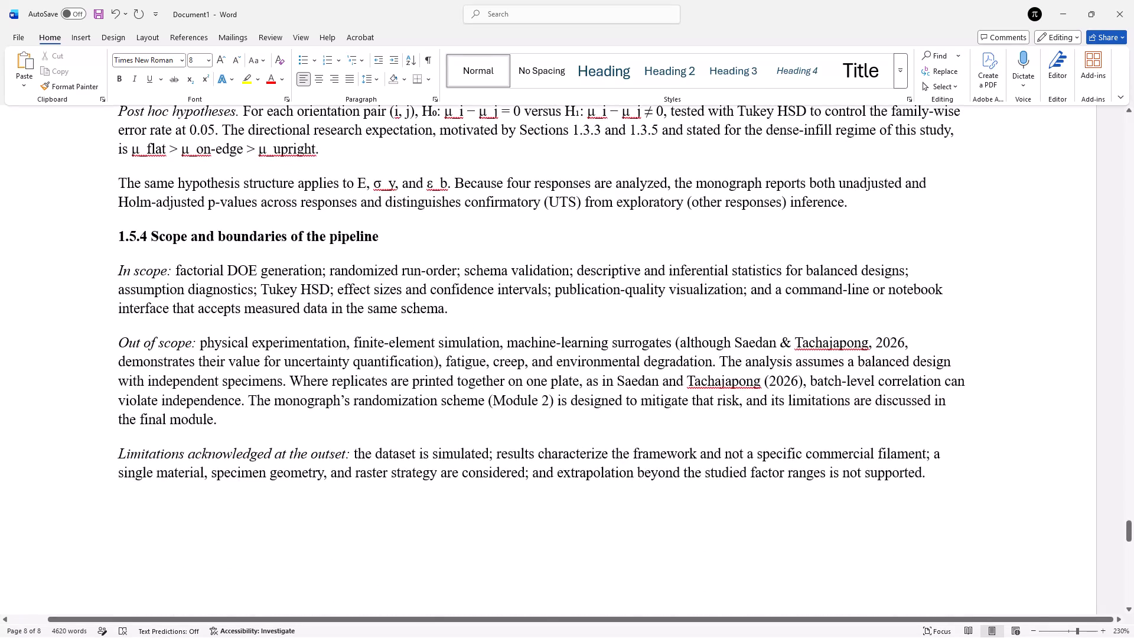
{"action": "scroll", "coordinate": [542, 425], "scroll_direction": "up", "scroll_amount": 1}
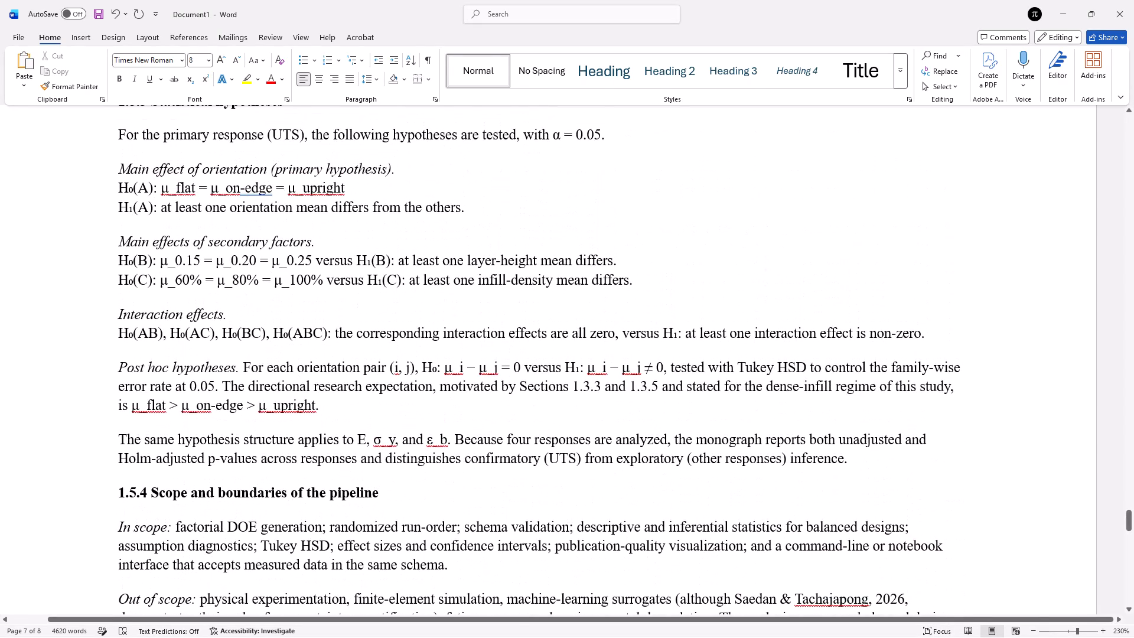
{"action": "scroll", "coordinate": [542, 425], "scroll_direction": "up", "scroll_amount": 2}
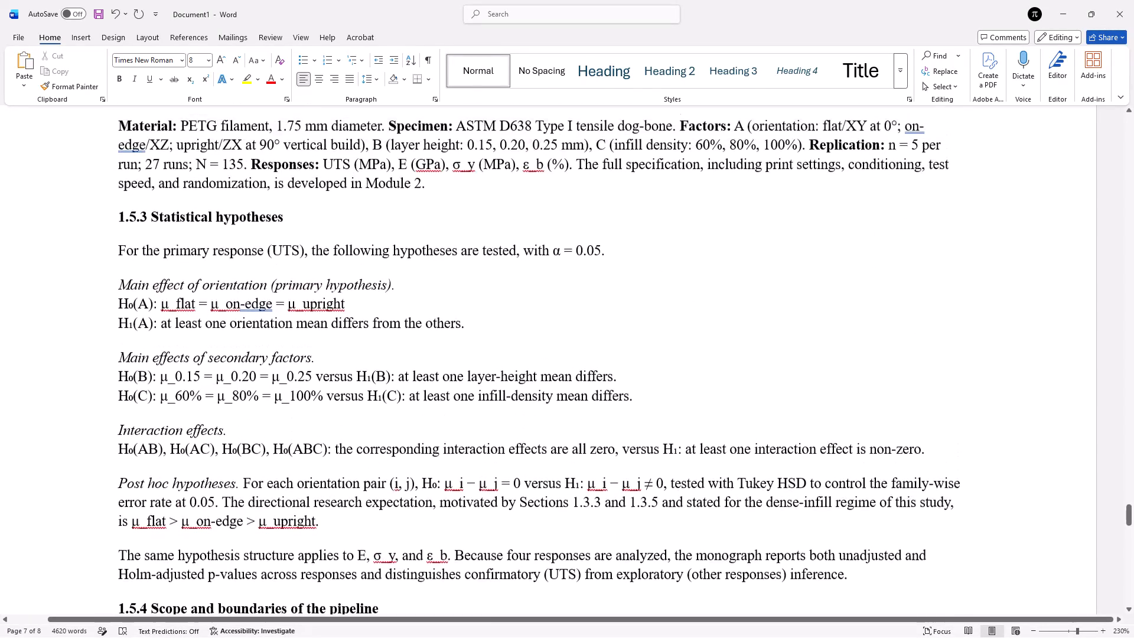
{"action": "scroll", "coordinate": [542, 425], "scroll_direction": "up", "scroll_amount": 1}
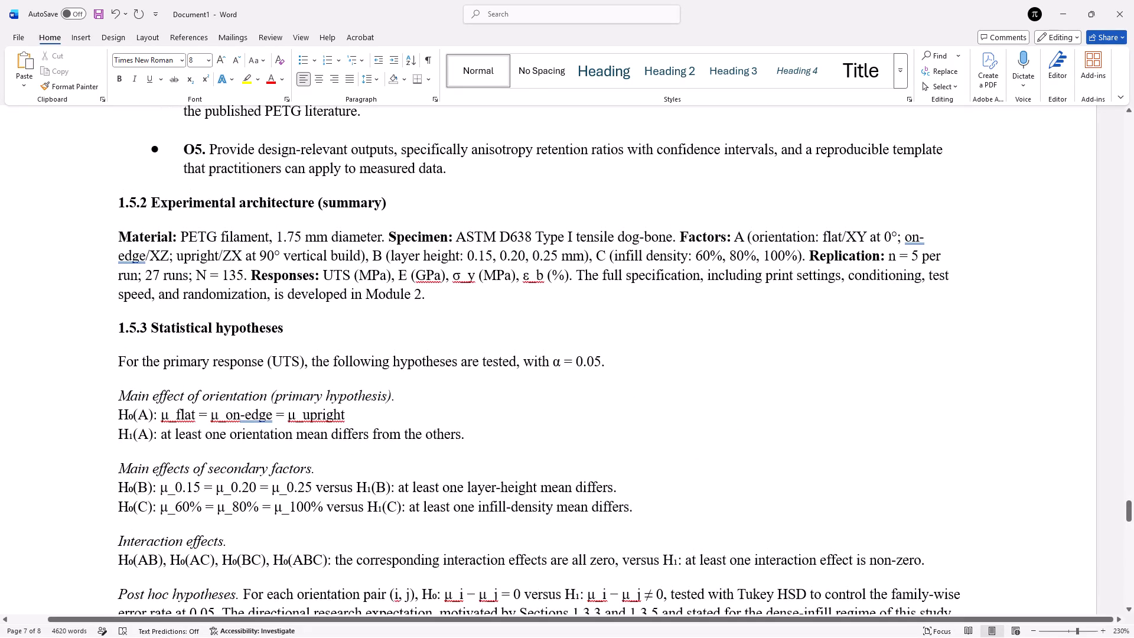
Remove the underscore from "σ_y" in the section 1.5.2 responses list and format the "y" as a subscript.
{"action": "left_click", "coordinate": [466, 274]}
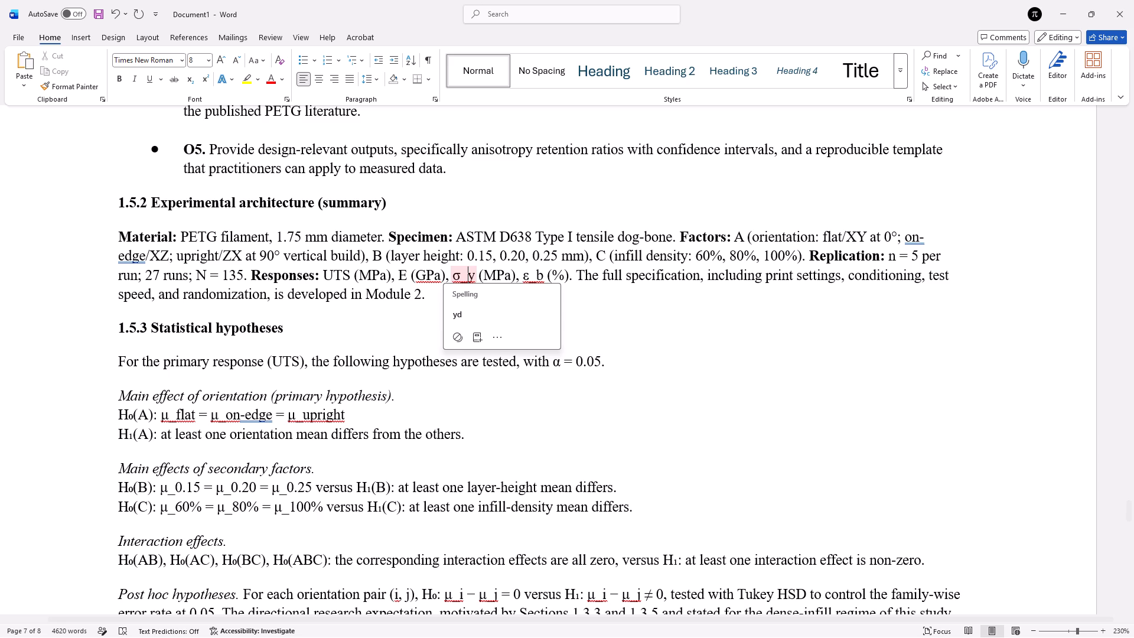
{"action": "key", "text": "BackSpace"}
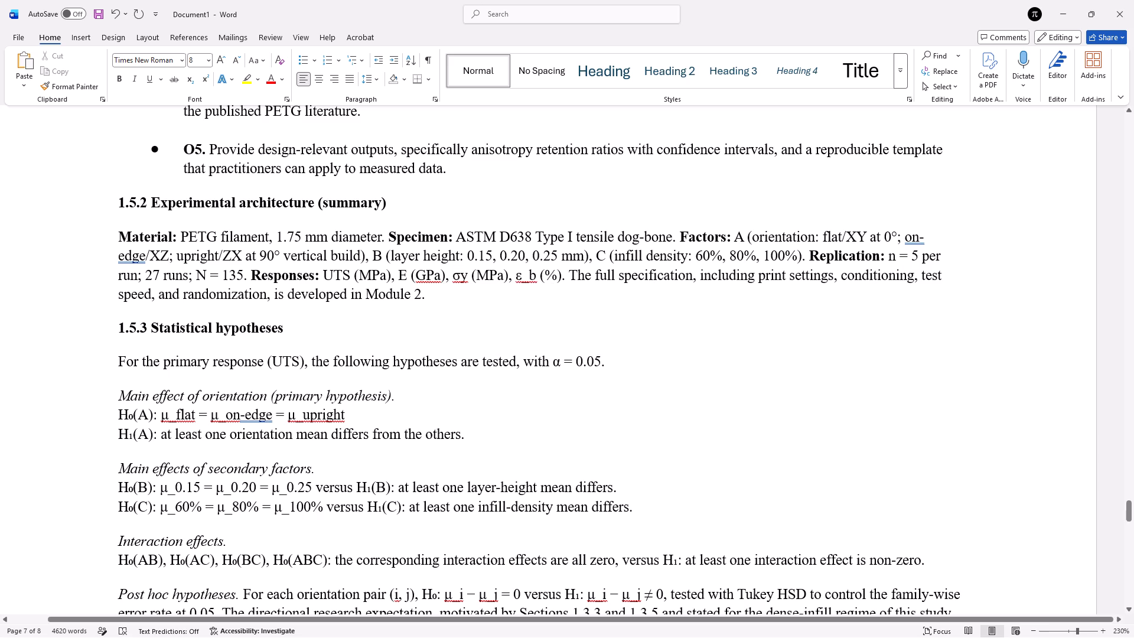
{"action": "left_click_drag", "start_coordinate": [469, 279], "coordinate": [458, 278]}
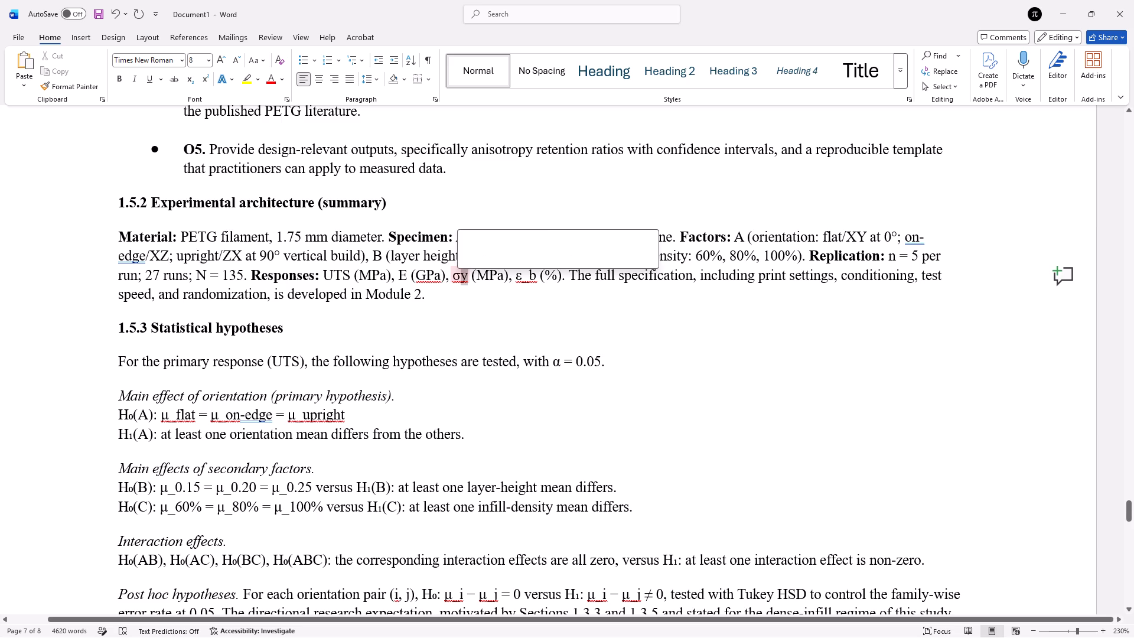
{"action": "left_click", "coordinate": [193, 80]}
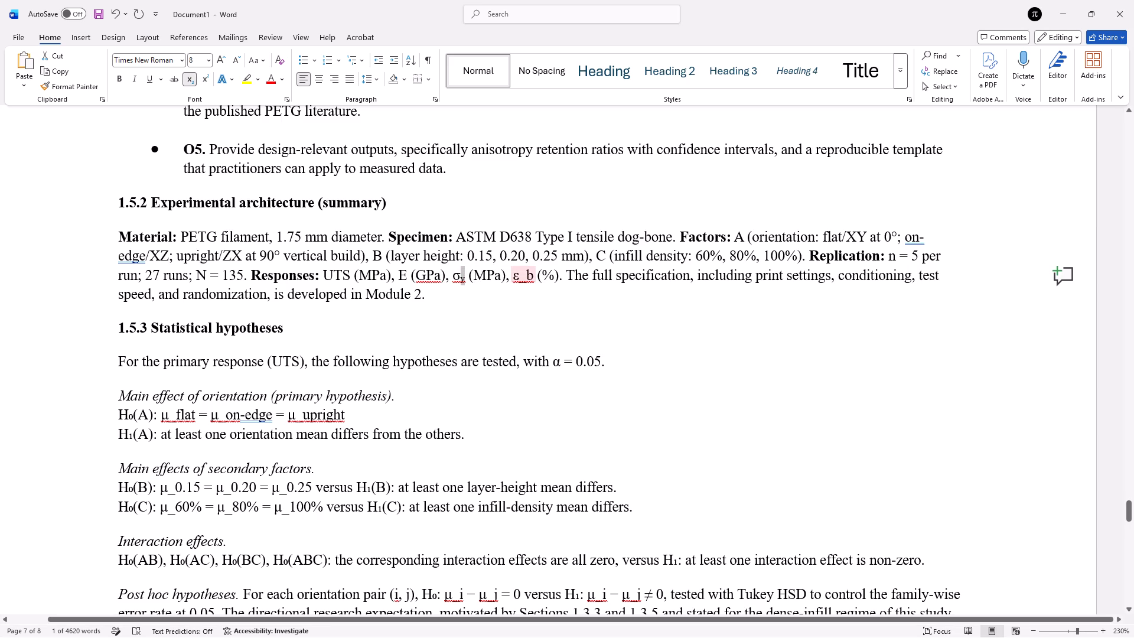
Remove the underscore from "ε_b" in the section 1.5.2 responses list and format the "b" as a subscript.
{"action": "left_click", "coordinate": [523, 276]}
{"action": "key", "text": "BackSpace"}
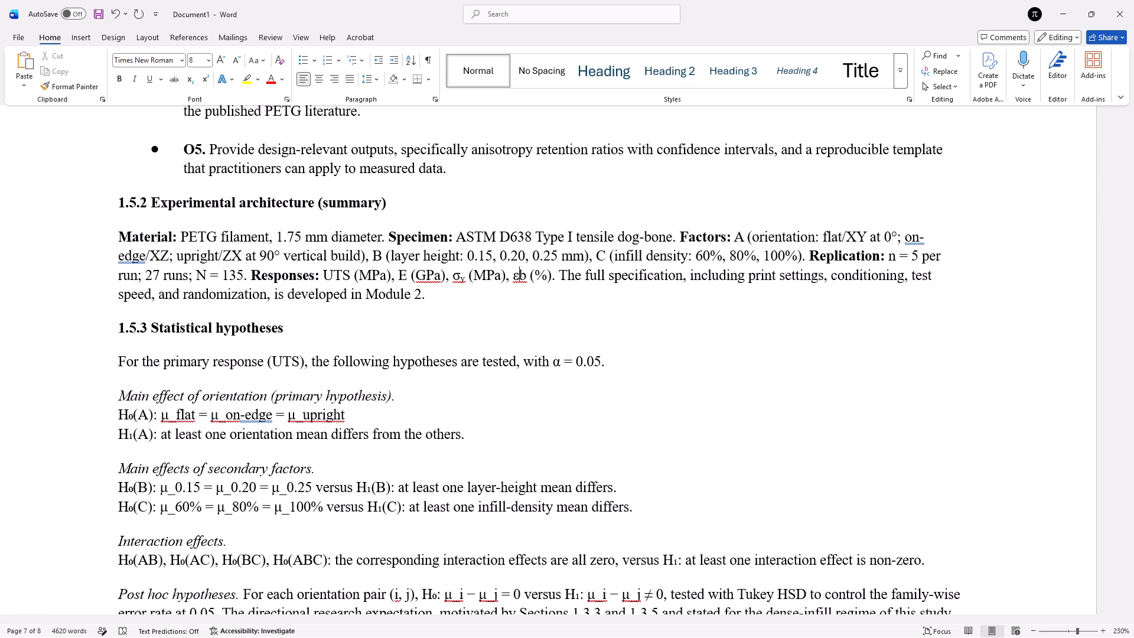
{"action": "left_click_drag", "start_coordinate": [527, 275], "coordinate": [522, 275]}
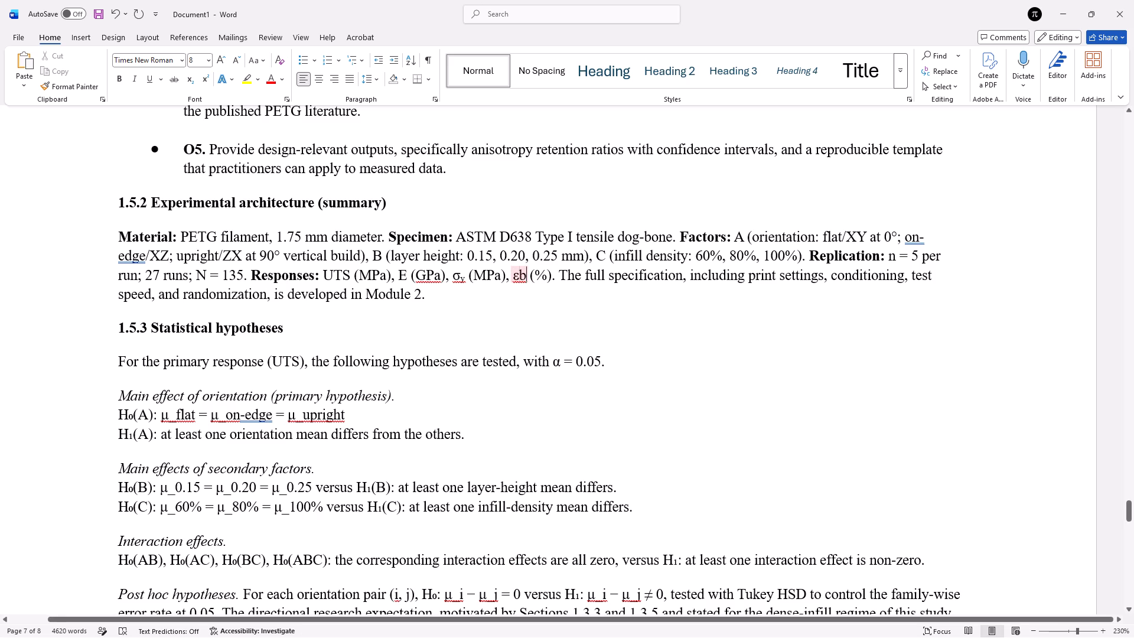
{"action": "left_click_drag", "start_coordinate": [522, 275], "coordinate": [520, 274]}
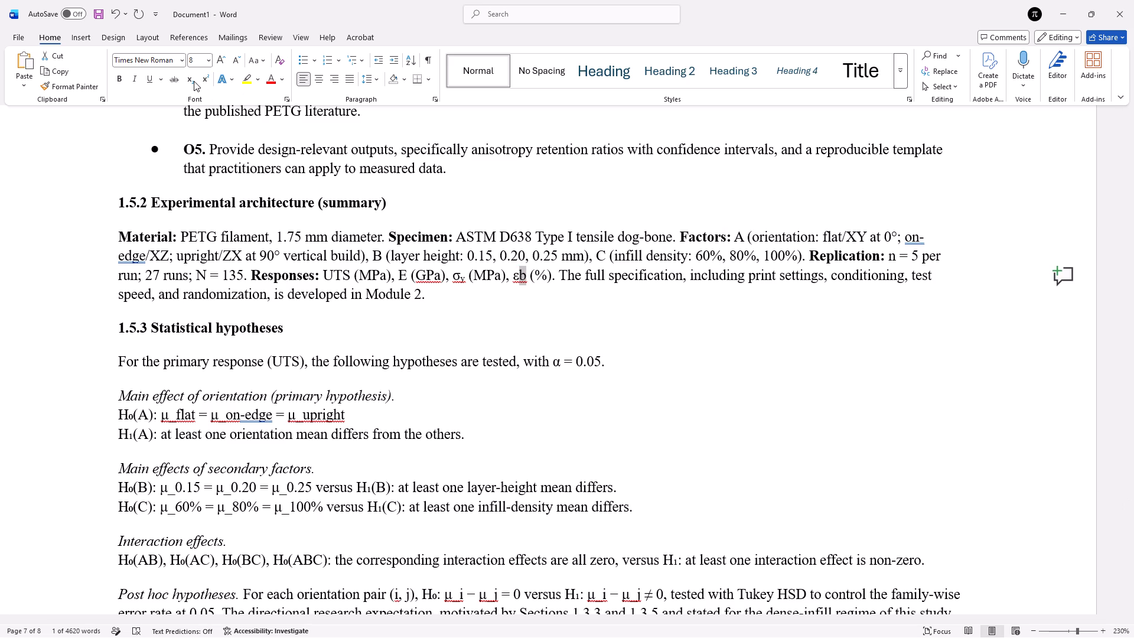
{"action": "left_click", "coordinate": [194, 81]}
{"action": "left_click", "coordinate": [545, 330]}
Format "flat" in "μ_flat" in the section 1.5.3 H₀(A) hypothesis as a subscript and delete its underscore.
{"action": "scroll", "coordinate": [545, 330], "scroll_direction": "down", "scroll_amount": 1}
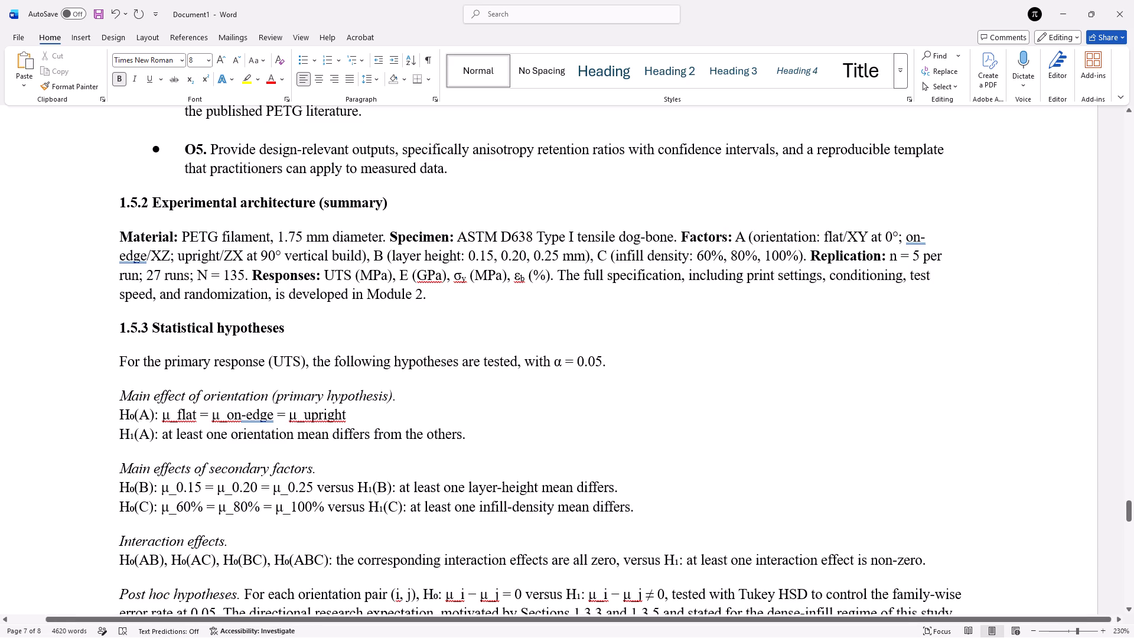
{"action": "scroll", "coordinate": [545, 330], "scroll_direction": "down", "scroll_amount": 2}
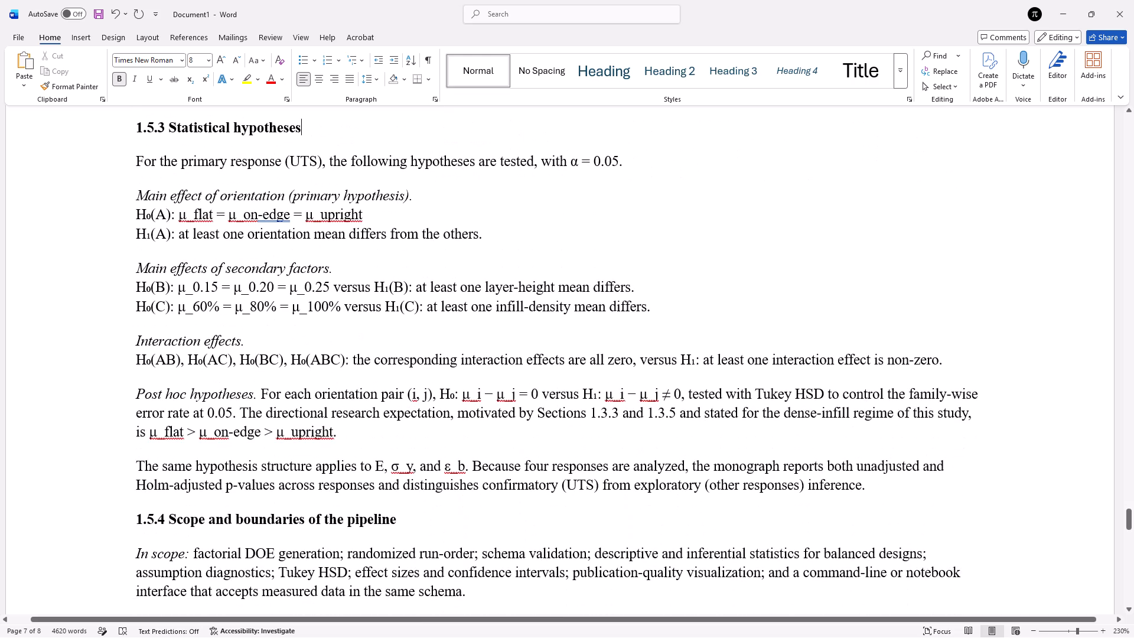
{"action": "double_click", "coordinate": [545, 330]}
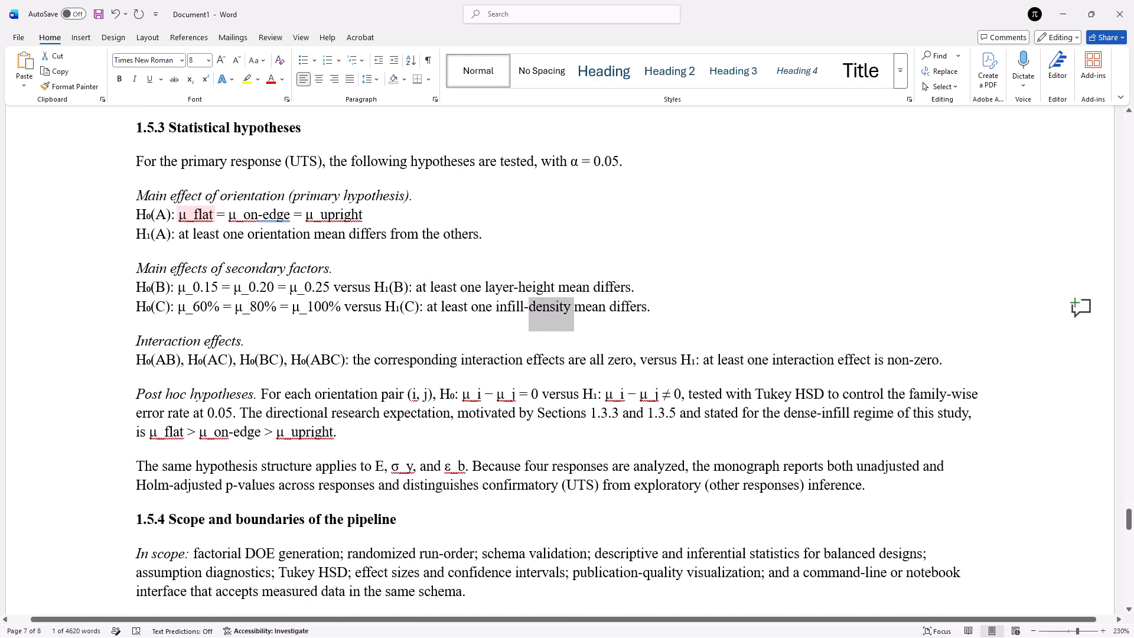
{"action": "left_click_drag", "start_coordinate": [194, 219], "coordinate": [211, 220]}
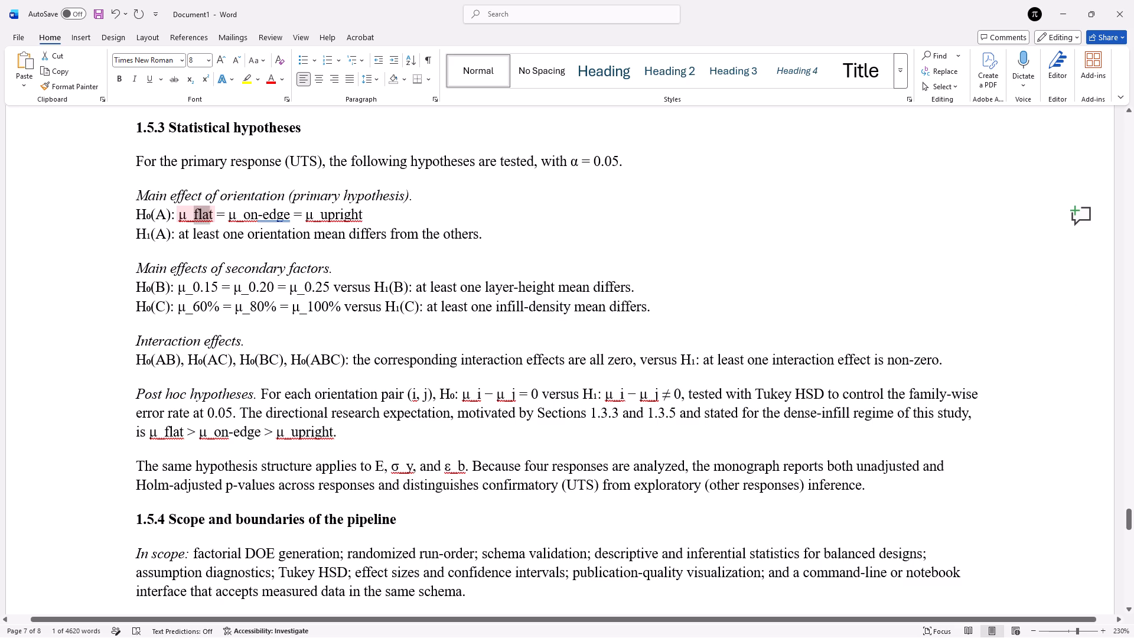
{"action": "left_click_drag", "start_coordinate": [211, 220], "coordinate": [213, 220]}
{"action": "left_click", "coordinate": [187, 79]}
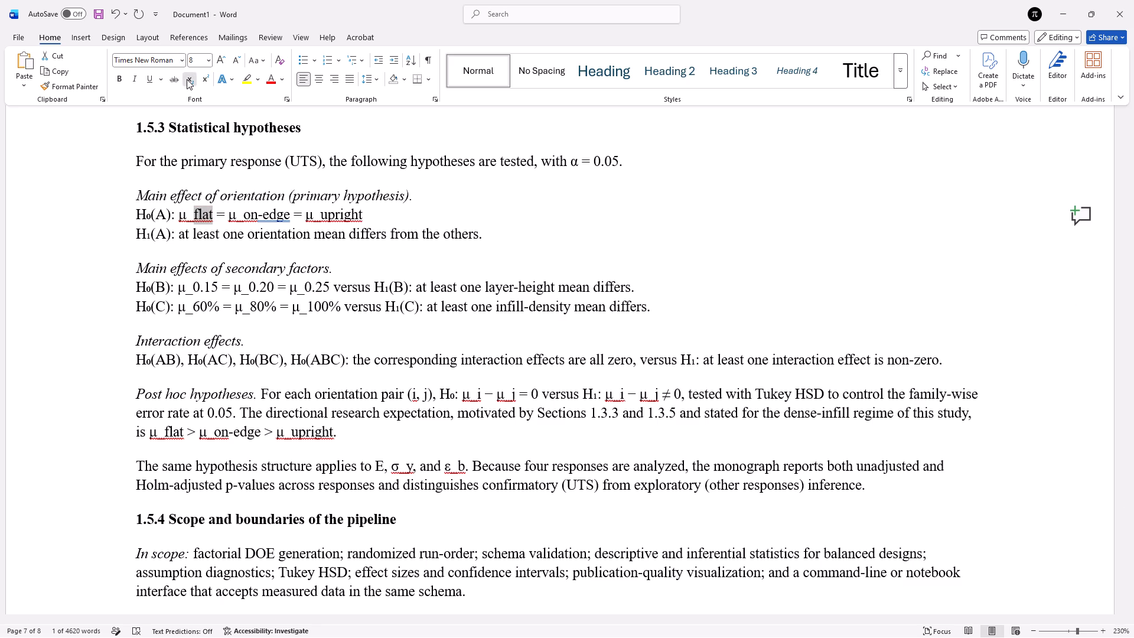
{"action": "left_click", "coordinate": [194, 219]}
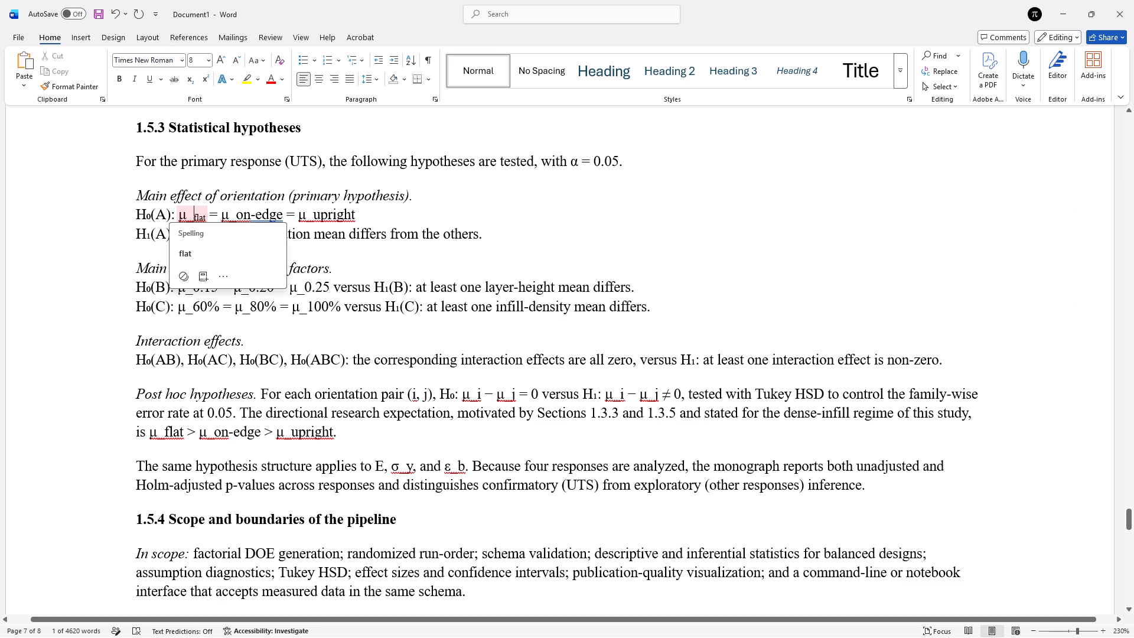
{"action": "key", "text": "BackSpace"}
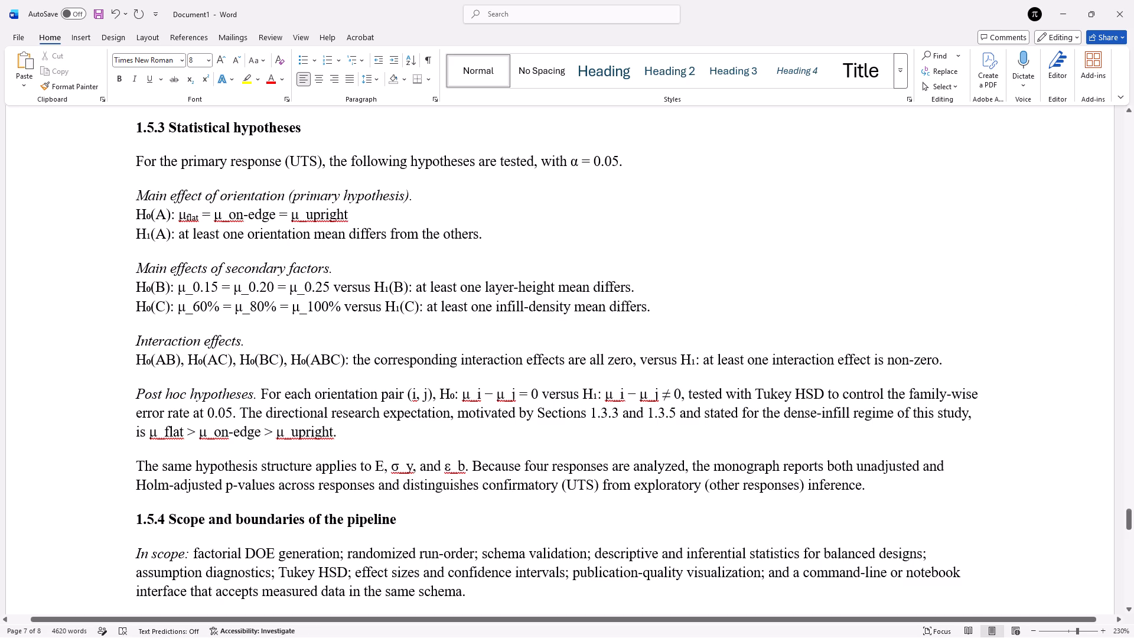
Format "on-edge" in "μ_on-edge" in the section 1.5.3 H₀(A) hypothesis as a subscript and delete its underscore.
{"action": "left_click_drag", "start_coordinate": [230, 213], "coordinate": [259, 219]}
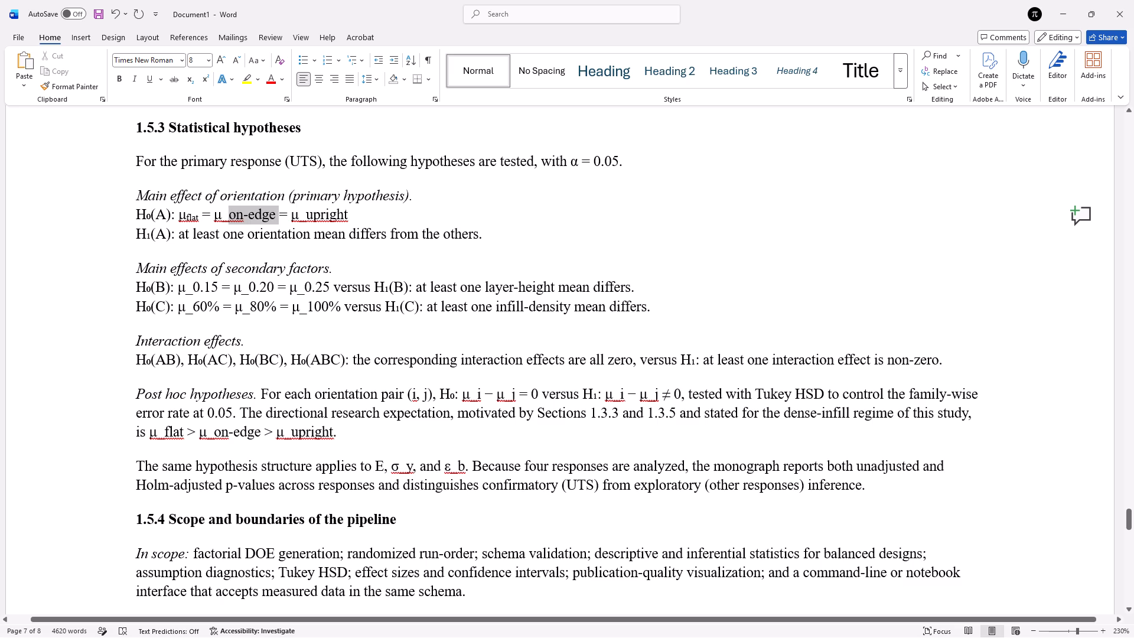
{"action": "left_click_drag", "start_coordinate": [259, 219], "coordinate": [261, 220]}
{"action": "left_click", "coordinate": [190, 81]}
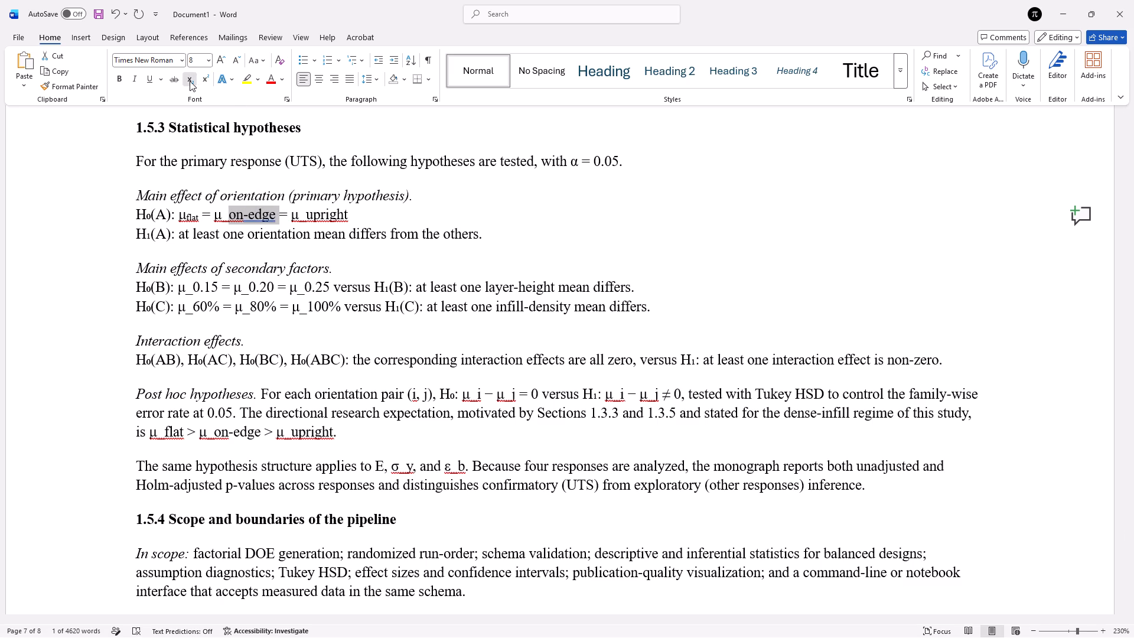
{"action": "left_click", "coordinate": [227, 216]}
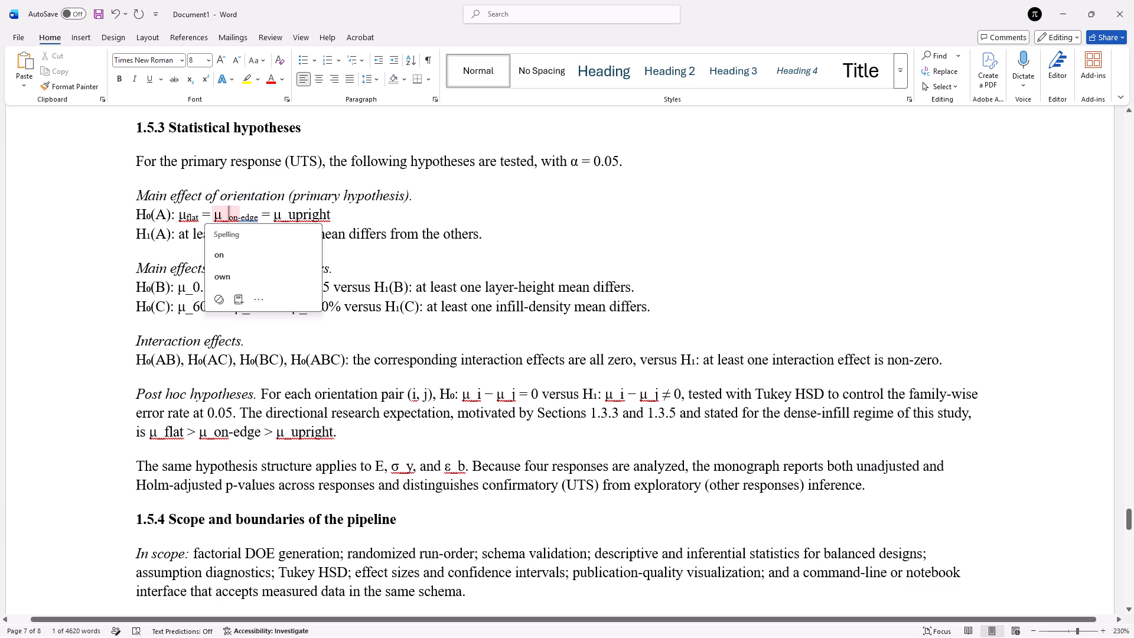
{"action": "key", "text": "BackSpace"}
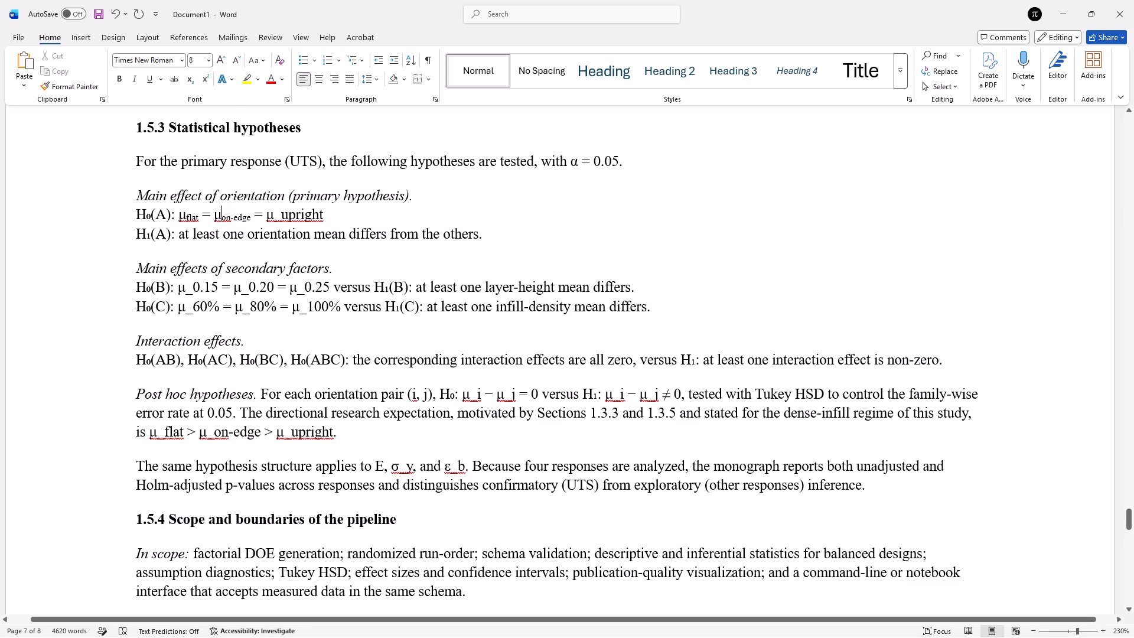
Format "upright" in "μ_upright" in the section 1.5.3 H₀(A) hypothesis as a subscript and delete its underscore.
{"action": "left_click", "coordinate": [281, 223]}
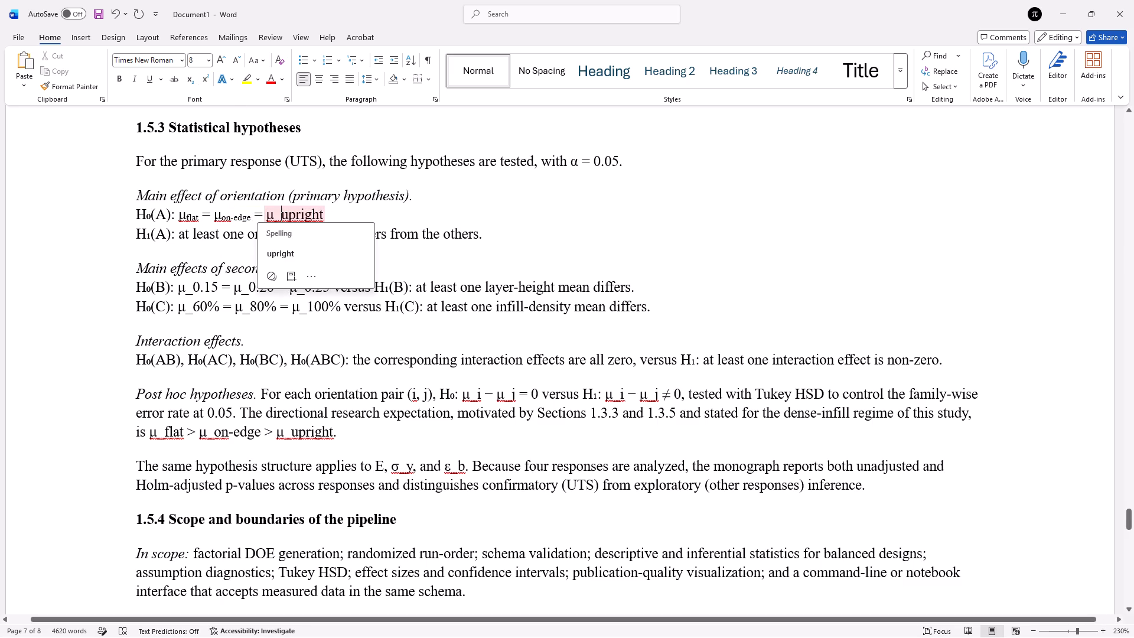
{"action": "left_click_drag", "start_coordinate": [283, 216], "coordinate": [325, 220]}
{"action": "left_click", "coordinate": [197, 81]}
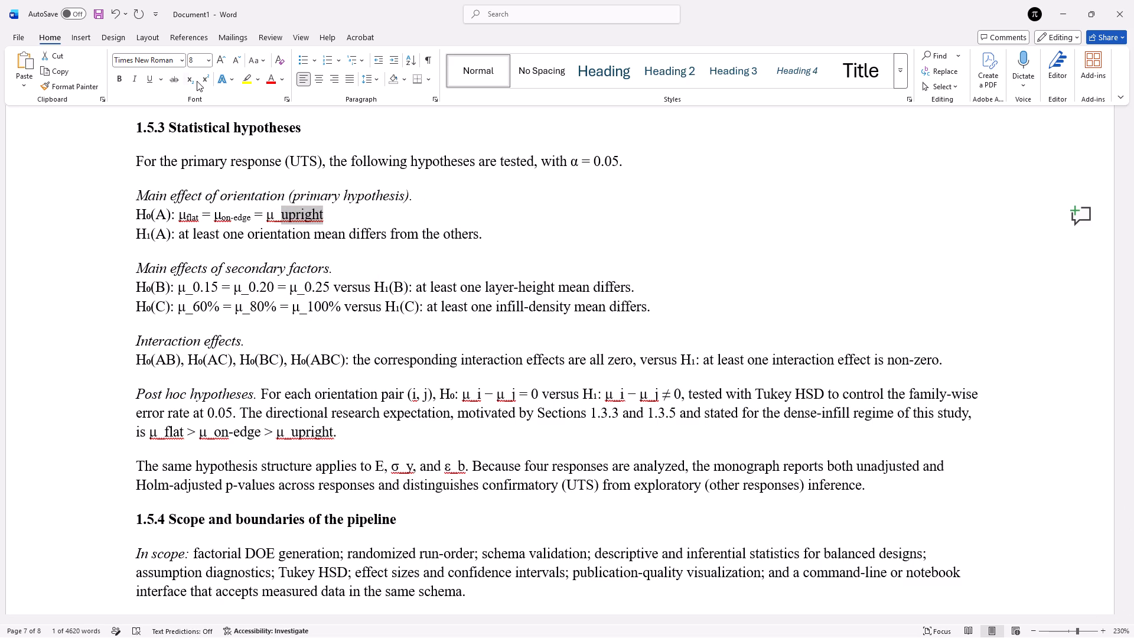
{"action": "left_click", "coordinate": [191, 81]}
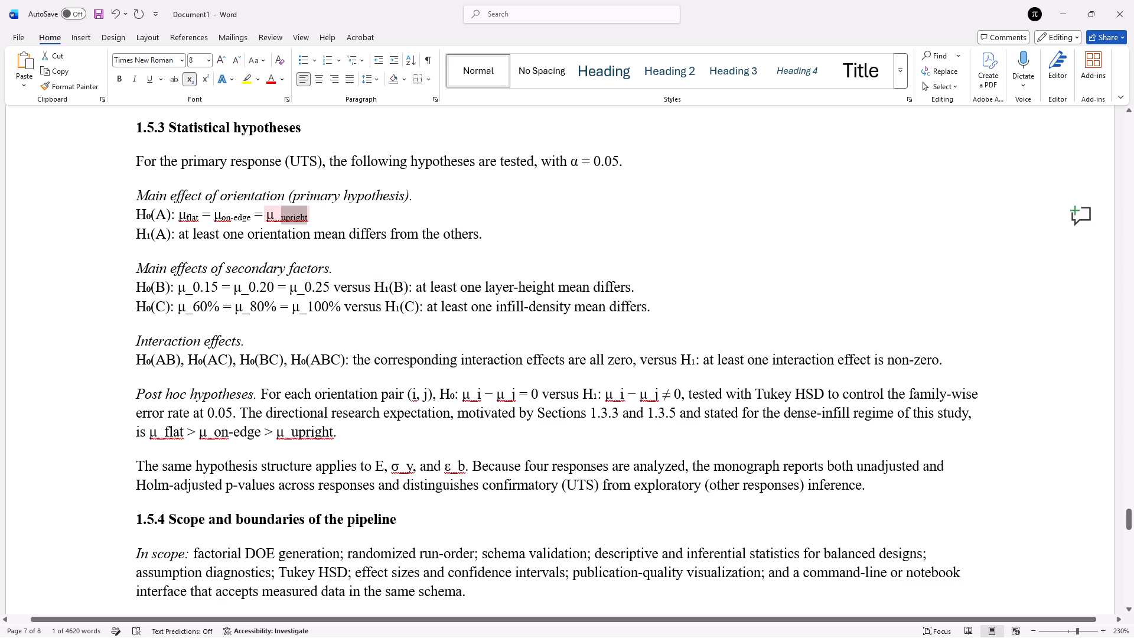
{"action": "left_click", "coordinate": [279, 218]}
{"action": "key", "text": "BackSpace"}
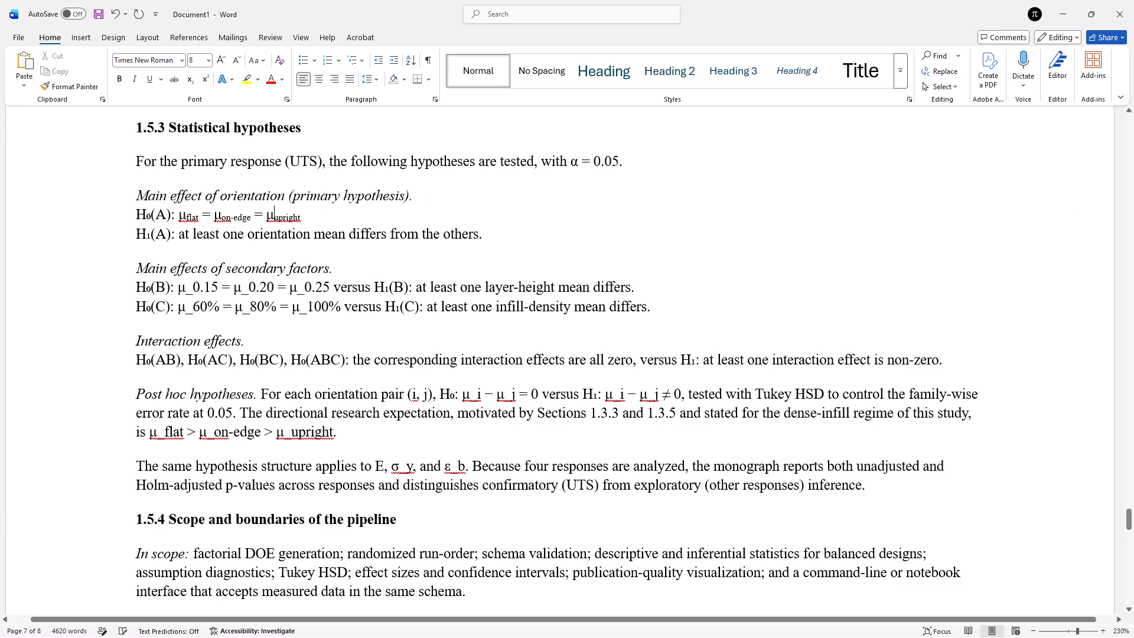
Format "y" in "σ_y" in the closing paragraph of section 1.5.3 as a subscript and delete its underscore.
{"action": "scroll", "coordinate": [248, 291], "scroll_direction": "down", "scroll_amount": 1}
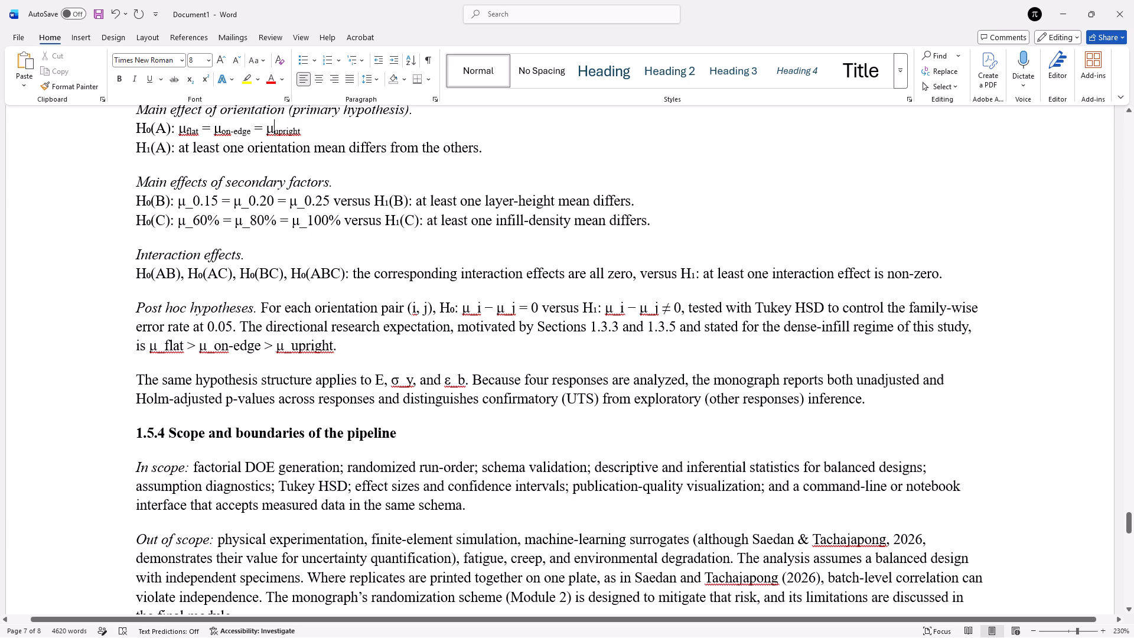
{"action": "scroll", "coordinate": [231, 272], "scroll_direction": "down", "scroll_amount": 1}
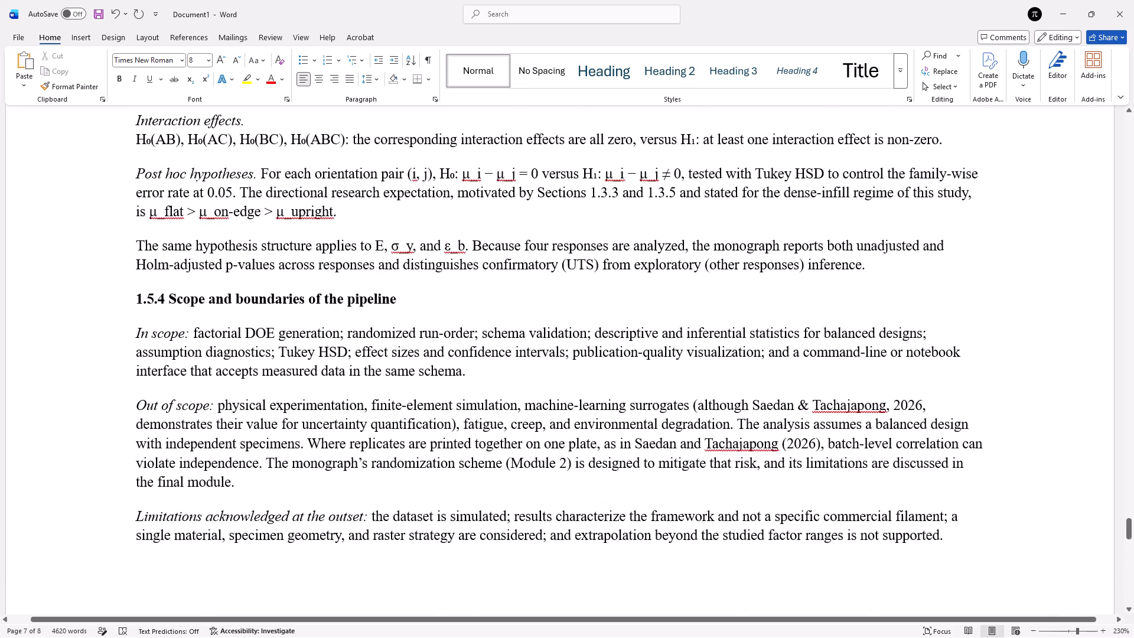
{"action": "left_click", "coordinate": [407, 253]}
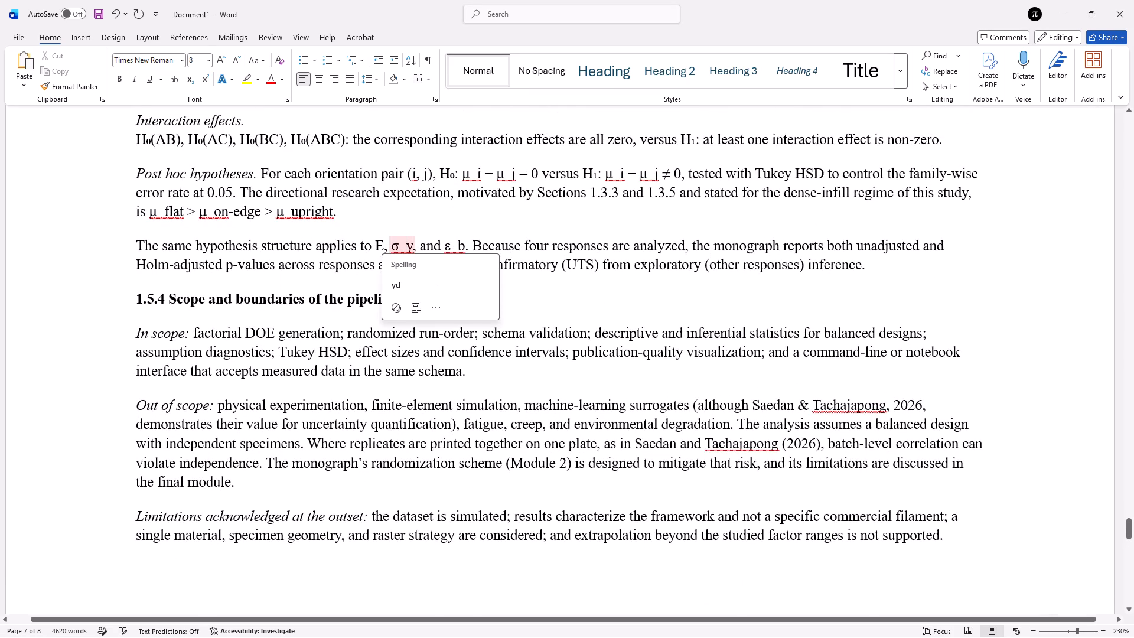
{"action": "left_click_drag", "start_coordinate": [407, 239], "coordinate": [412, 241]}
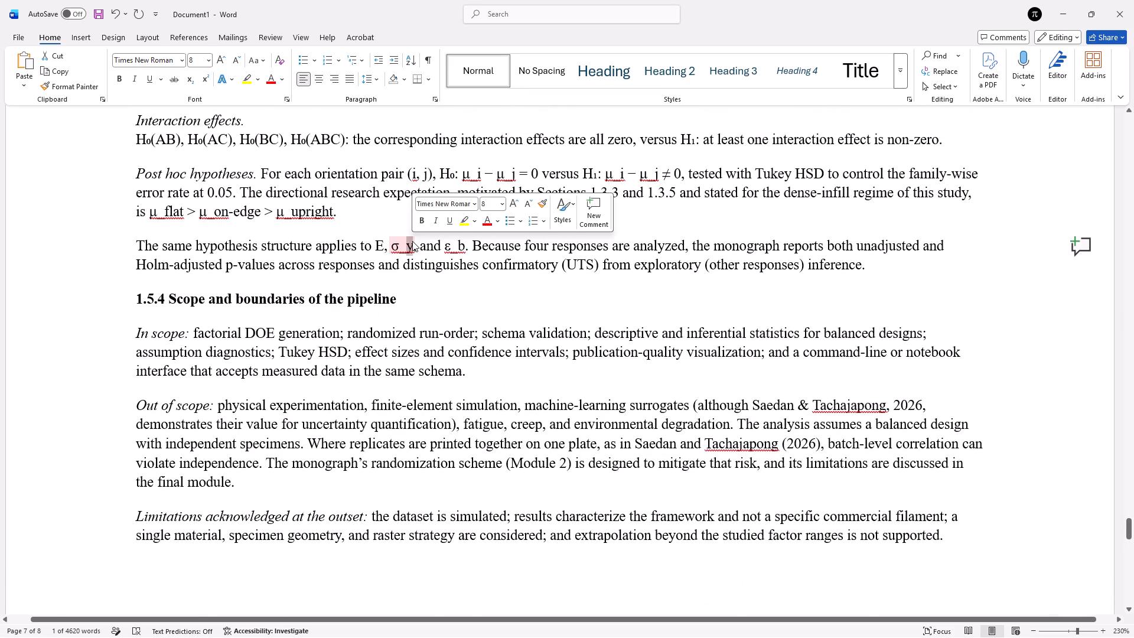
{"action": "left_click", "coordinate": [190, 75]}
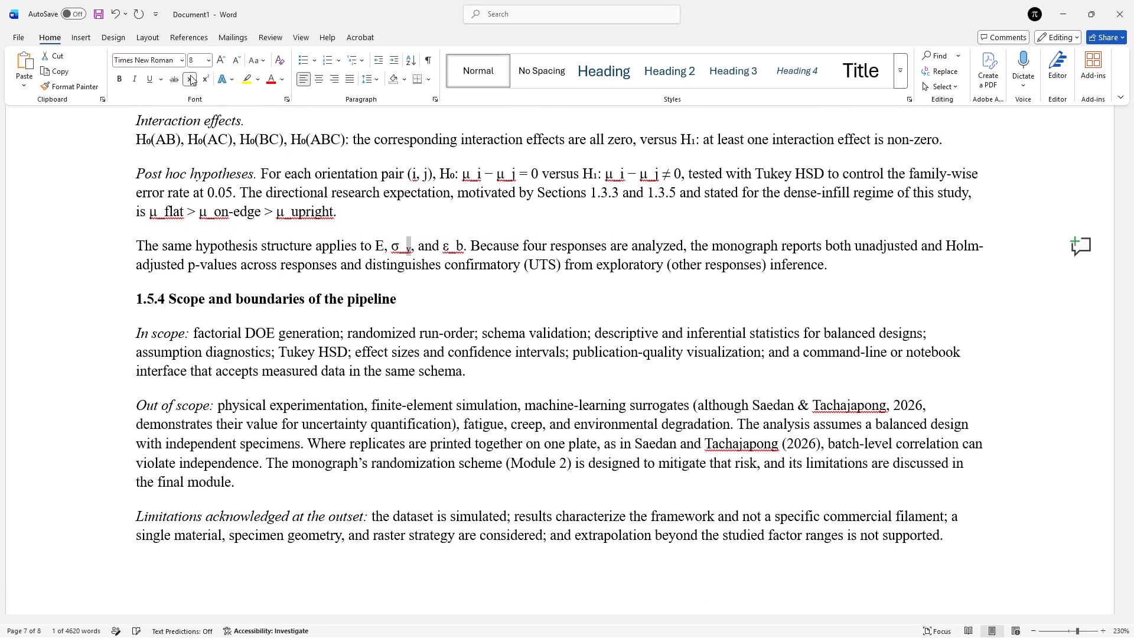
{"action": "key", "text": "Left"}
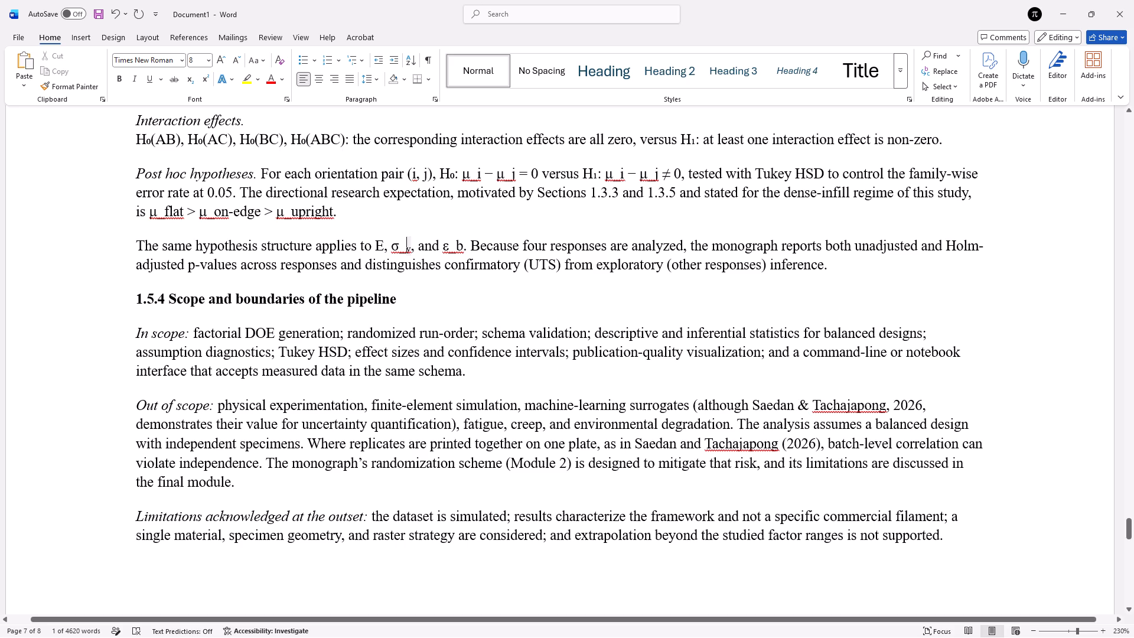
{"action": "key", "text": "BackSpace"}
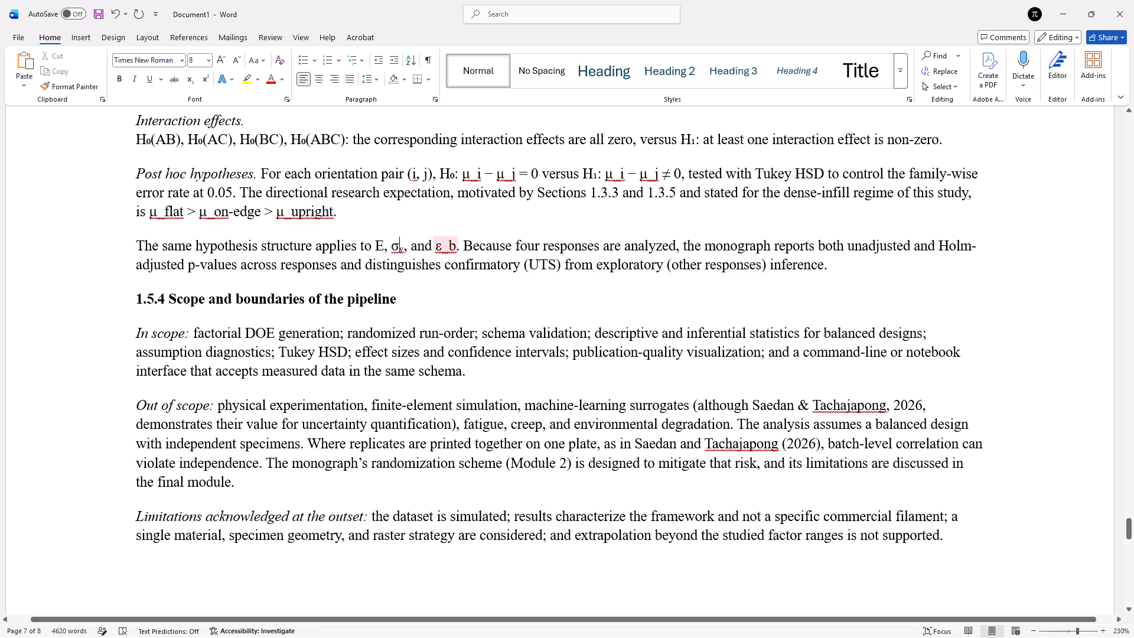
Format "b" in "ε_b" in the closing paragraph of section 1.5.3 as a subscript and delete its underscore.
{"action": "left_click_drag", "start_coordinate": [448, 248], "coordinate": [454, 249]}
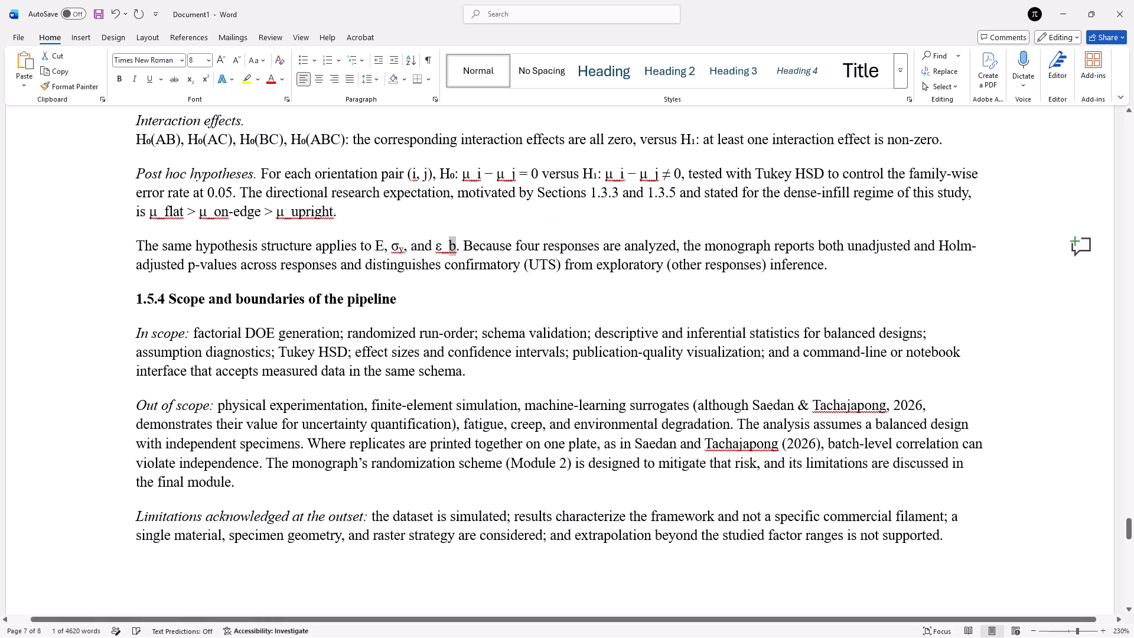
{"action": "left_click", "coordinate": [190, 77]}
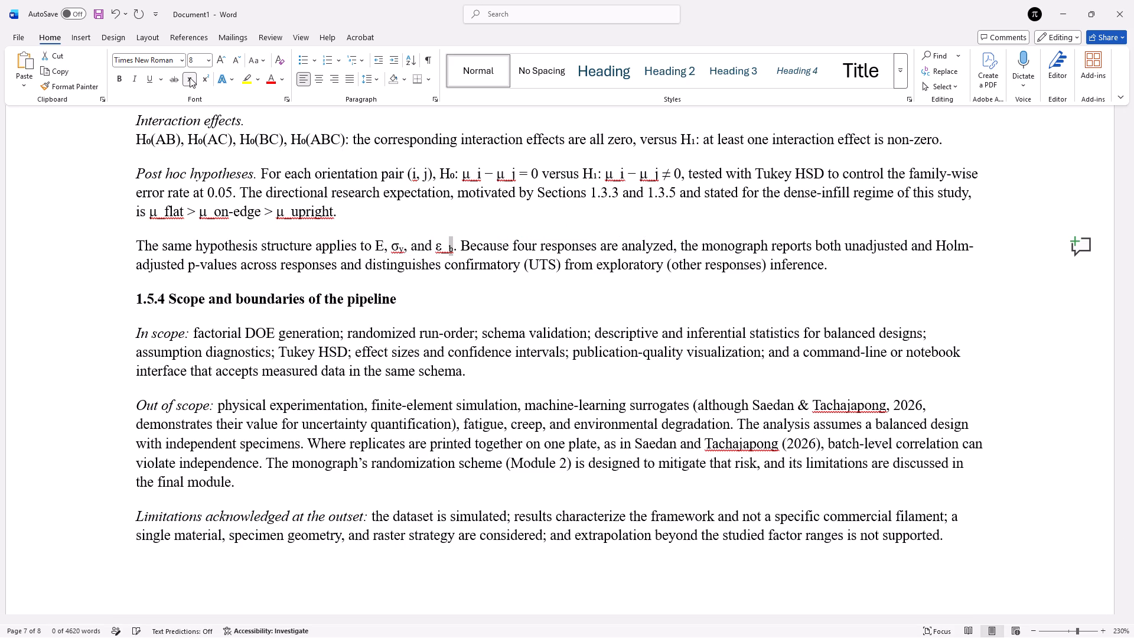
{"action": "key", "text": "Left"}
{"action": "key", "text": "backslash"}
{"action": "key", "text": "BackSpace"}
{"action": "key", "text": "BackSpace"}
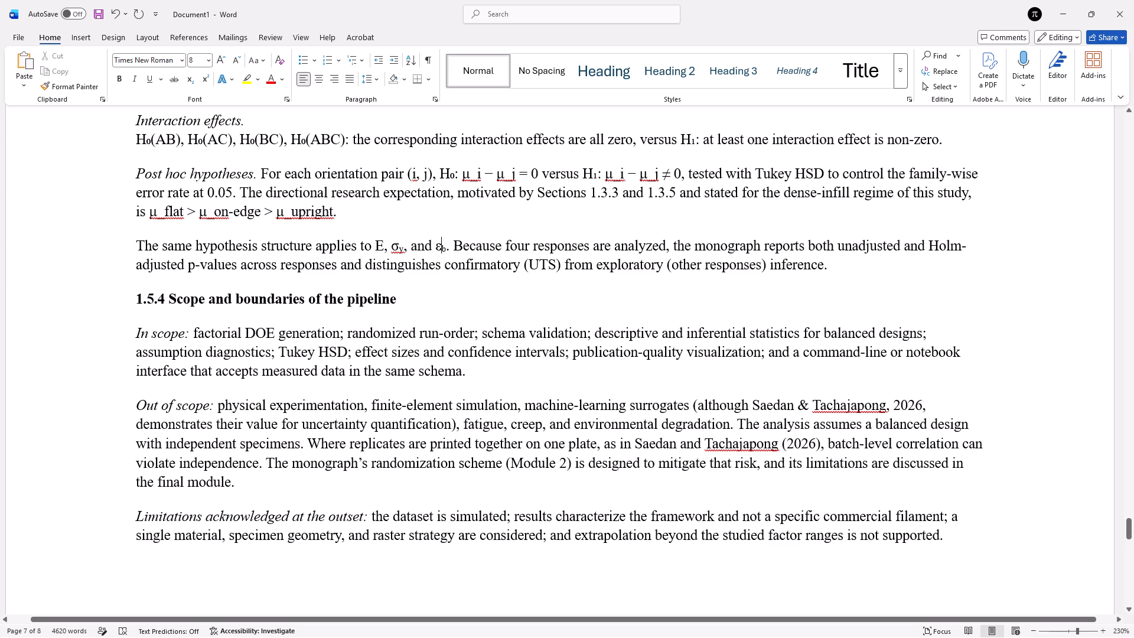
Format "i" and "j" in "μ_i − μ_j" of the post hoc H₀ hypothesis as subscripts and delete both underscores.
{"action": "left_click", "coordinate": [476, 179]}
{"action": "left_click", "coordinate": [194, 77]}
{"action": "key", "text": "Left"}
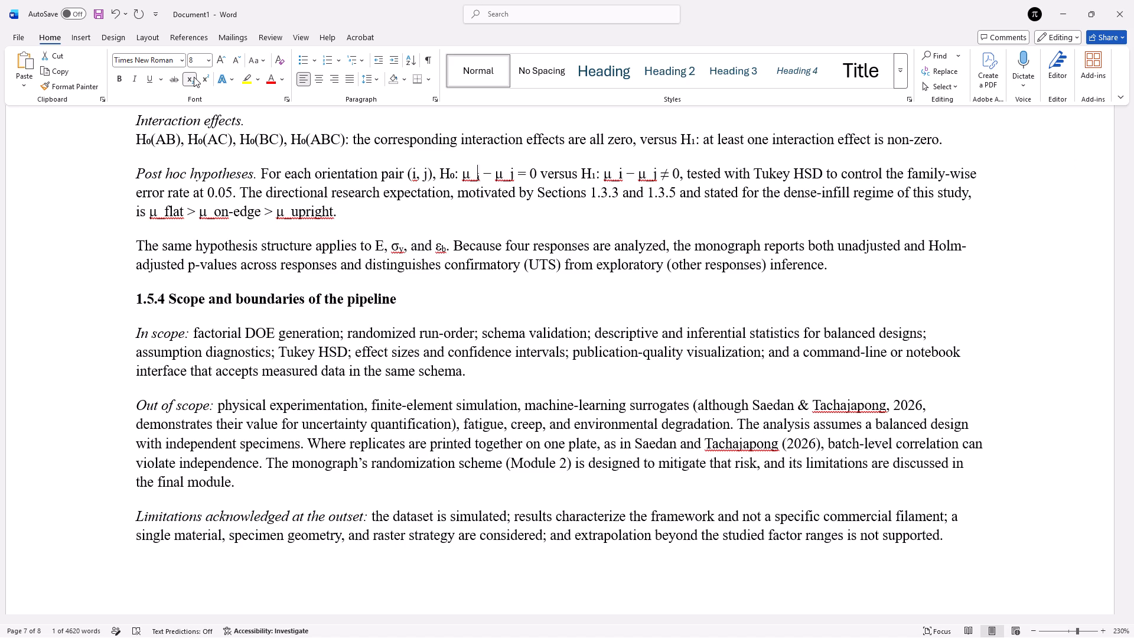
{"action": "key", "text": "BackSpace"}
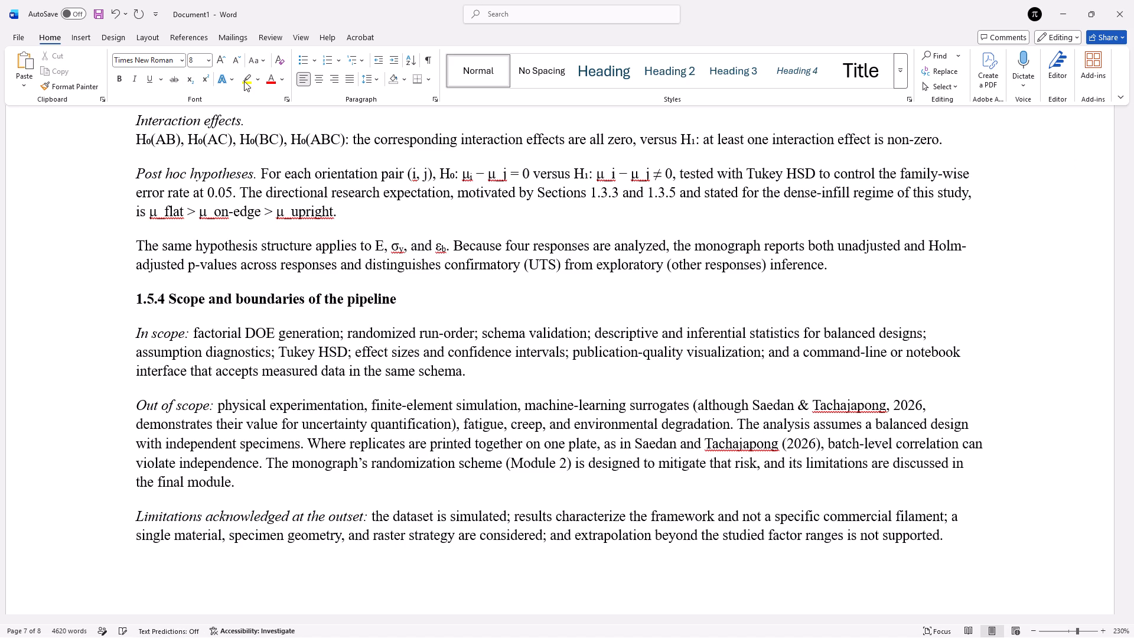
{"action": "left_click", "coordinate": [502, 176]}
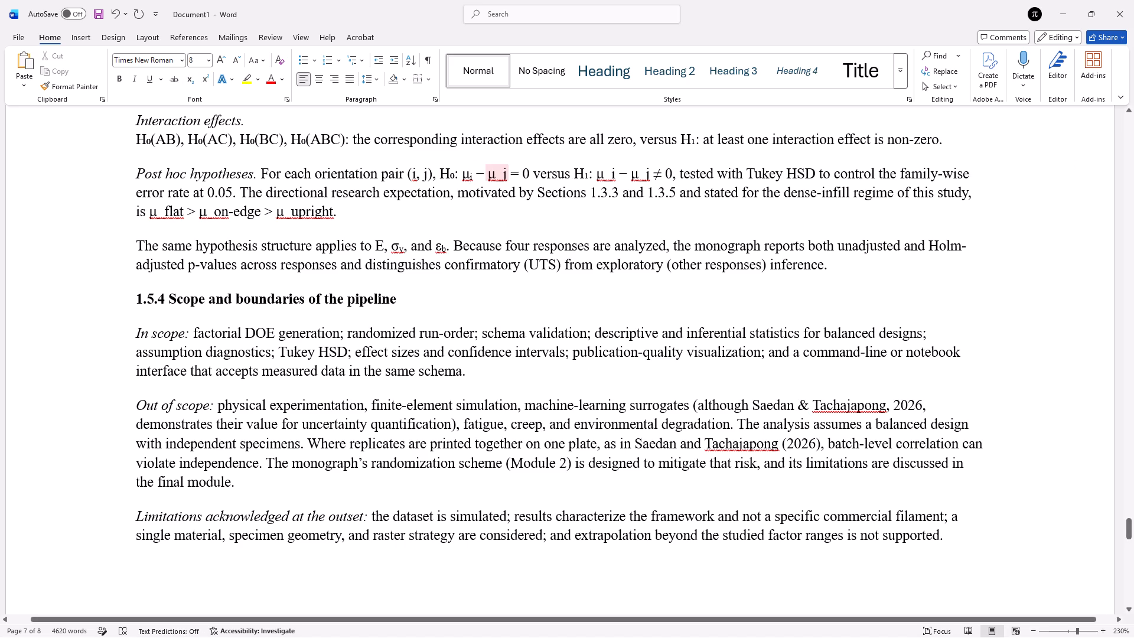
{"action": "left_click", "coordinate": [194, 73]}
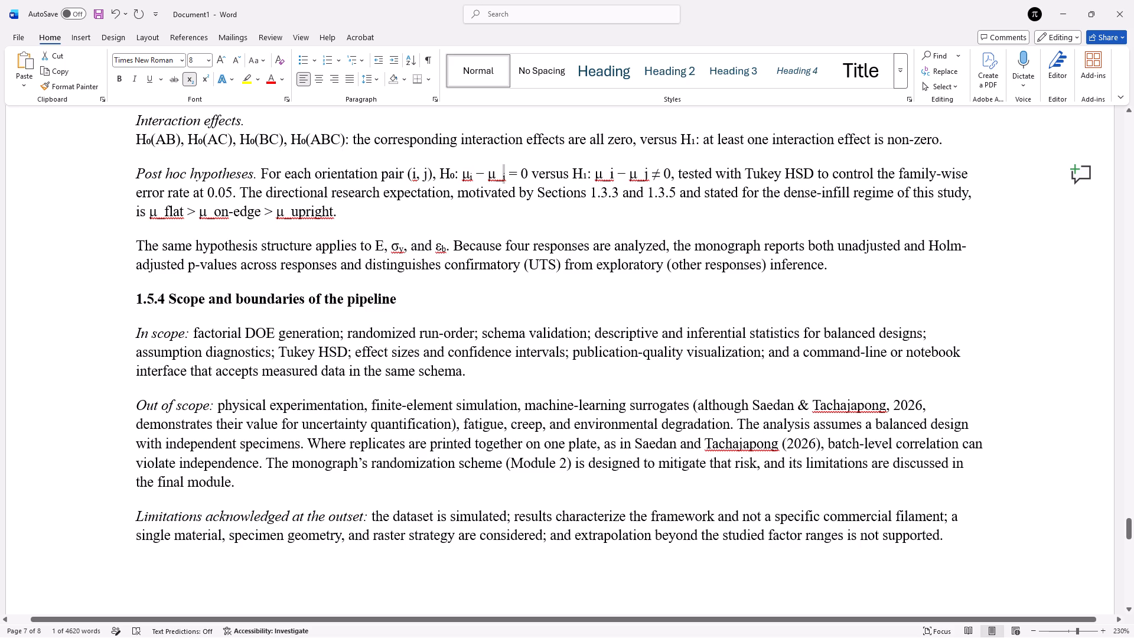
{"action": "key", "text": "Left"}
{"action": "key", "text": "backslash"}
{"action": "key", "text": "BackSpace"}
{"action": "key", "text": "BackSpace"}
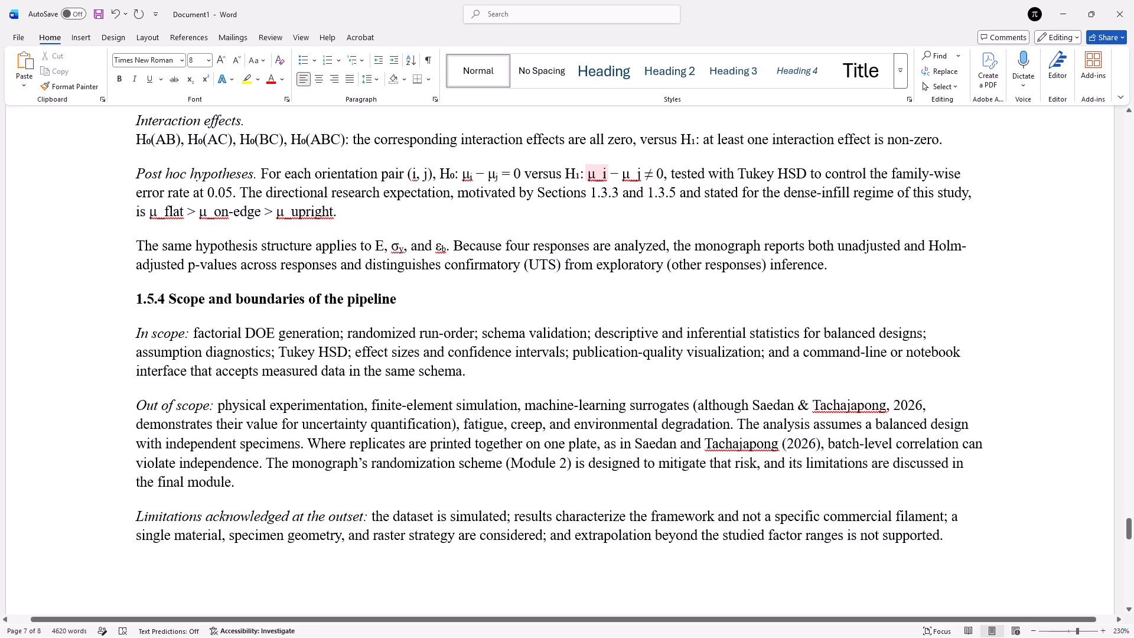
Format "i" and "j" in "μ_i − μ_j" of the post hoc H₁ hypothesis as subscripts and delete both underscores.
{"action": "left_click_drag", "start_coordinate": [601, 177], "coordinate": [608, 179]}
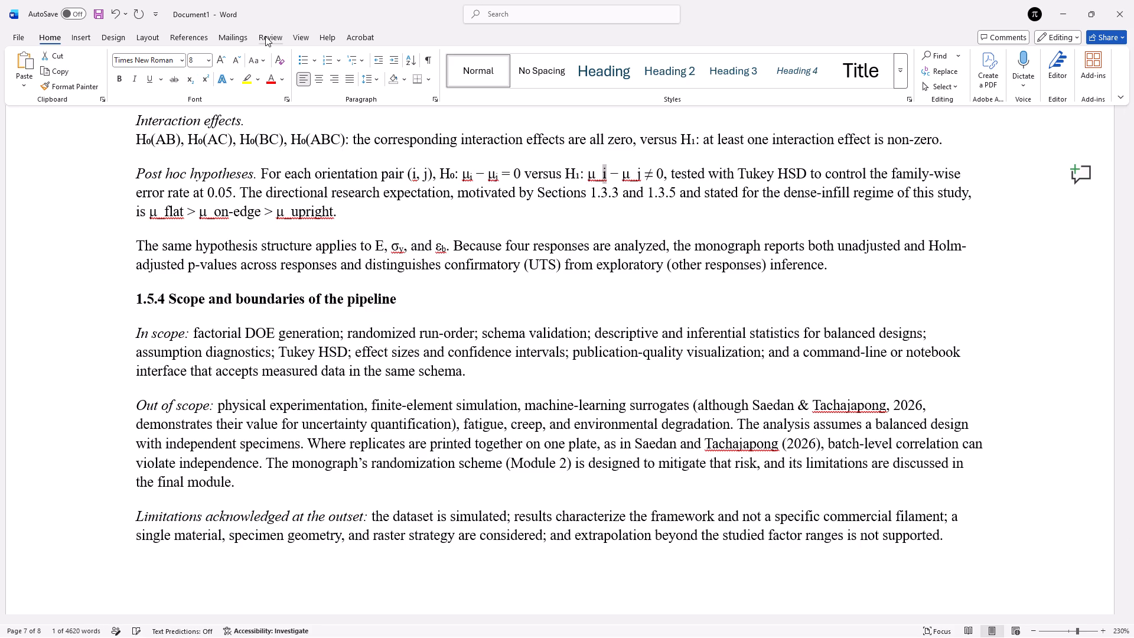
{"action": "left_click", "coordinate": [191, 80]}
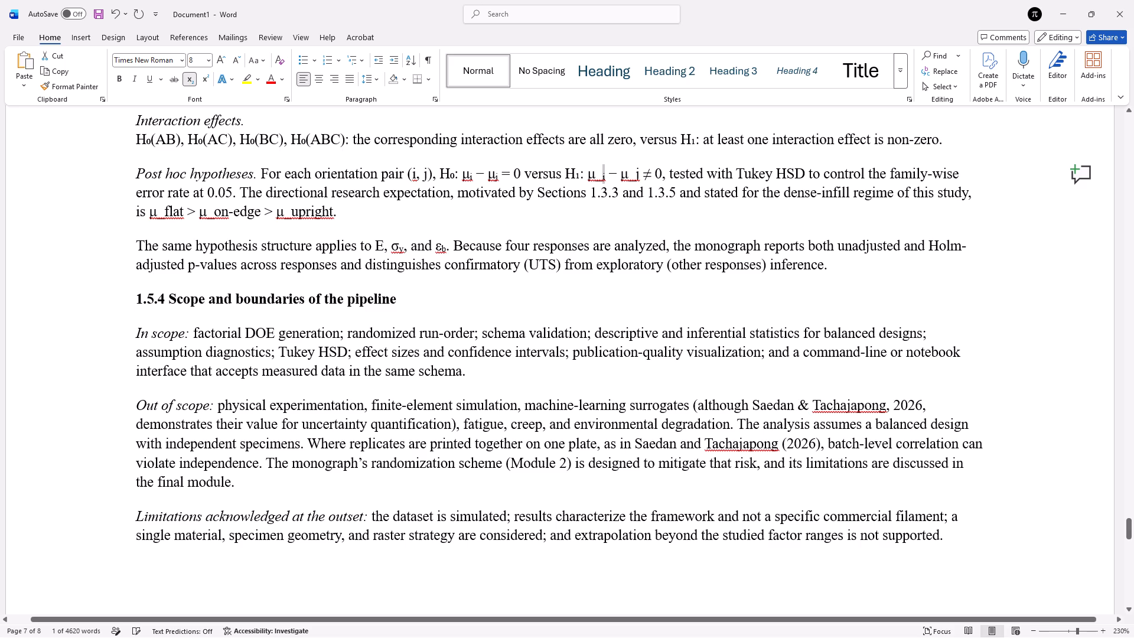
{"action": "key", "text": "Left"}
{"action": "key", "text": "BackSpace"}
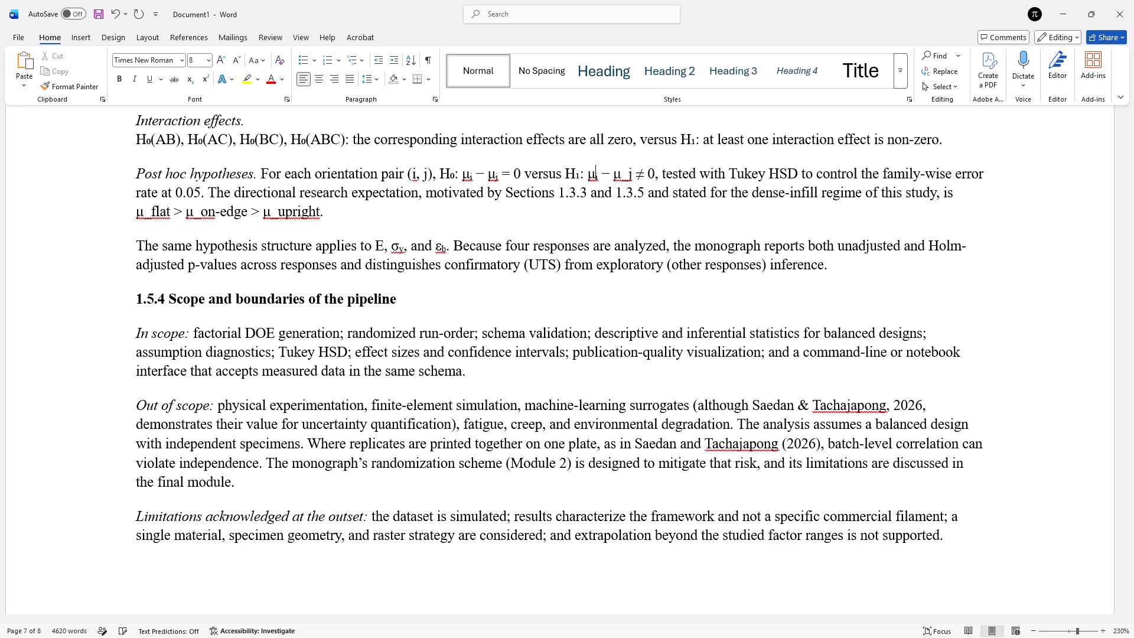
{"action": "left_click", "coordinate": [628, 181]}
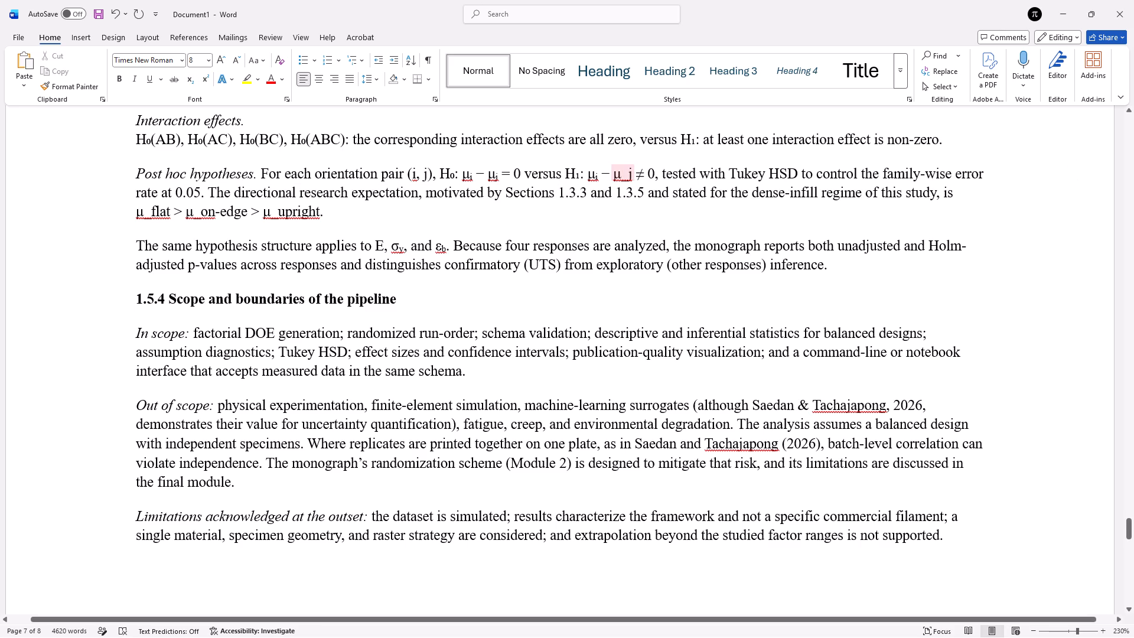
{"action": "left_click", "coordinate": [190, 81]}
{"action": "key", "text": "Left"}
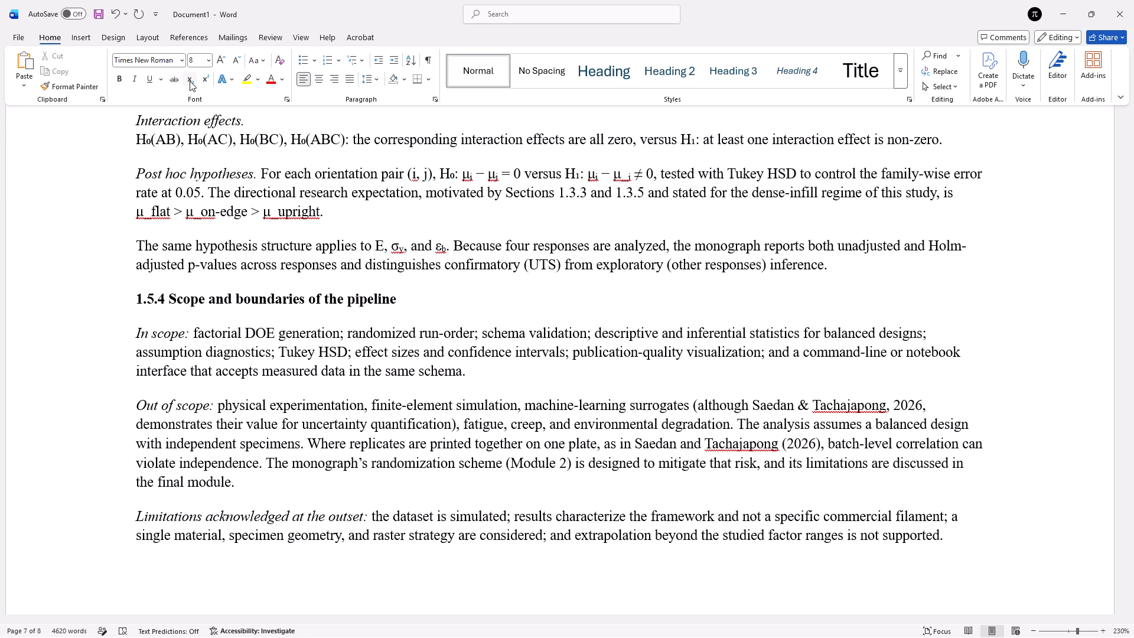
{"action": "key", "text": "BackSpace"}
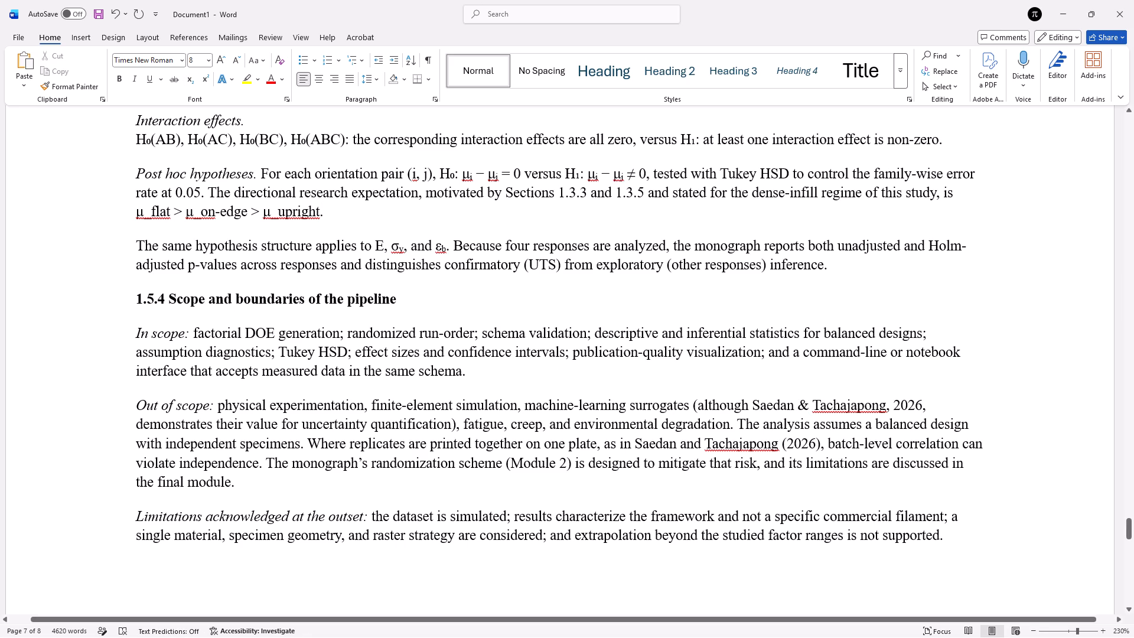
Review the formatting and layout of the monograph from section 1.1 through the end of section 1.6.
{"action": "scroll", "coordinate": [480, 270], "scroll_direction": "down", "scroll_amount": 1}
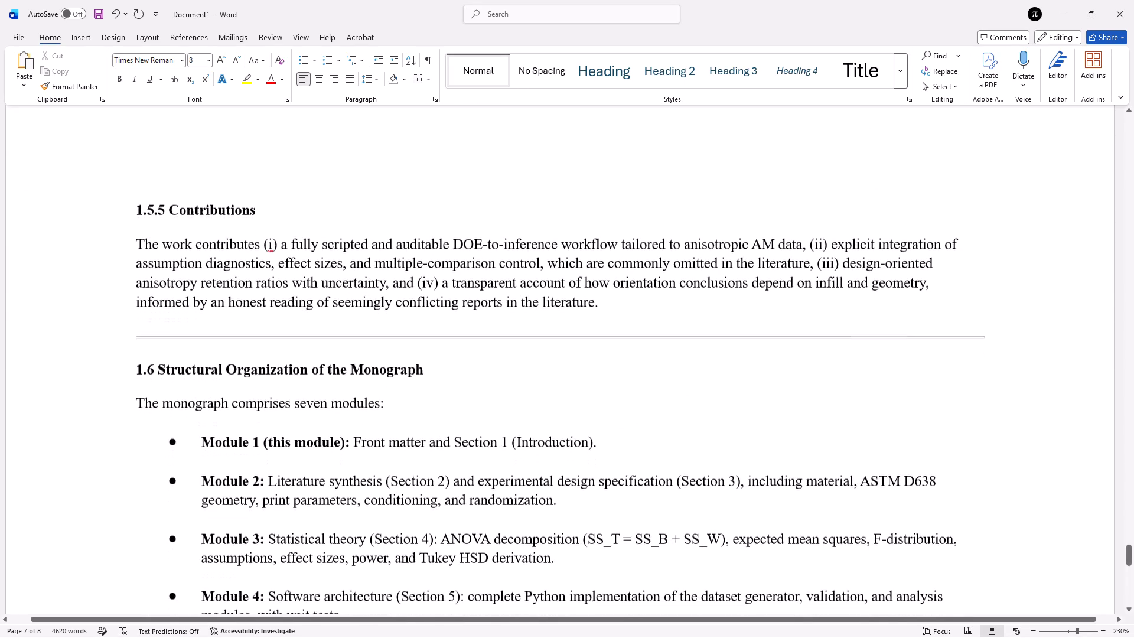
{"action": "scroll", "coordinate": [480, 270], "scroll_direction": "down", "scroll_amount": 3}
{"action": "scroll", "coordinate": [480, 270], "scroll_direction": "down", "scroll_amount": 8, "text": "ctrl"}
{"action": "scroll", "coordinate": [480, 270], "scroll_direction": "up", "scroll_amount": 2}
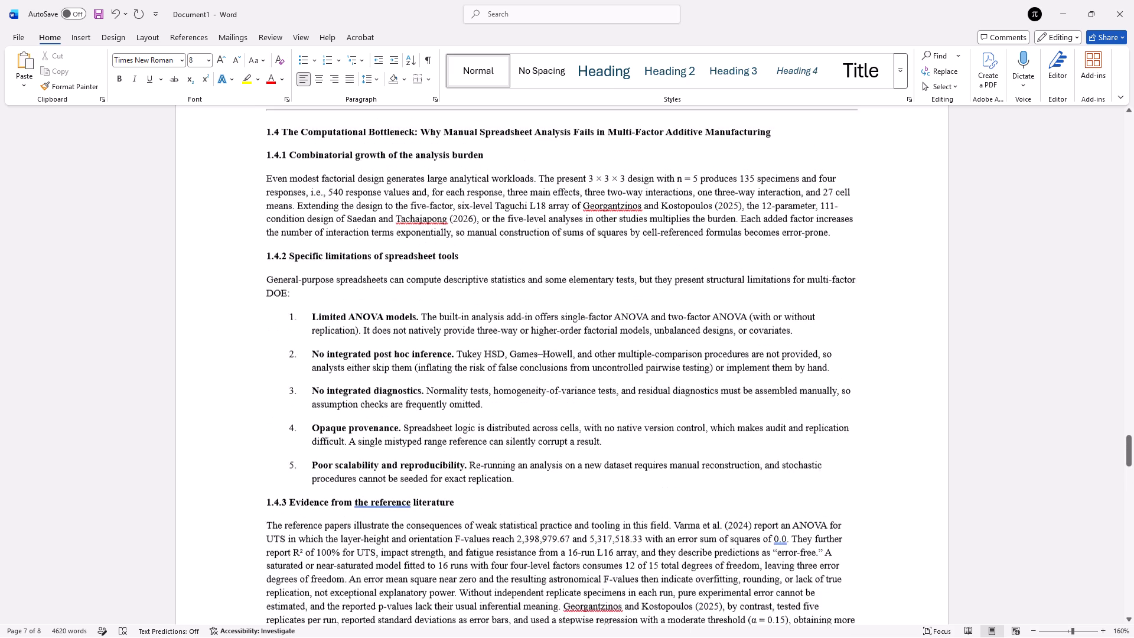
{"action": "scroll", "coordinate": [480, 270], "scroll_direction": "up", "scroll_amount": 1}
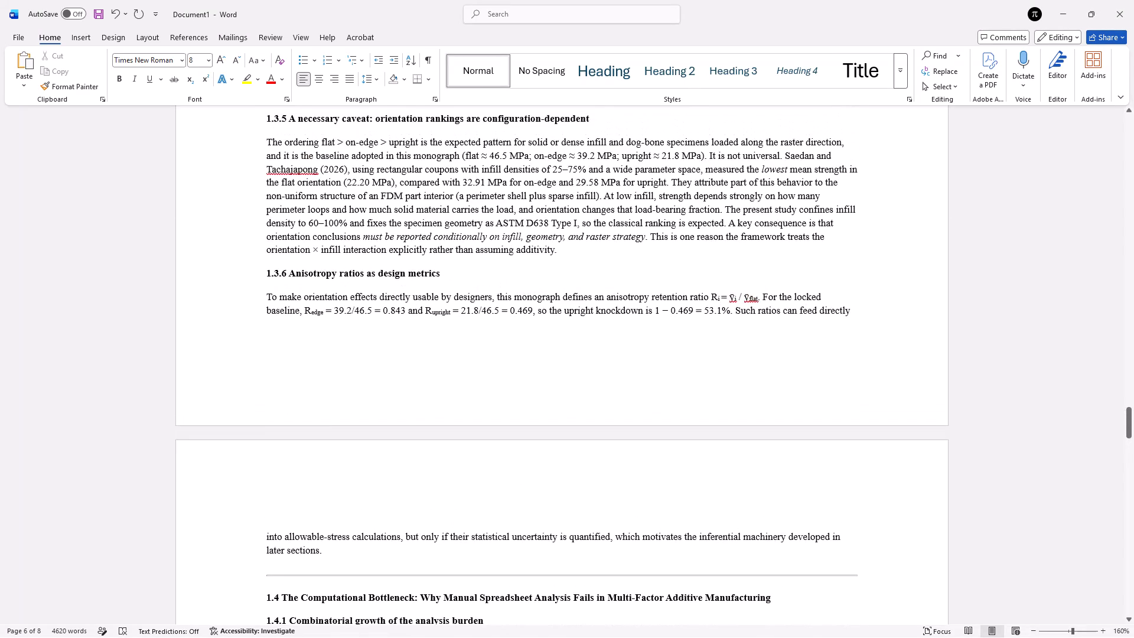
{"action": "scroll", "coordinate": [480, 270], "scroll_direction": "up", "scroll_amount": 1}
{"action": "scroll", "coordinate": [367, 246], "scroll_direction": "up", "scroll_amount": 1}
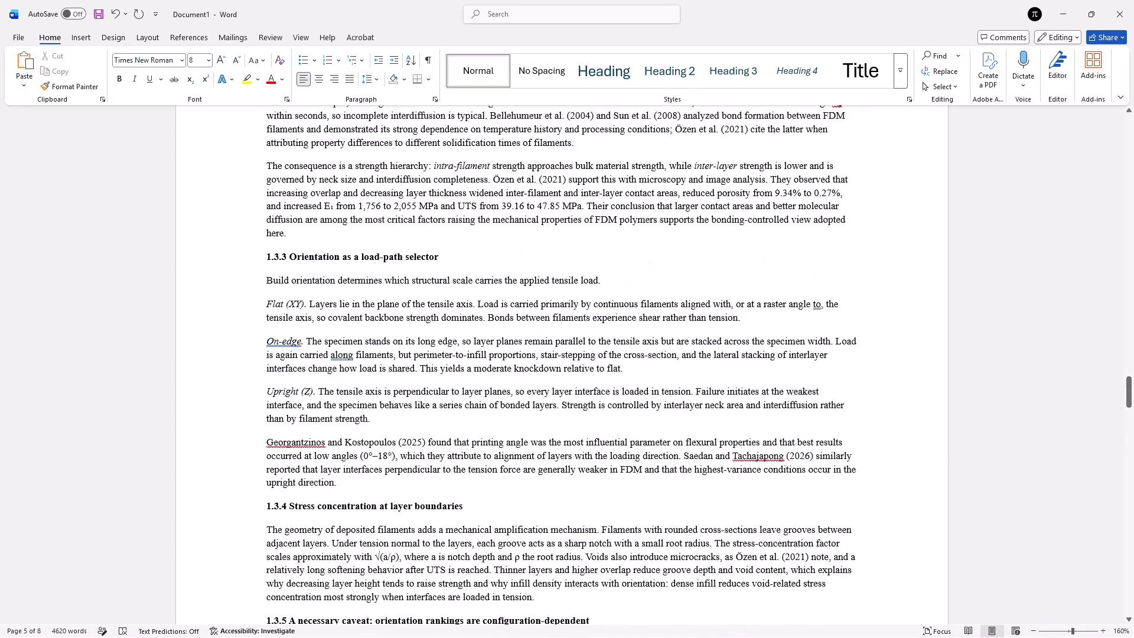
{"action": "scroll", "coordinate": [367, 246], "scroll_direction": "up", "scroll_amount": 1}
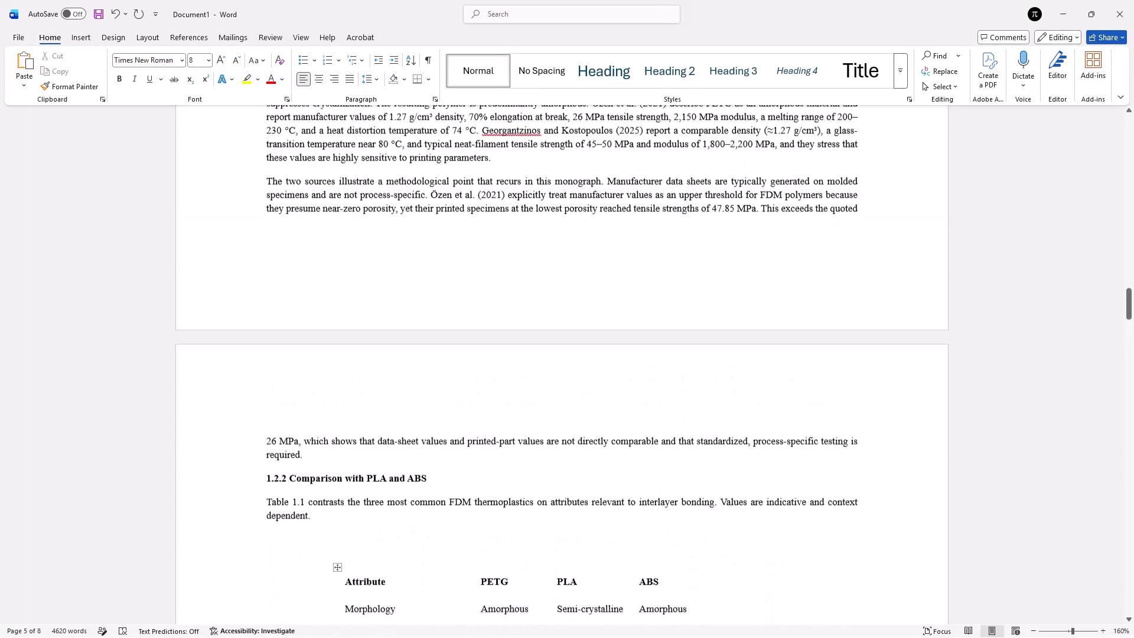
{"action": "scroll", "coordinate": [367, 246], "scroll_direction": "up", "scroll_amount": 3}
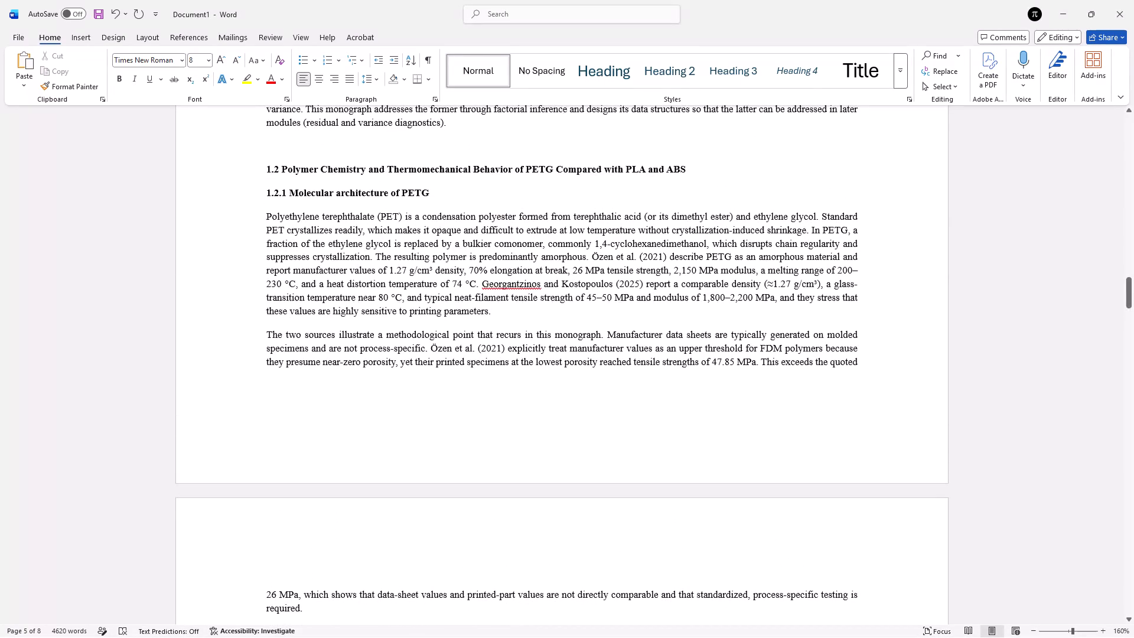
{"action": "scroll", "coordinate": [367, 246], "scroll_direction": "up", "scroll_amount": 2}
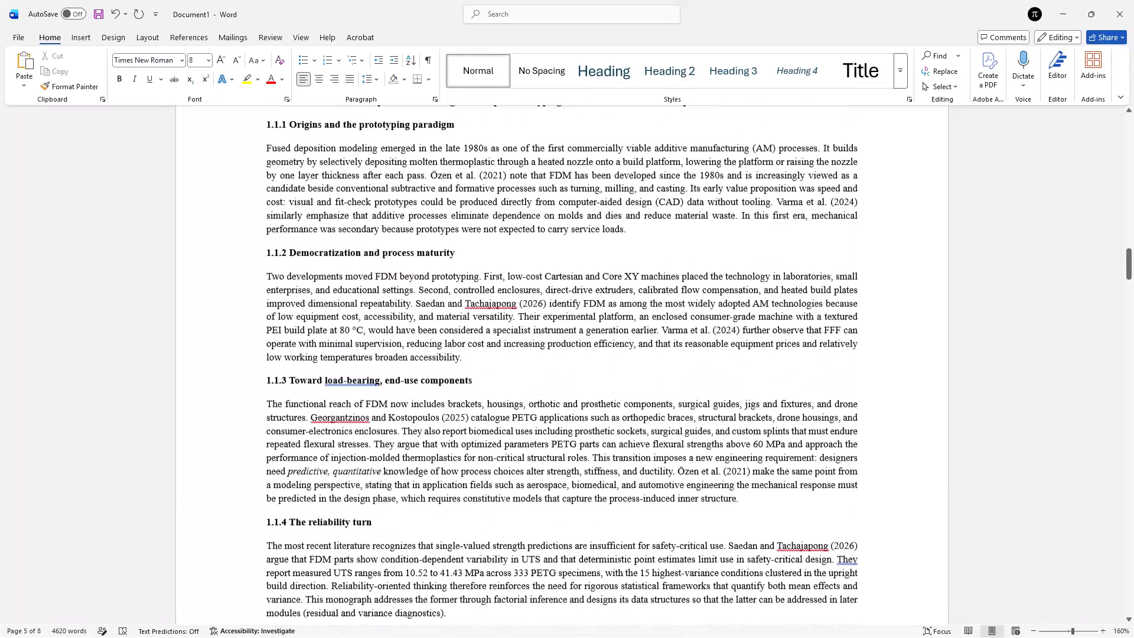
{"action": "scroll", "coordinate": [362, 288], "scroll_direction": "up", "scroll_amount": 1}
{"action": "scroll", "coordinate": [362, 288], "scroll_direction": "down", "scroll_amount": 1}
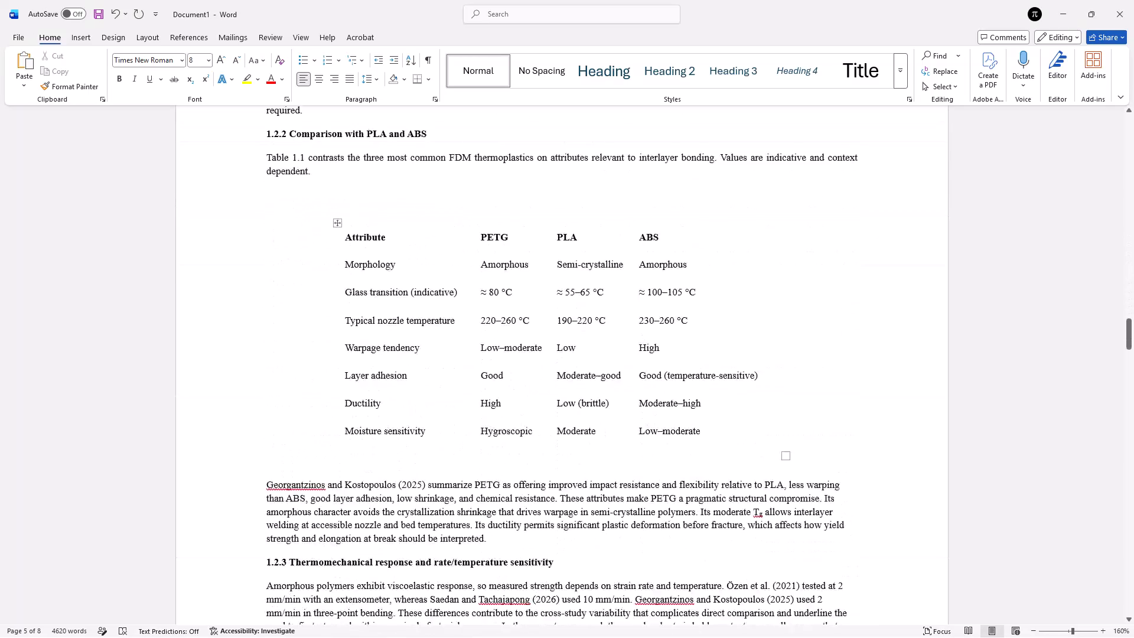
{"action": "scroll", "coordinate": [362, 288], "scroll_direction": "down", "scroll_amount": 2}
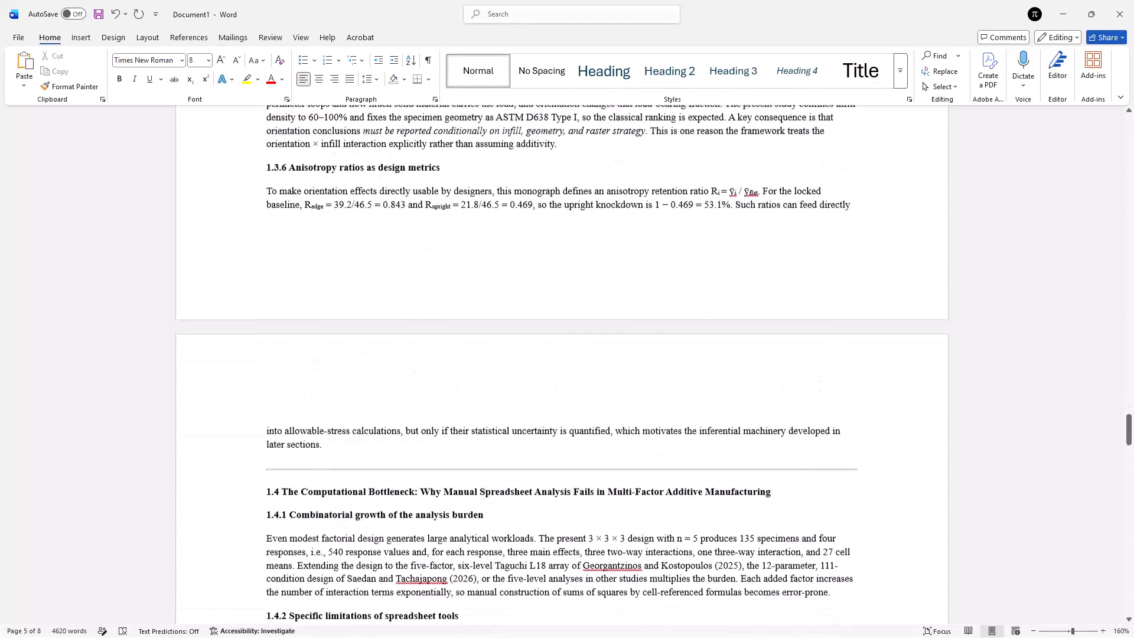
{"action": "scroll", "coordinate": [362, 288], "scroll_direction": "down", "scroll_amount": 3}
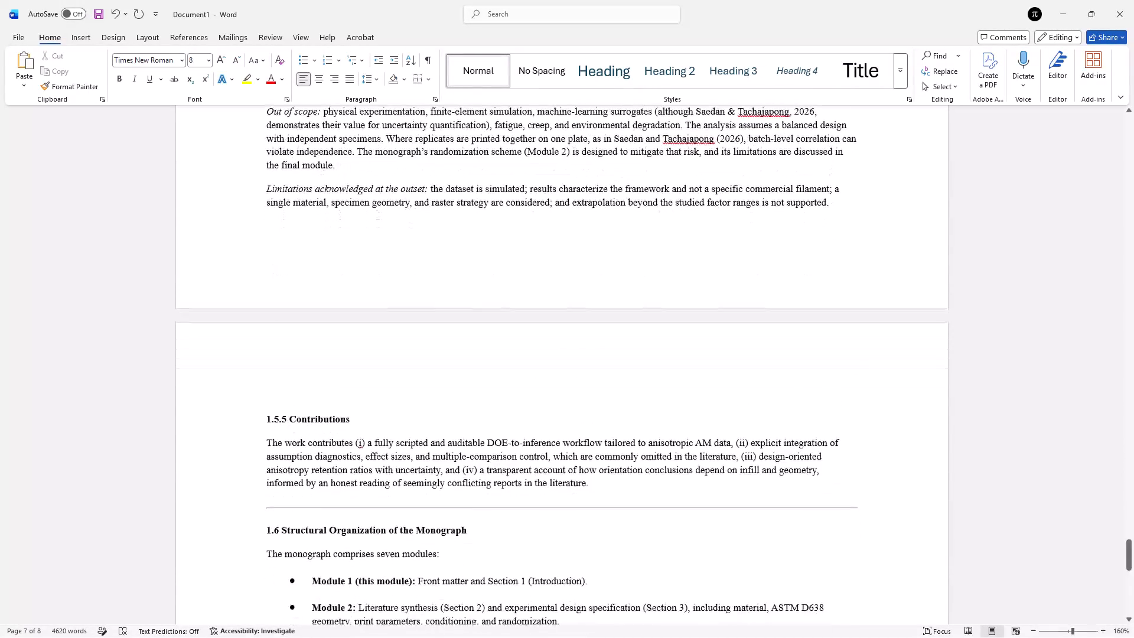
{"action": "scroll", "coordinate": [362, 288], "scroll_direction": "down", "scroll_amount": 1}
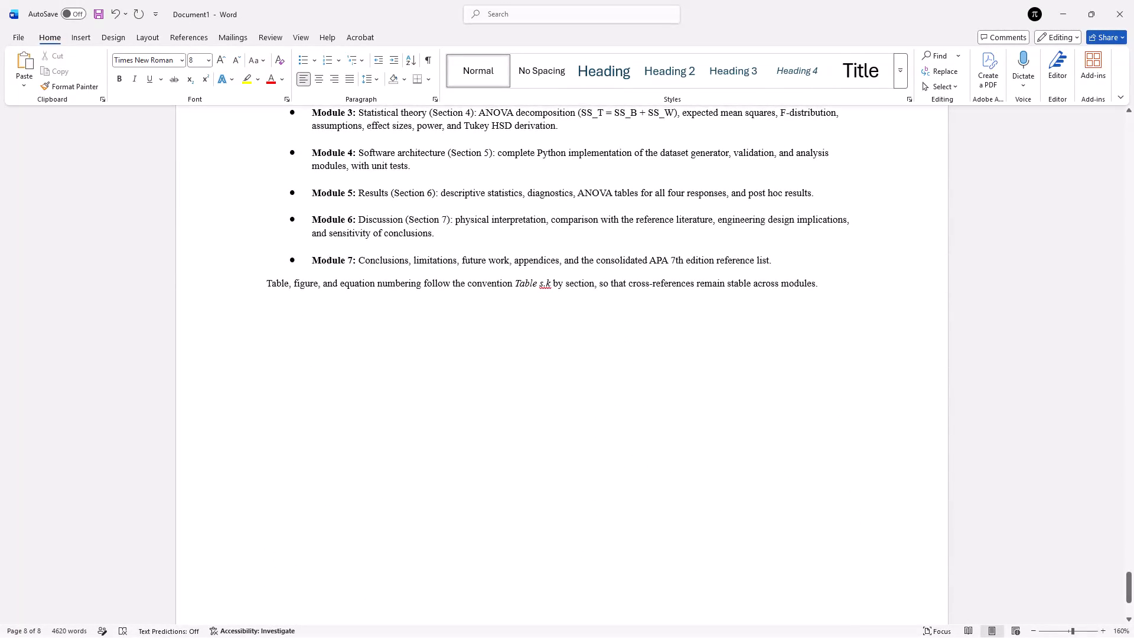
Place the insertion point after the last sentence of section 1.6, at the end of the document.
{"action": "left_click", "coordinate": [826, 284]}
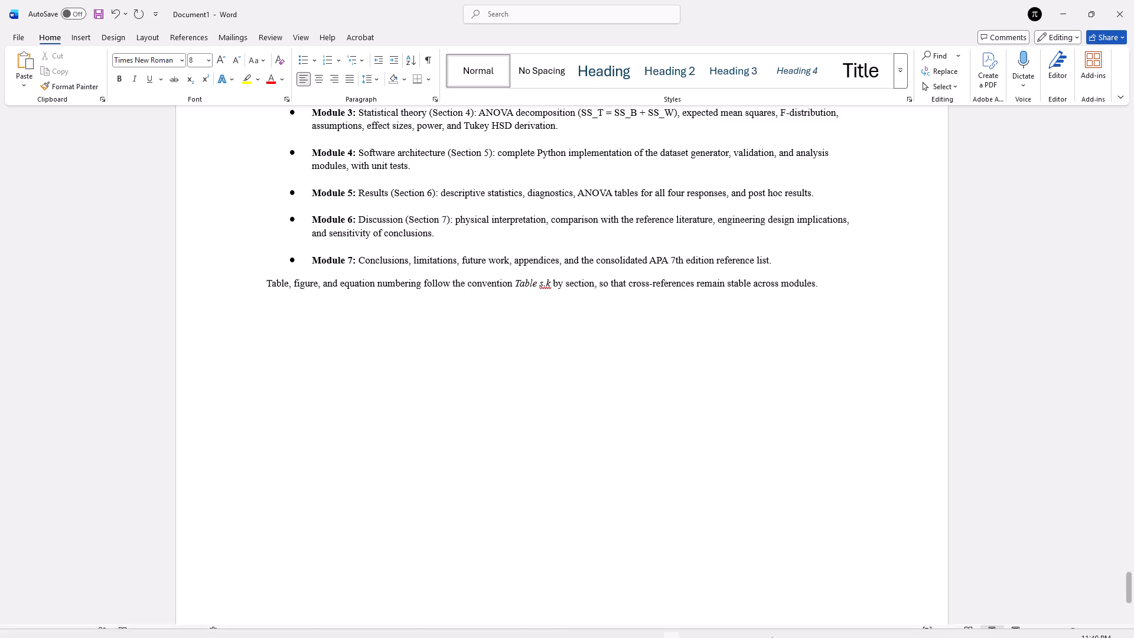
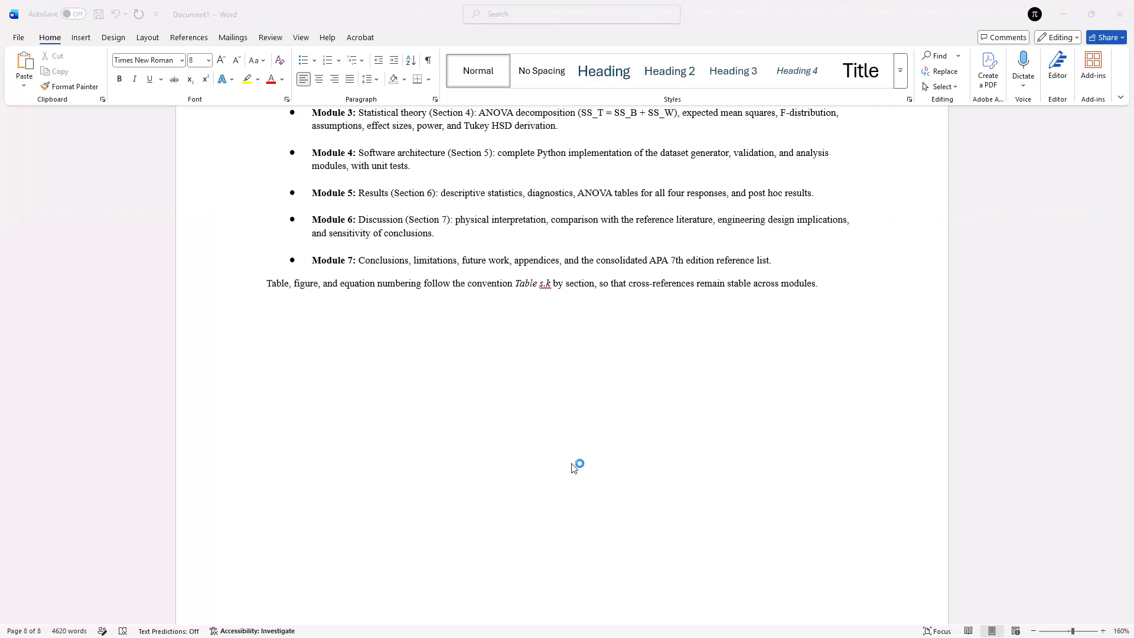
Start a new paragraph after the last sentence of section 1.6, at the end of the document.
{"action": "scroll", "coordinate": [540, 371], "scroll_direction": "up", "scroll_amount": 1}
{"action": "scroll", "coordinate": [540, 371], "scroll_direction": "down", "scroll_amount": 1}
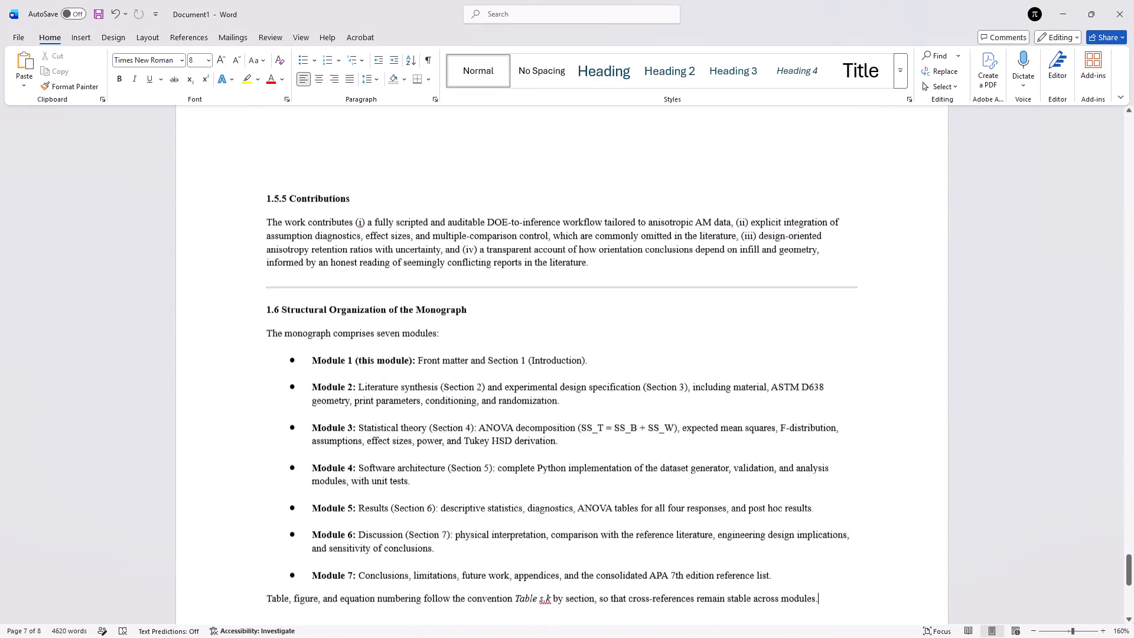
{"action": "scroll", "coordinate": [540, 371], "scroll_direction": "down", "scroll_amount": 1}
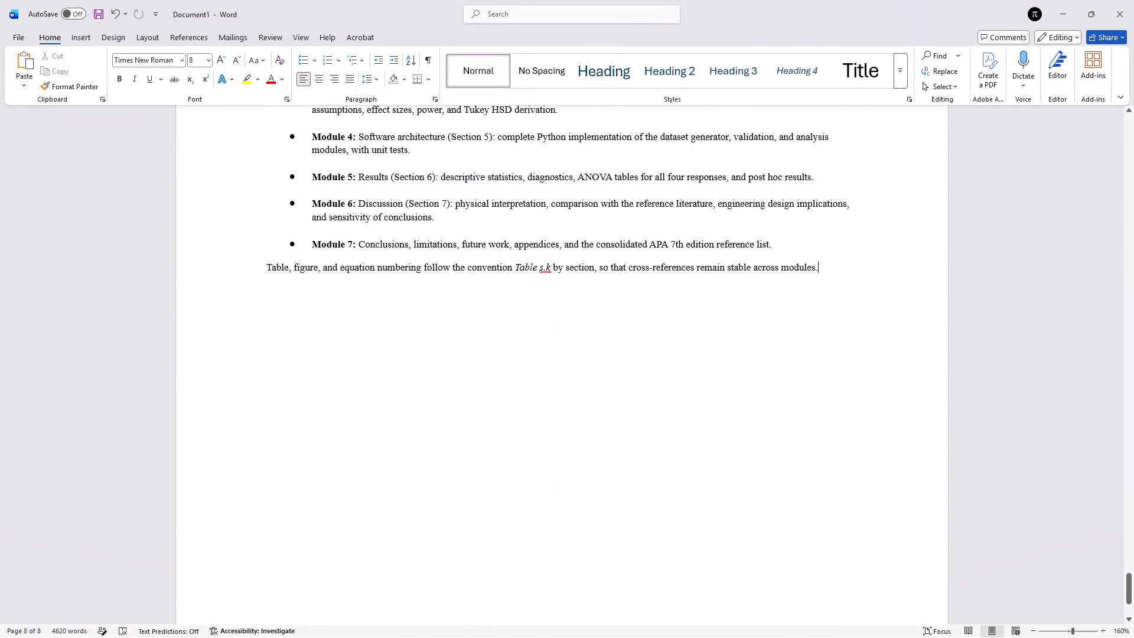
{"action": "key", "text": "Return"}
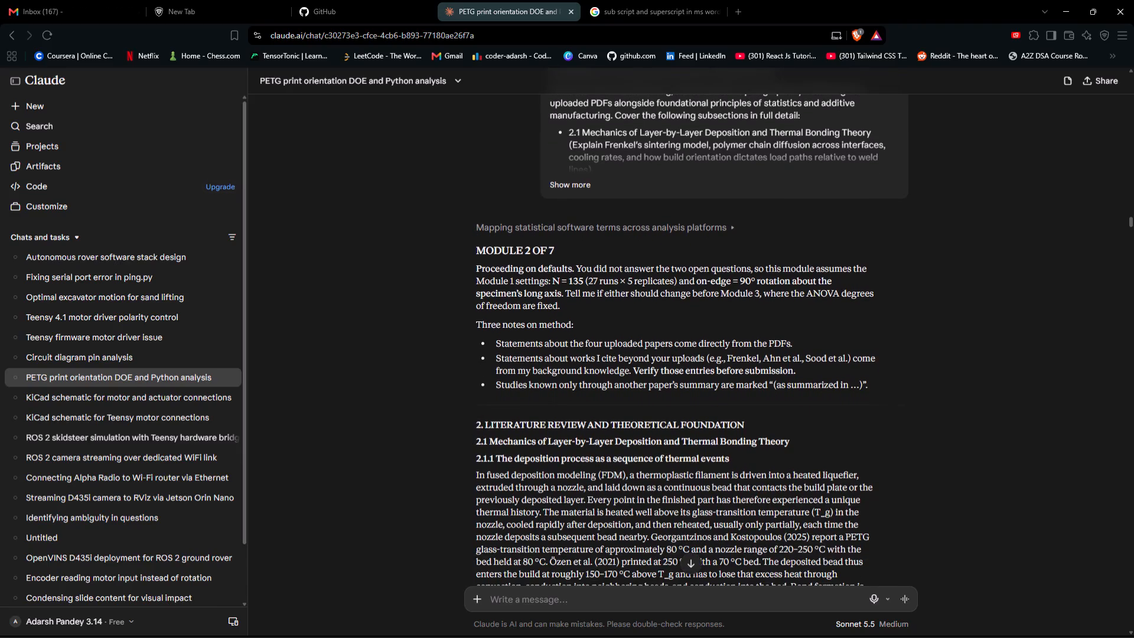
{"action": "left_click_drag", "start_coordinate": [477, 424], "coordinate": [636, 583]}
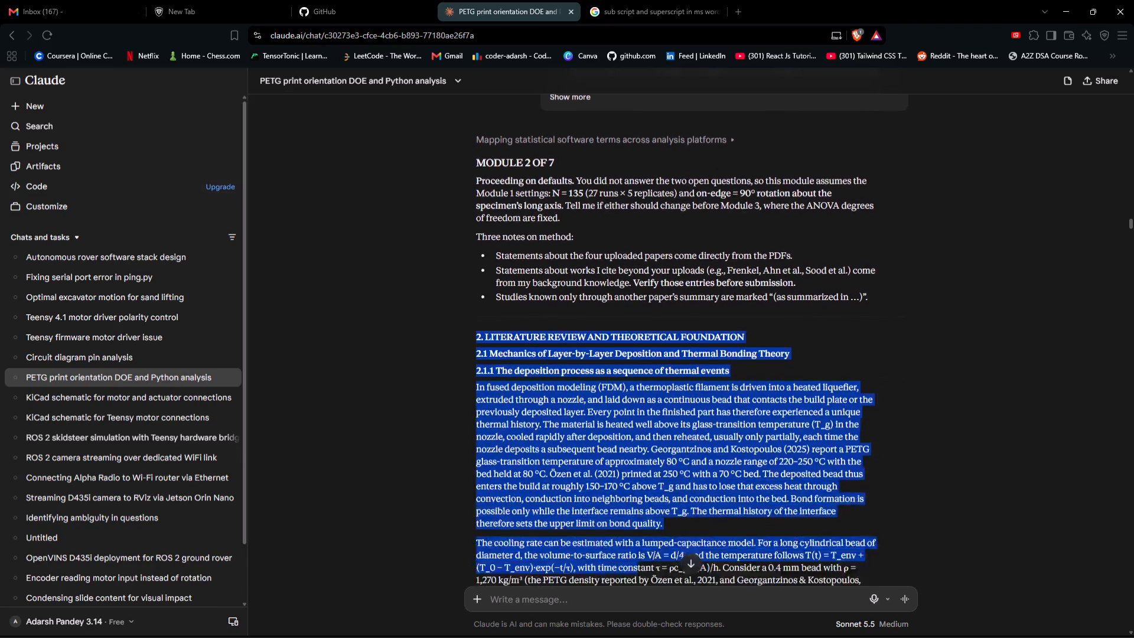
{"action": "left_click_drag", "start_coordinate": [636, 583], "coordinate": [632, 581]}
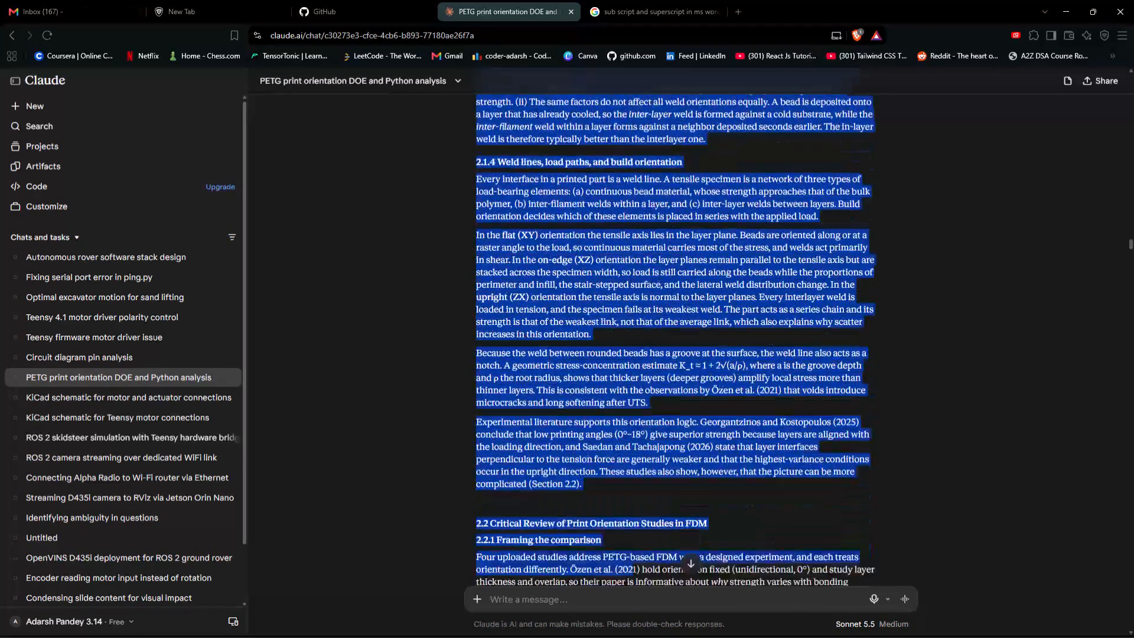
{"action": "left_click_drag", "start_coordinate": [632, 581], "coordinate": [781, 190]}
{"action": "key", "text": "ctrl+c"}
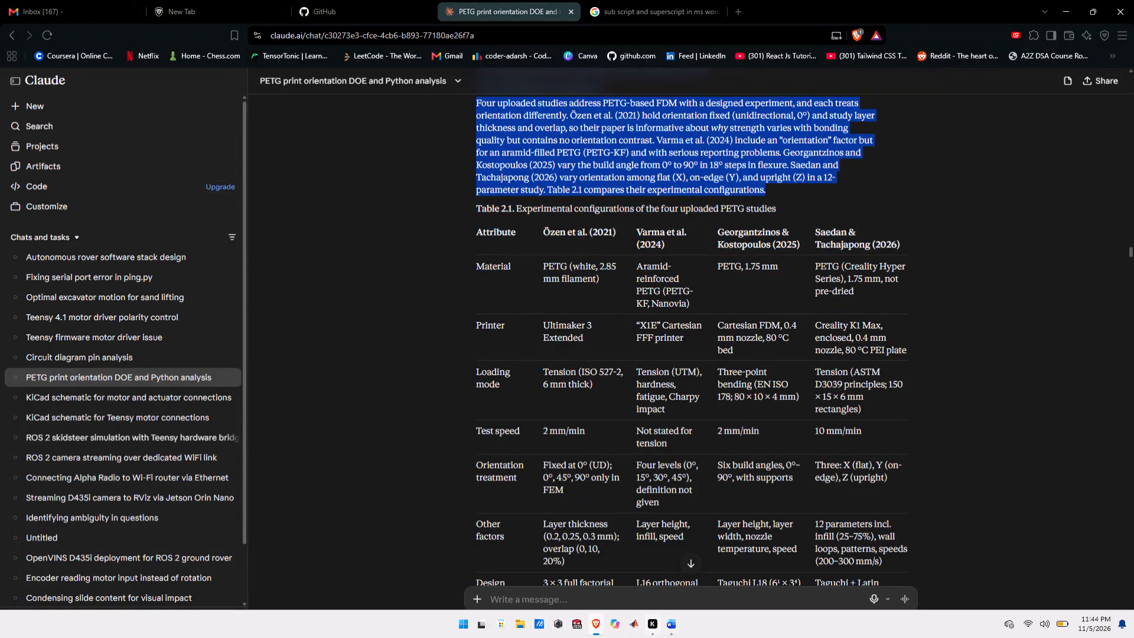
{"action": "left_click", "coordinate": [667, 620]}
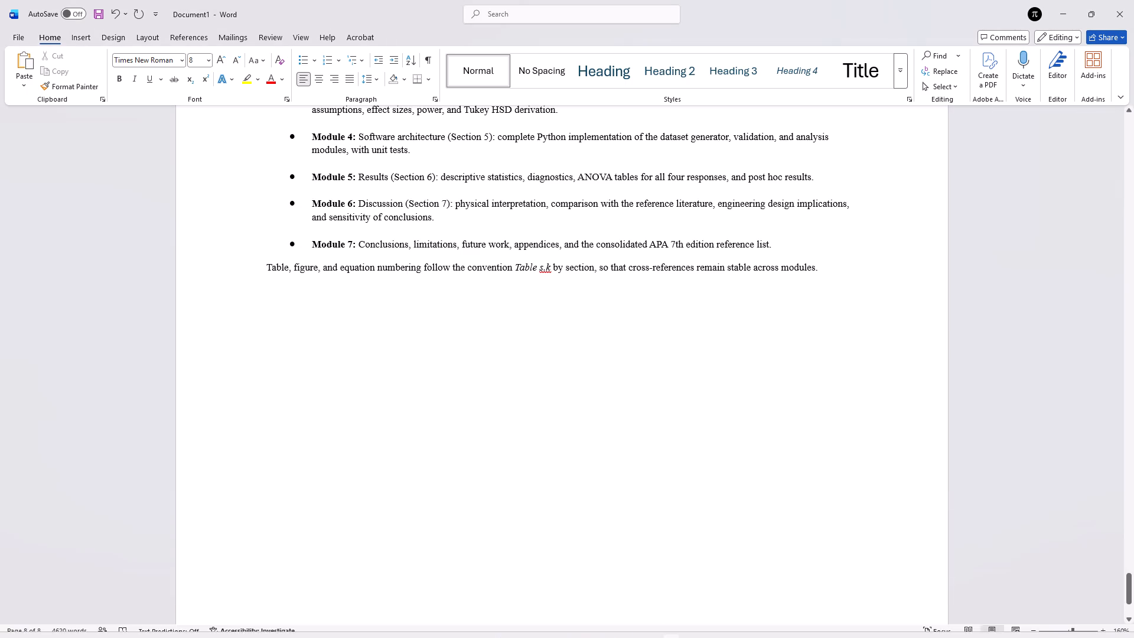
{"action": "key", "text": "ctrl+v"}
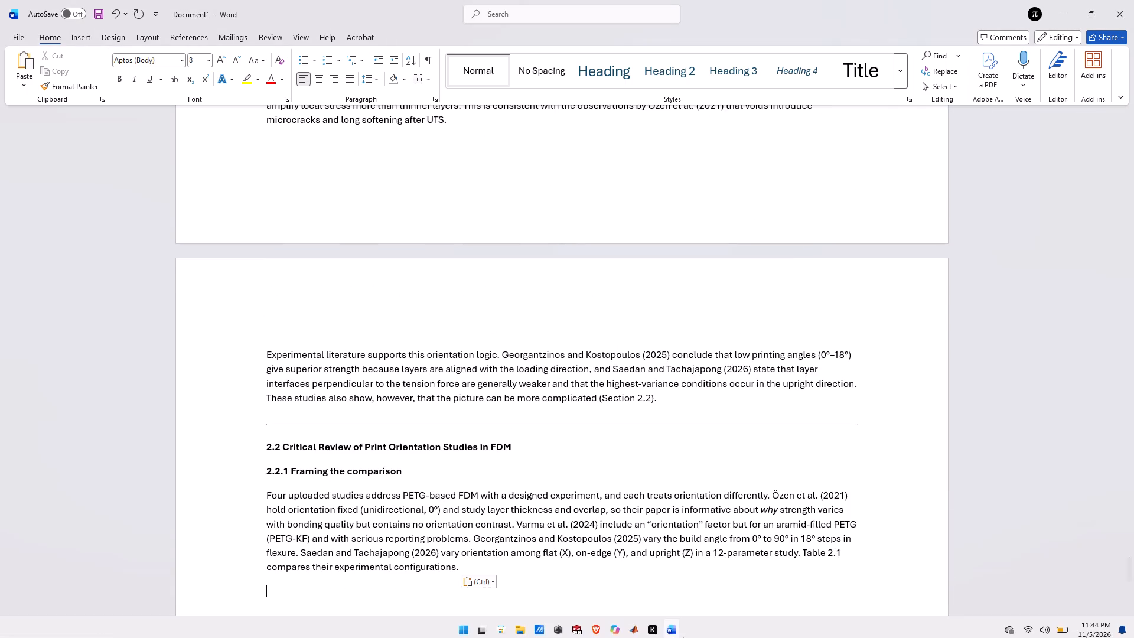
Delete the horizontal line above heading 2.2 together with its empty paragraph.
{"action": "left_click", "coordinate": [579, 426]}
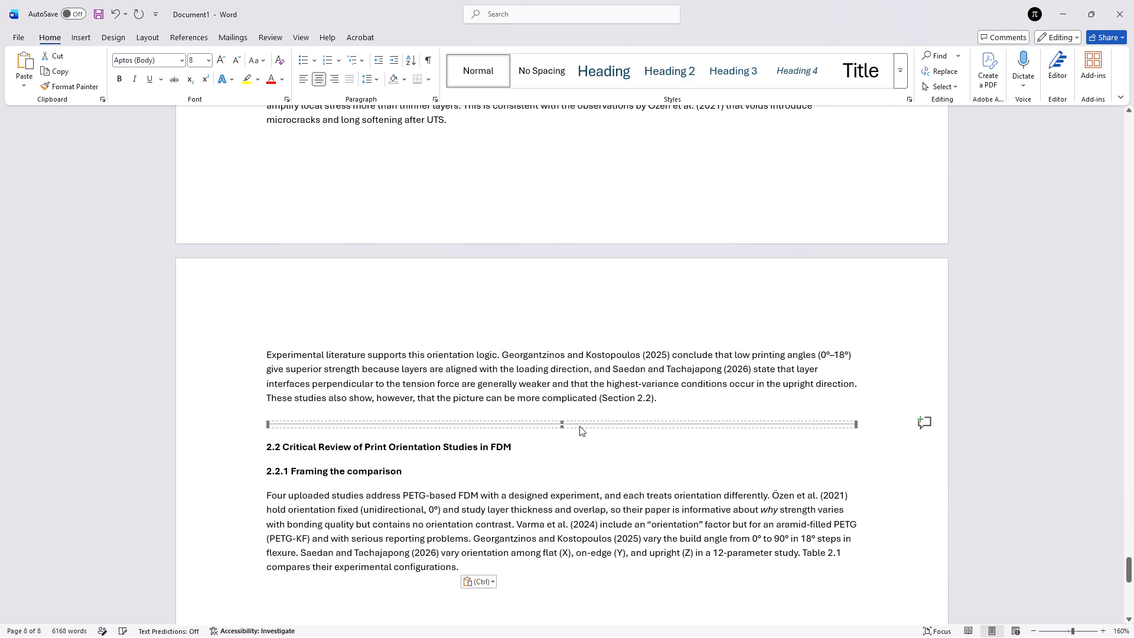
{"action": "key", "text": "Delete"}
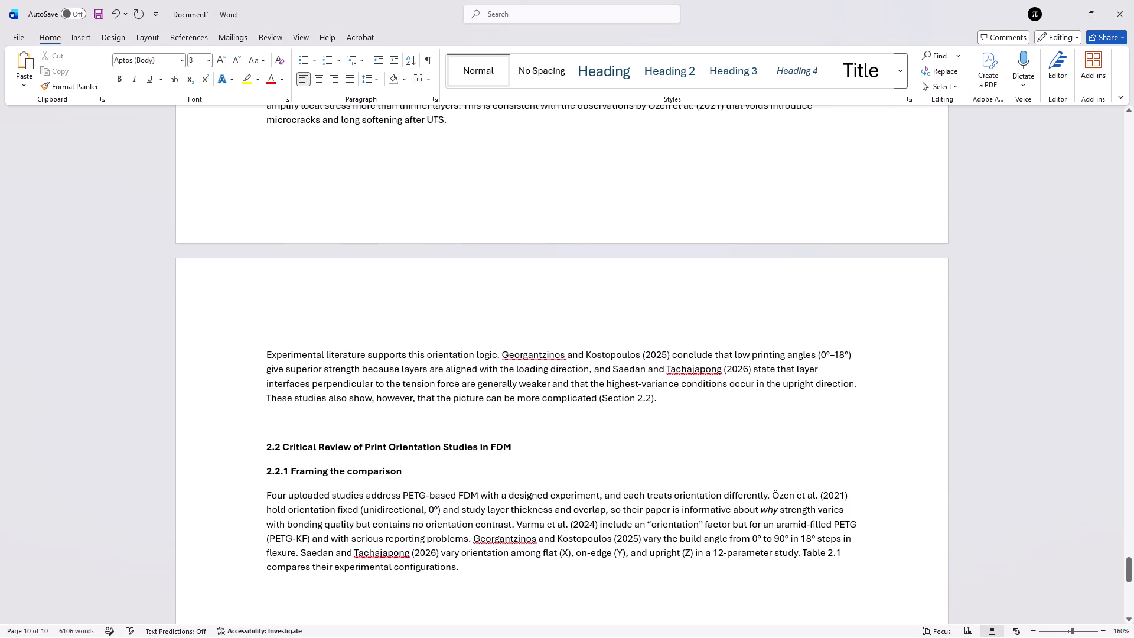
{"action": "key", "text": "BackSpace"}
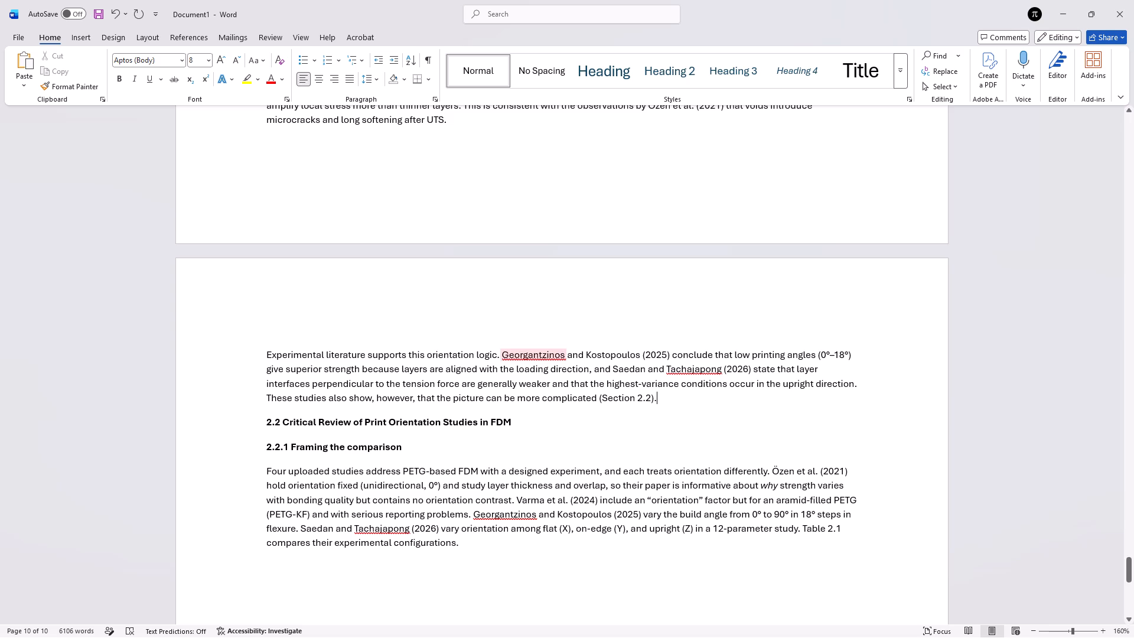
Delete the horizontal line above heading 1.4 together with its empty paragraph.
{"action": "scroll", "coordinate": [557, 359], "scroll_direction": "up", "scroll_amount": 1}
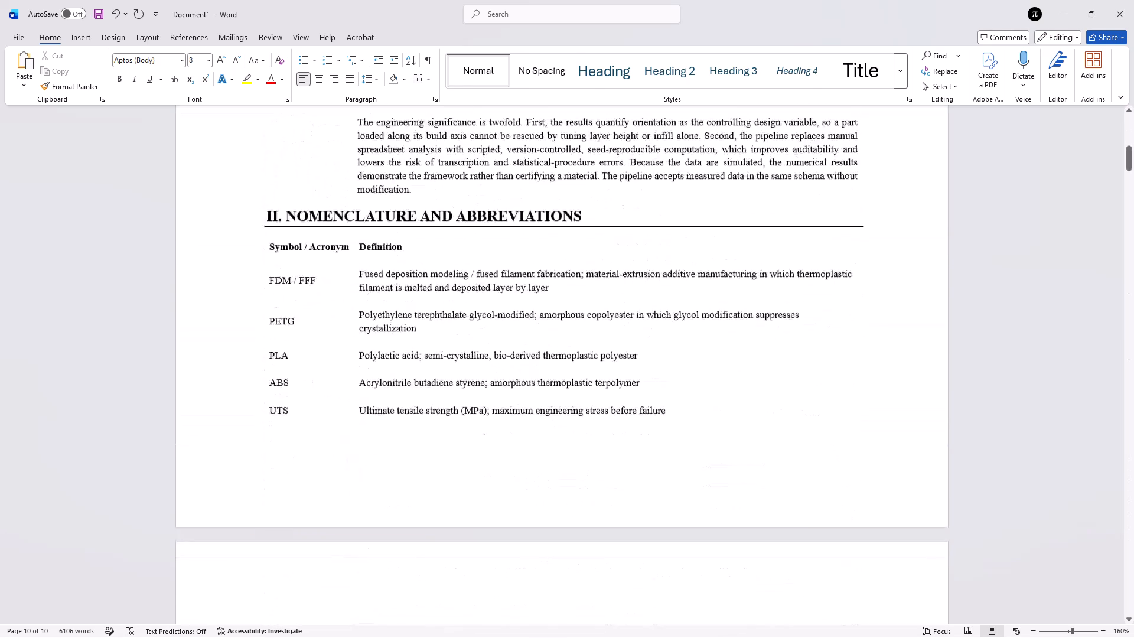
{"action": "scroll", "coordinate": [557, 359], "scroll_direction": "down", "scroll_amount": 2}
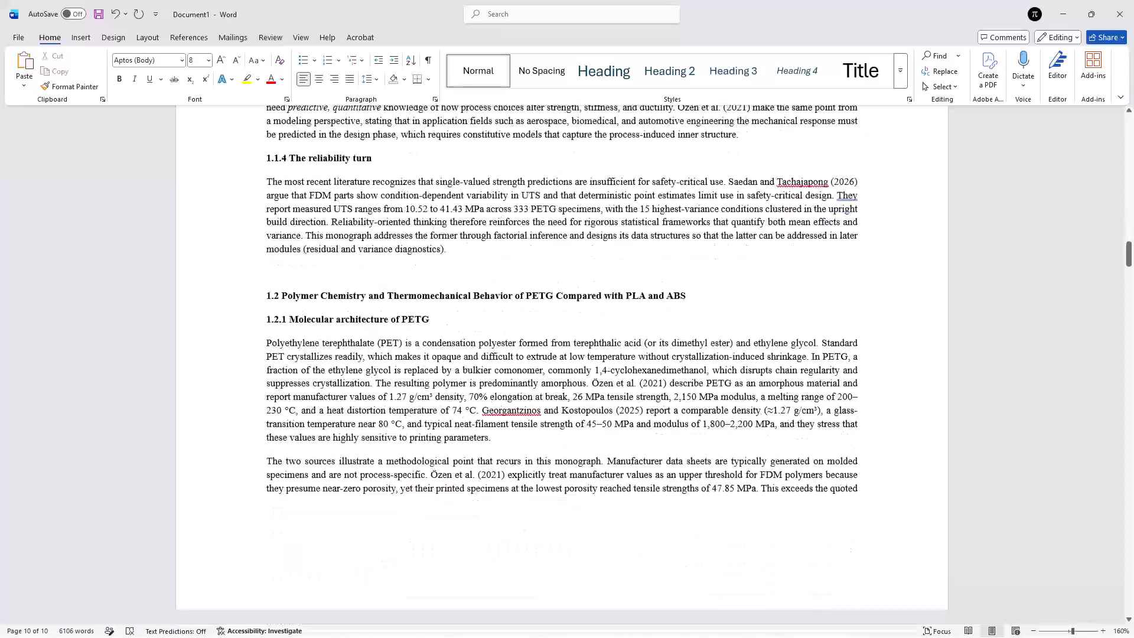
{"action": "scroll", "coordinate": [557, 359], "scroll_direction": "down", "scroll_amount": 2}
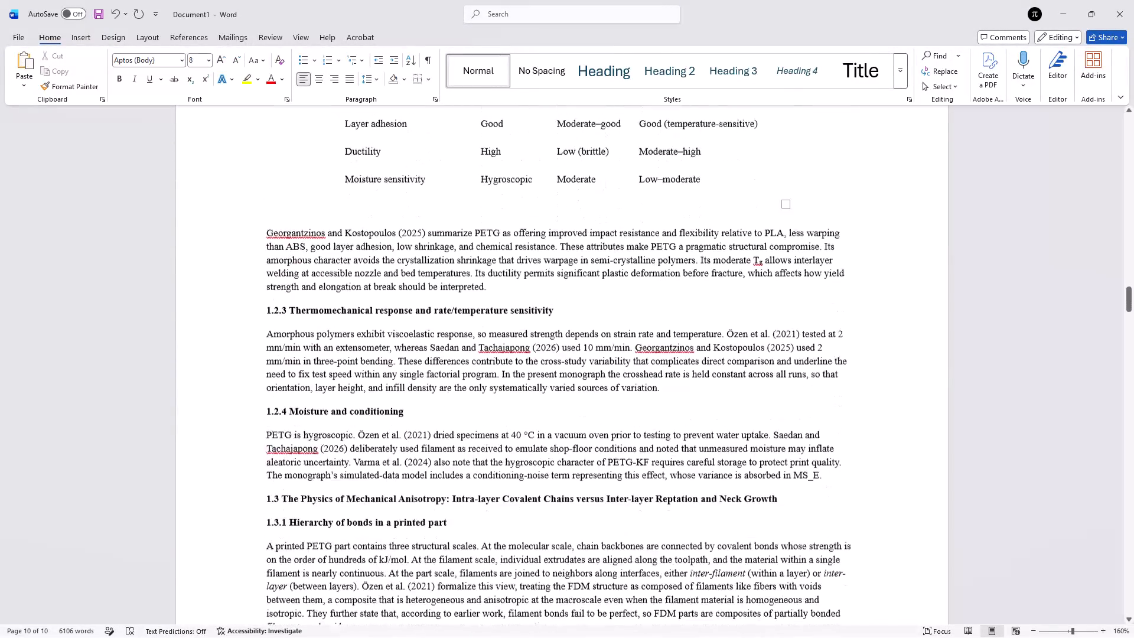
{"action": "scroll", "coordinate": [557, 359], "scroll_direction": "down", "scroll_amount": 3}
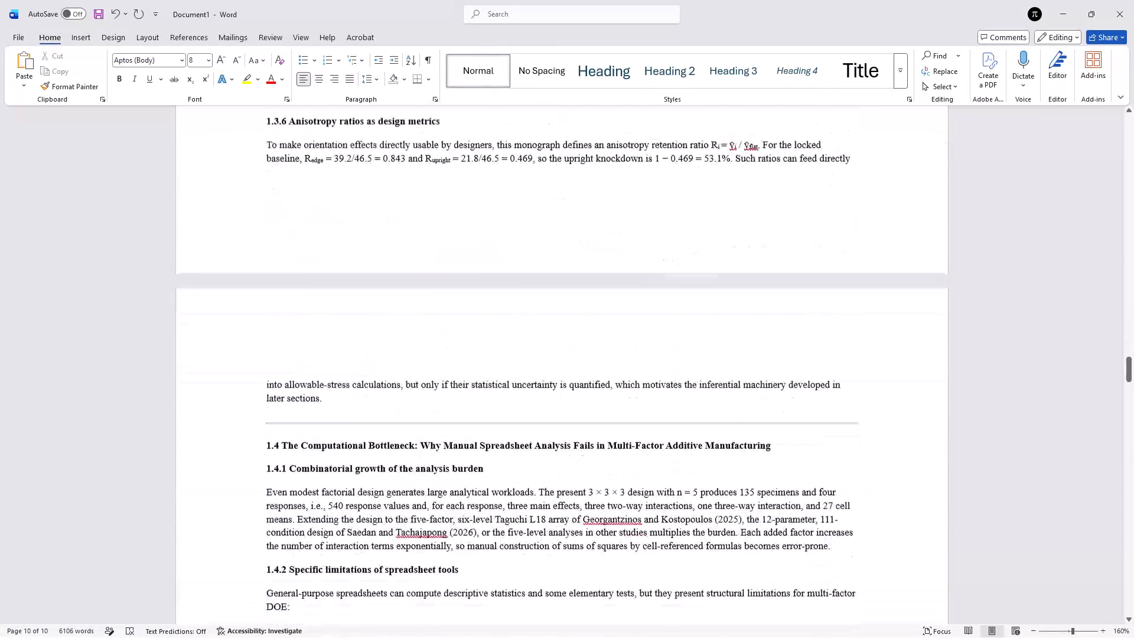
{"action": "scroll", "coordinate": [557, 359], "scroll_direction": "down", "scroll_amount": 1}
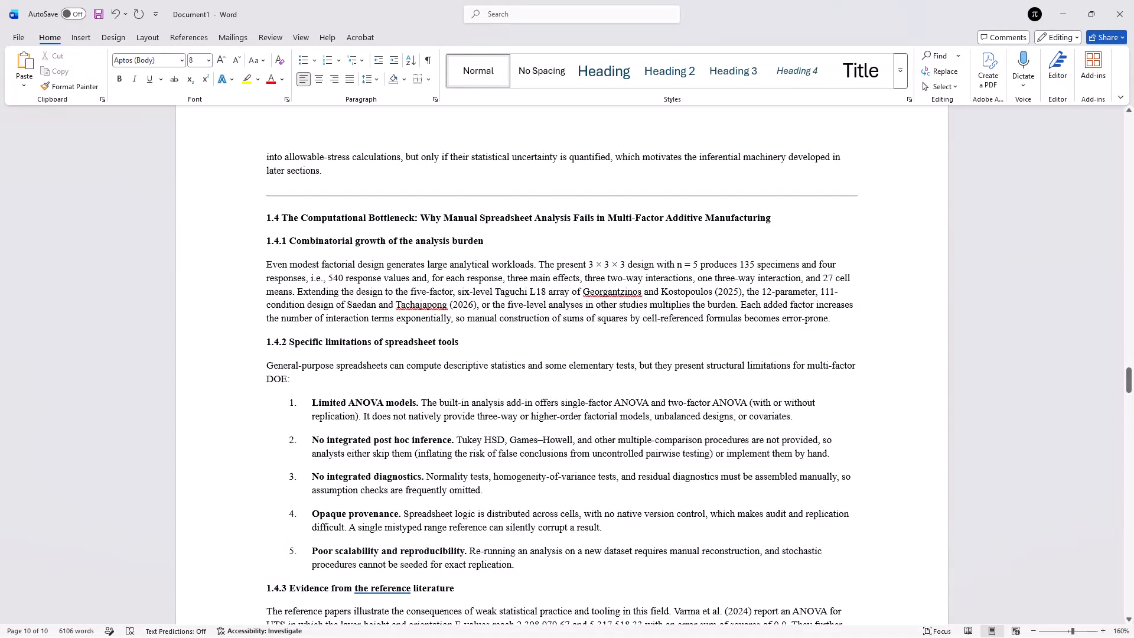
{"action": "left_click", "coordinate": [476, 190]}
{"action": "key", "text": "Delete"}
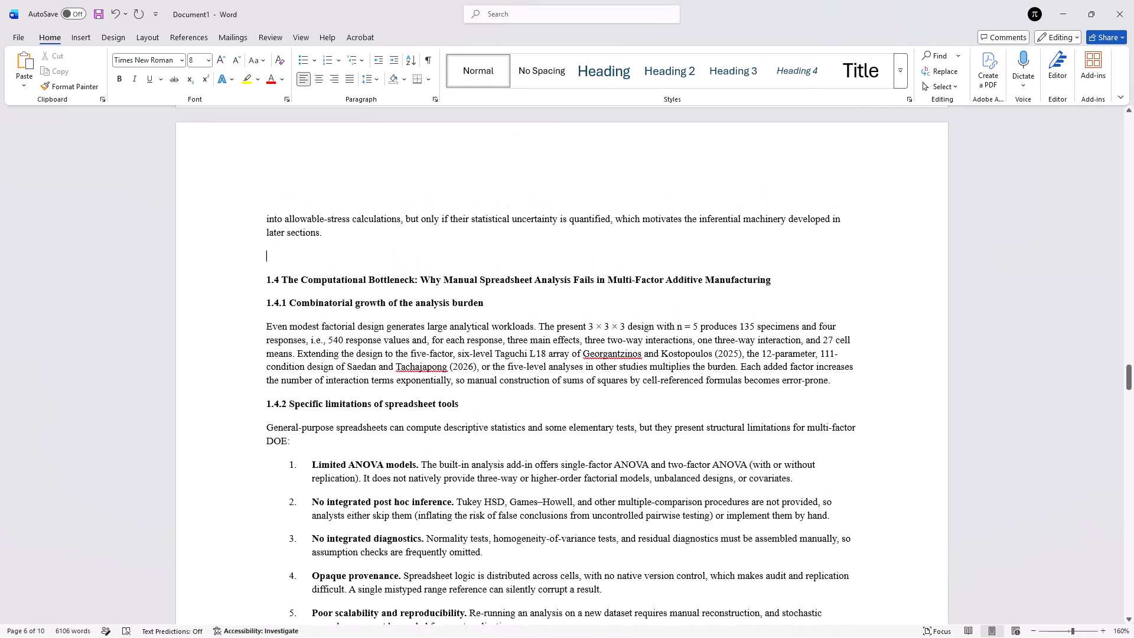
{"action": "key", "text": "BackSpace"}
Add a blank paragraph after the "1.4.4 Why Python" text to push heading 1.5 onto the next page.
{"action": "scroll", "coordinate": [457, 413], "scroll_direction": "down", "scroll_amount": 1}
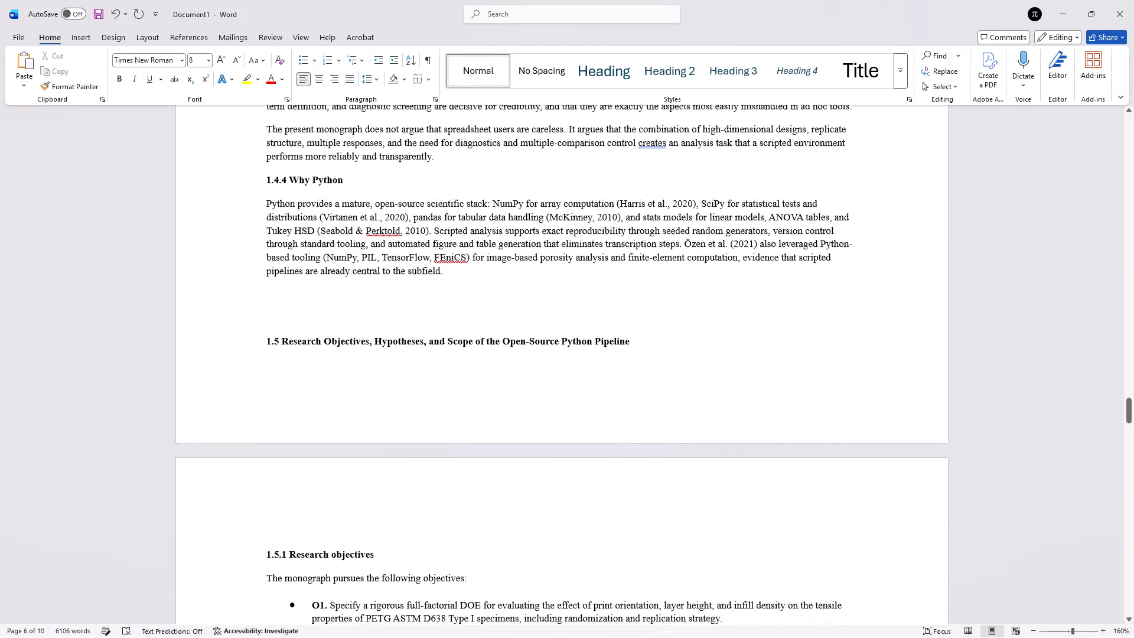
{"action": "scroll", "coordinate": [457, 413], "scroll_direction": "down", "scroll_amount": 1}
{"action": "left_click", "coordinate": [467, 274]}
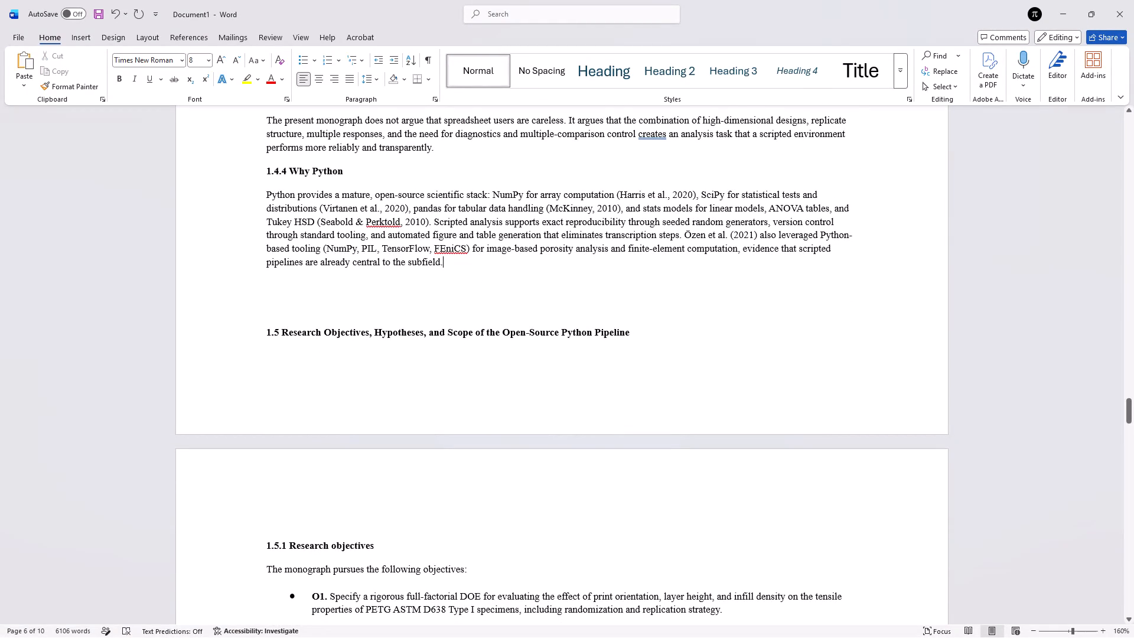
{"action": "key", "text": "Return"}
Set the font of all pasted text from heading "2. LITERATURE REVIEW AND THEORETICAL FOUNDATION" through the 2.2.1 paragraph to Times New Roman.
{"action": "scroll", "coordinate": [467, 355], "scroll_direction": "down", "scroll_amount": 1}
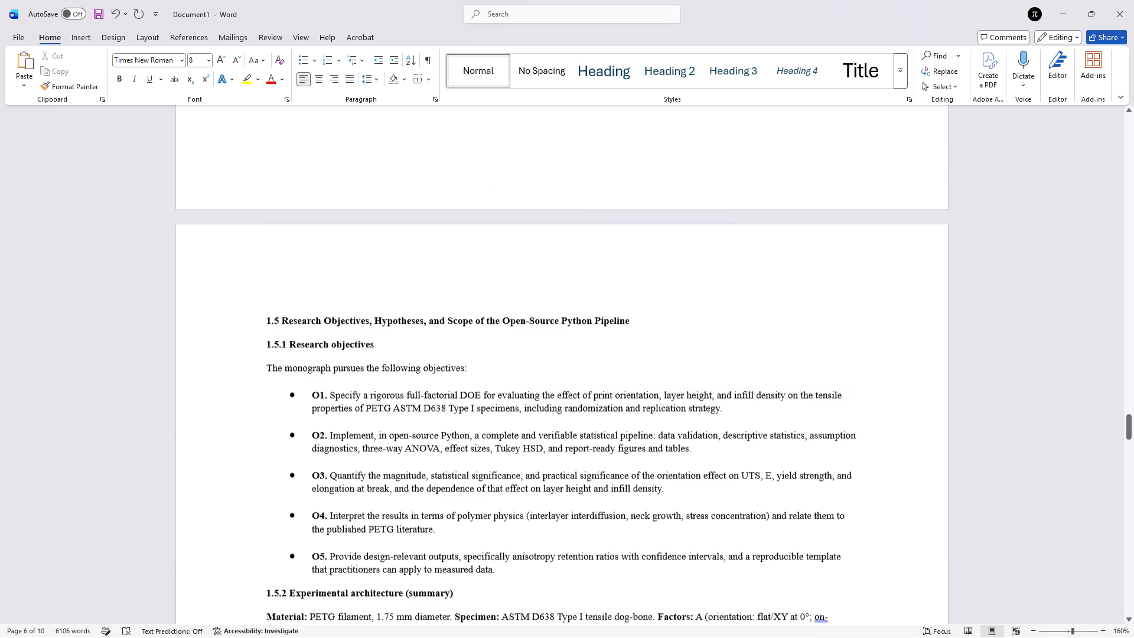
{"action": "scroll", "coordinate": [467, 355], "scroll_direction": "down", "scroll_amount": 1}
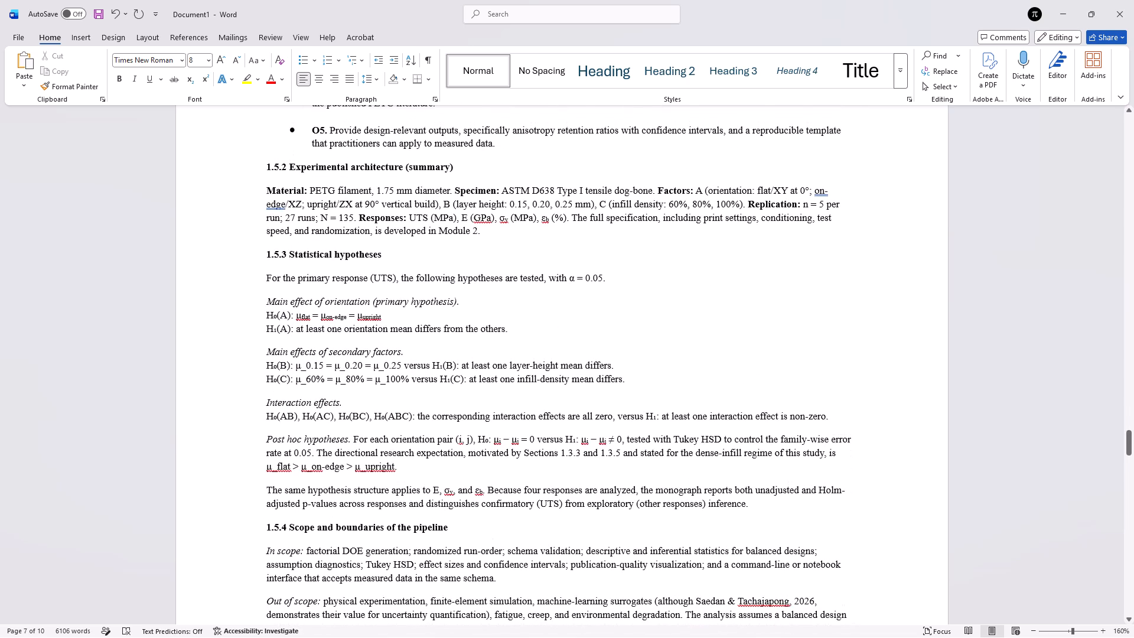
{"action": "scroll", "coordinate": [431, 311], "scroll_direction": "down", "scroll_amount": 1}
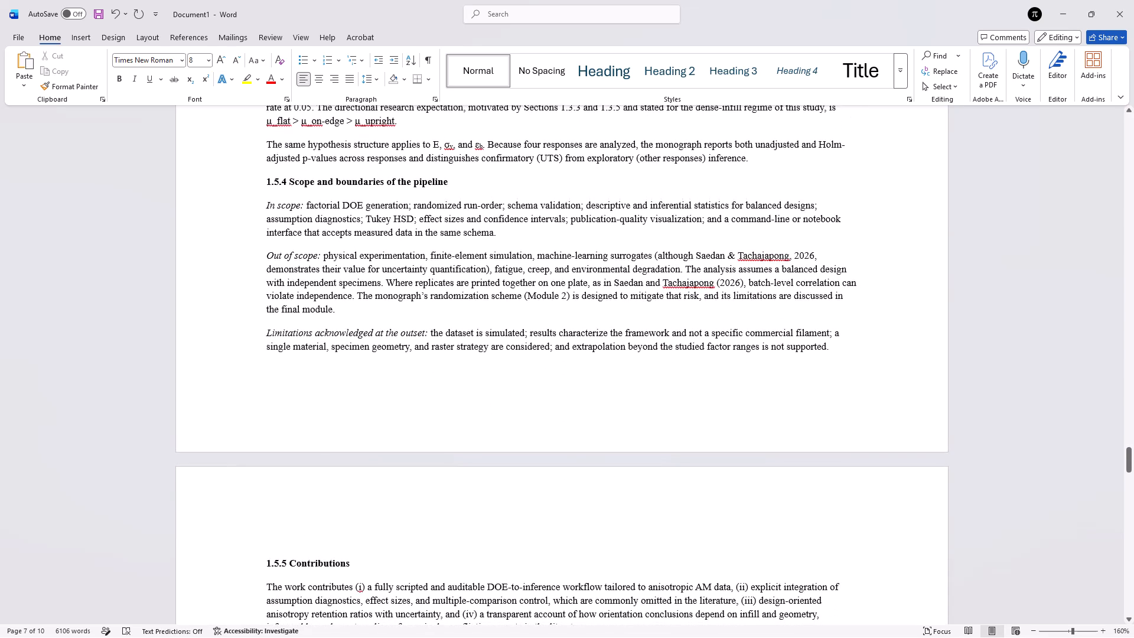
{"action": "scroll", "coordinate": [431, 311], "scroll_direction": "down", "scroll_amount": 1}
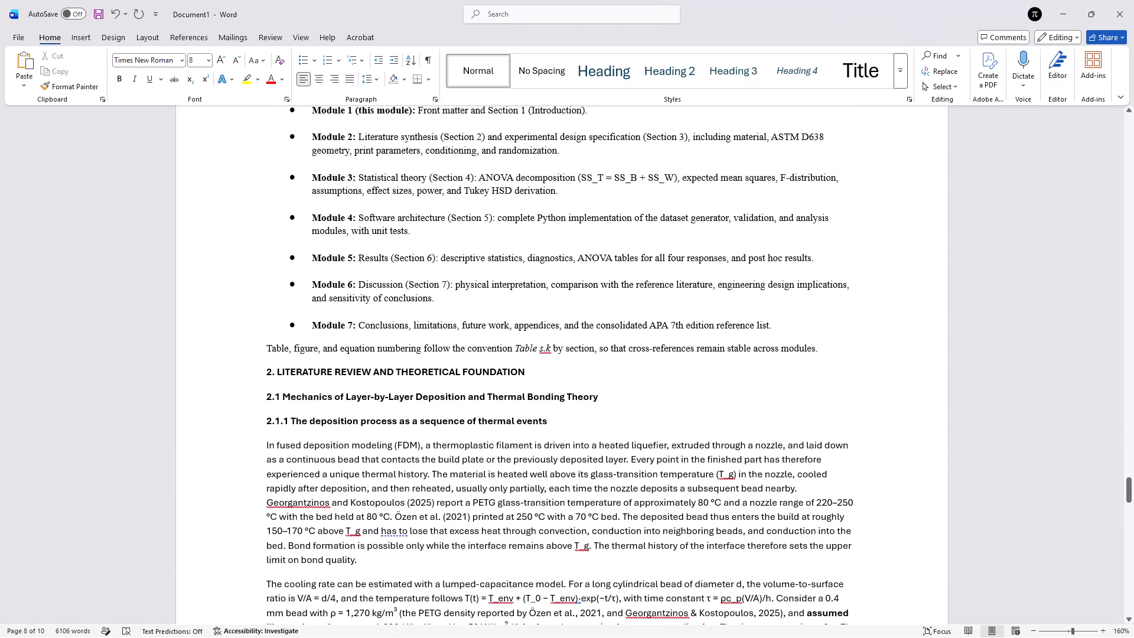
{"action": "left_click_drag", "start_coordinate": [265, 372], "coordinate": [370, 494]}
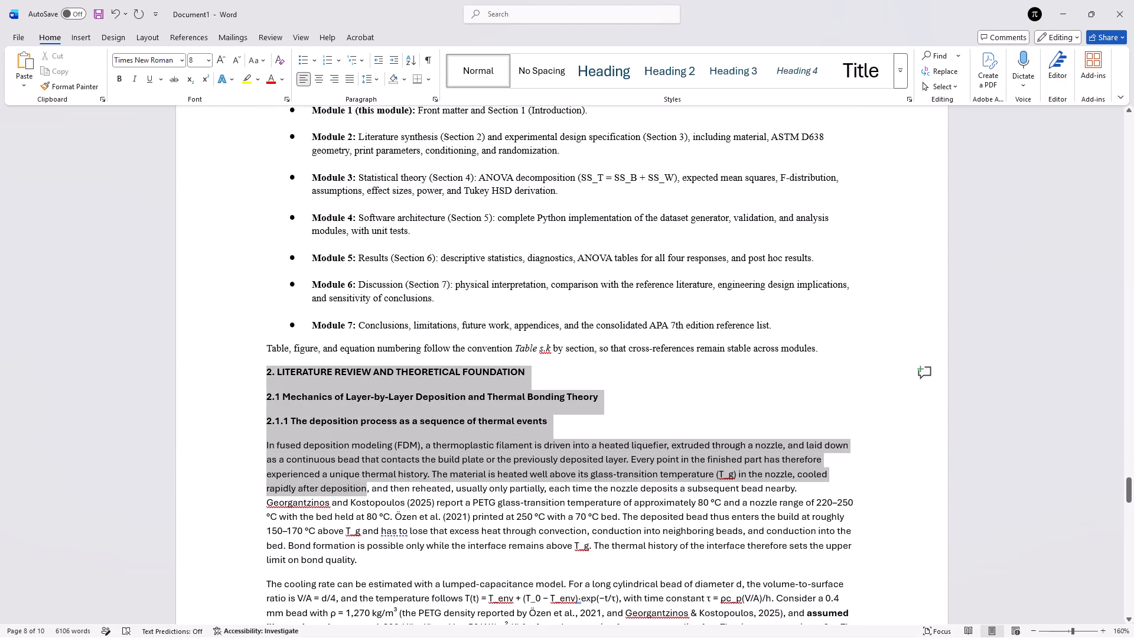
{"action": "left_click_drag", "start_coordinate": [370, 494], "coordinate": [406, 637]}
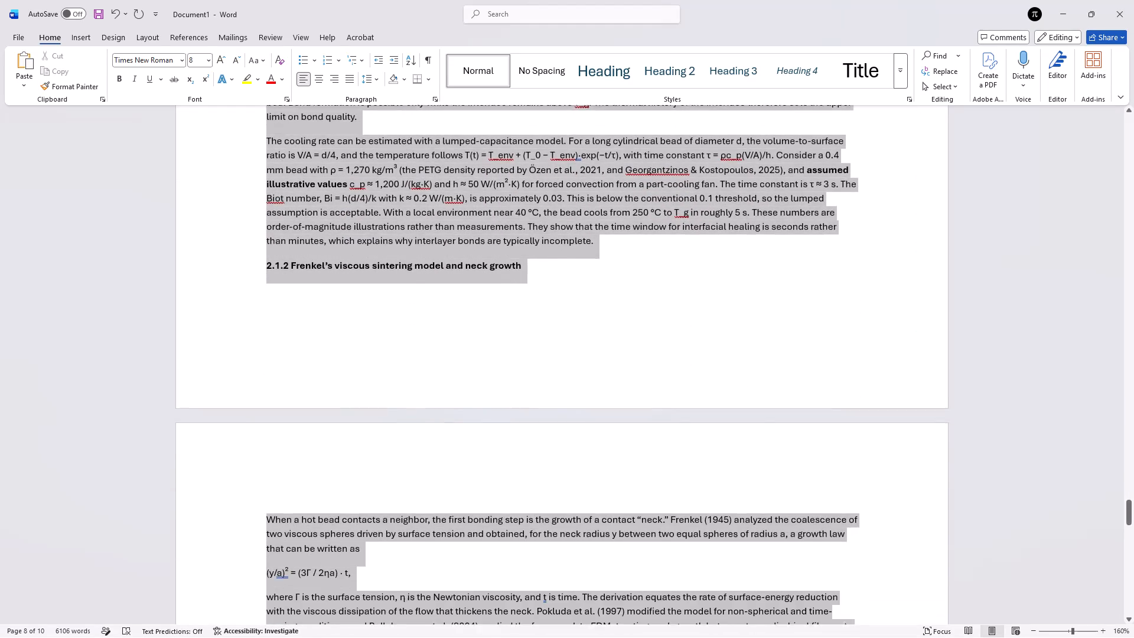
{"action": "left_click_drag", "start_coordinate": [406, 637], "coordinate": [406, 637]}
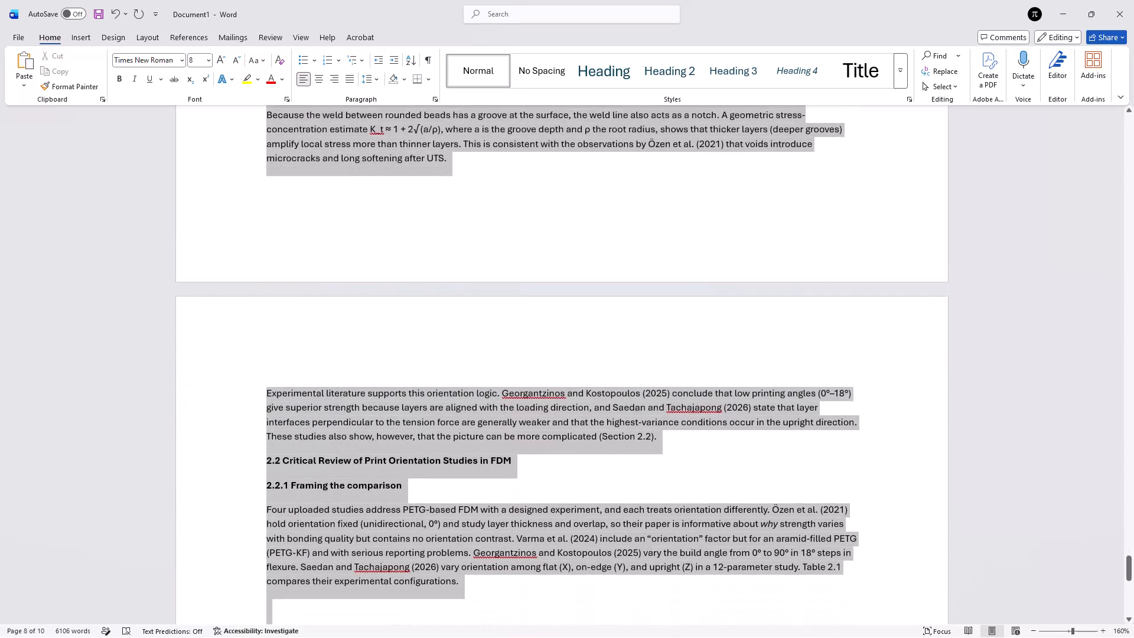
{"action": "left_click_drag", "start_coordinate": [406, 637], "coordinate": [389, 637]}
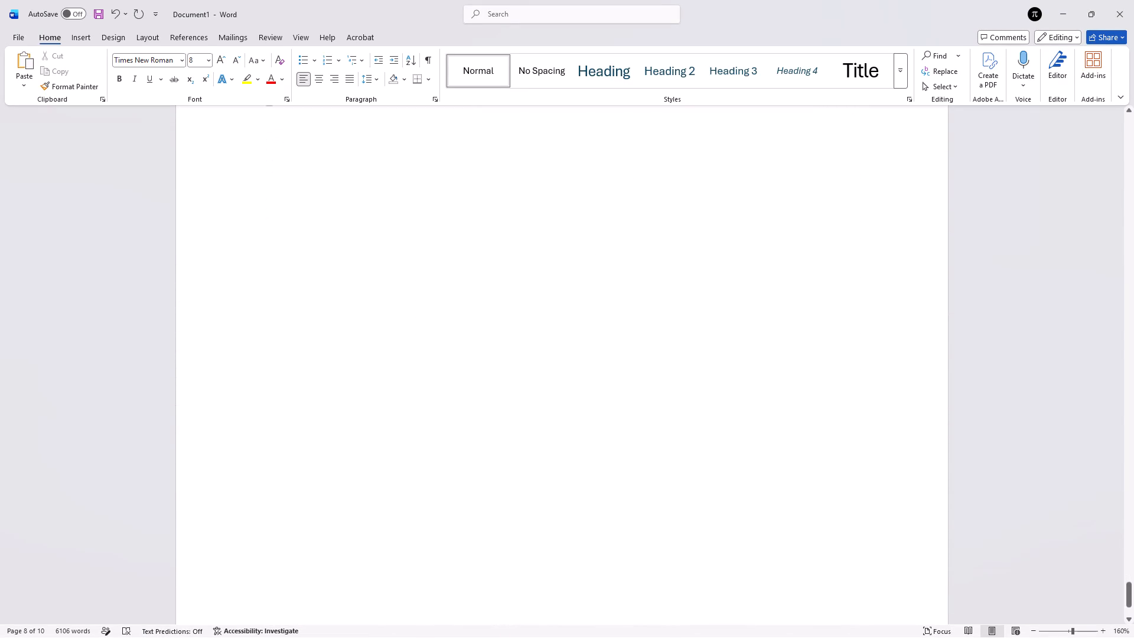
{"action": "left_click_drag", "start_coordinate": [389, 637], "coordinate": [277, 138]}
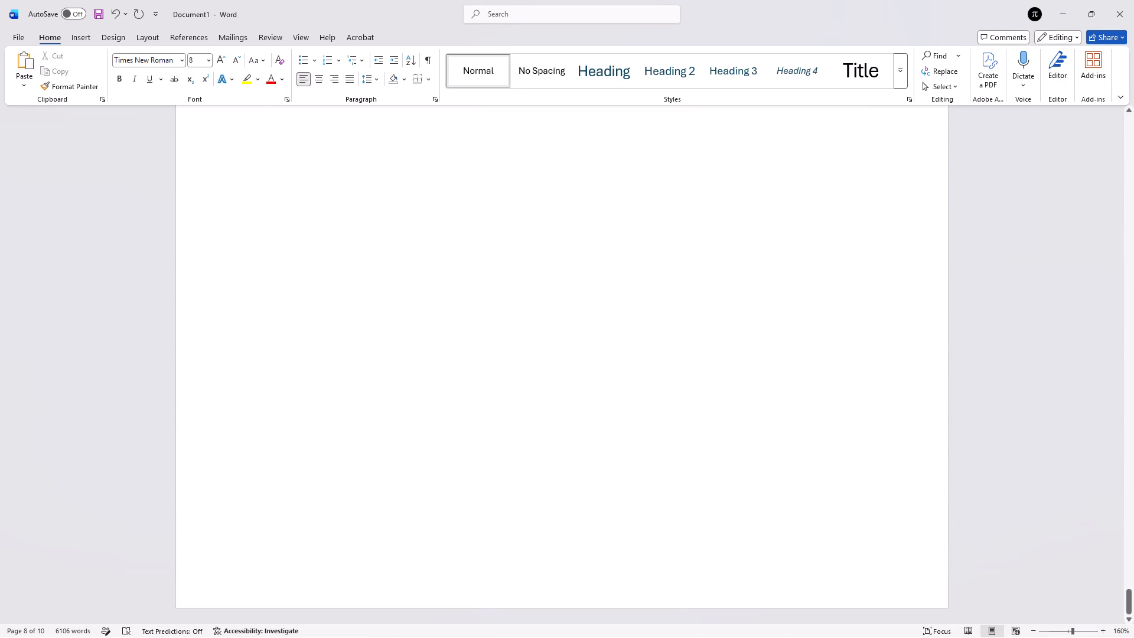
{"action": "left_click_drag", "start_coordinate": [277, 138], "coordinate": [367, 588]}
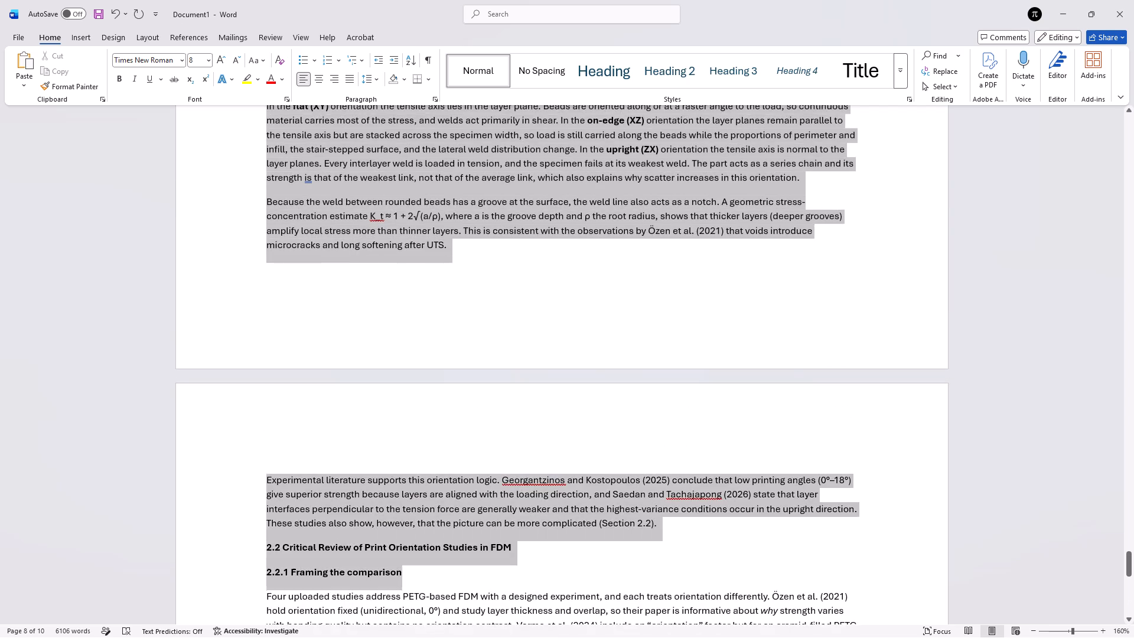
{"action": "left_click_drag", "start_coordinate": [367, 588], "coordinate": [406, 519]}
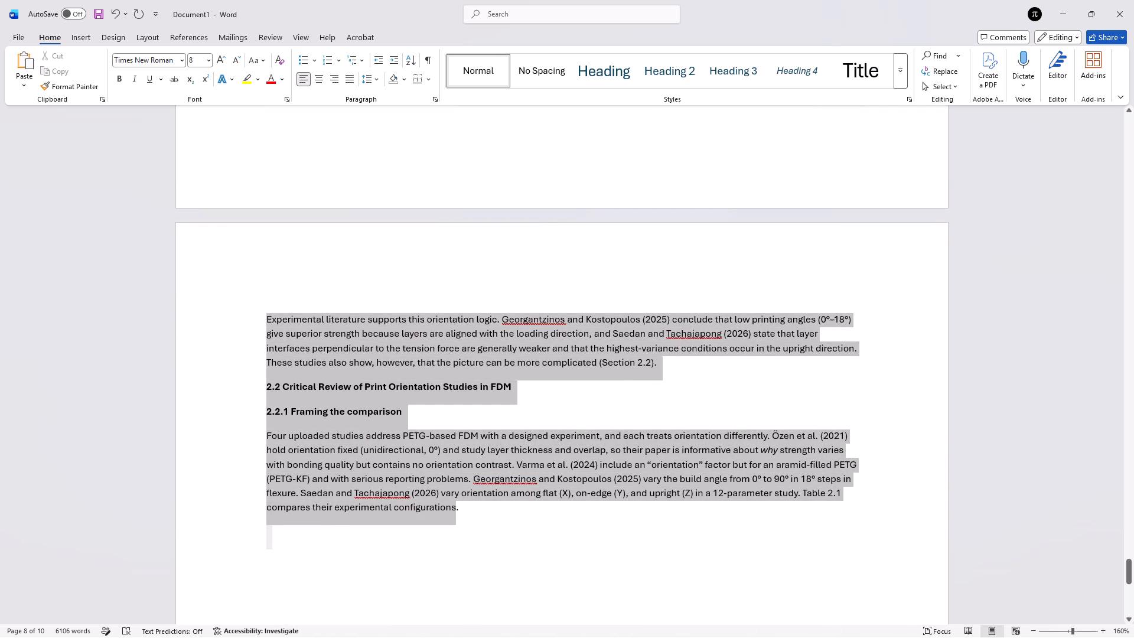
{"action": "left_click_drag", "start_coordinate": [406, 519], "coordinate": [466, 511]}
{"action": "left_click_drag", "start_coordinate": [466, 511], "coordinate": [461, 511]}
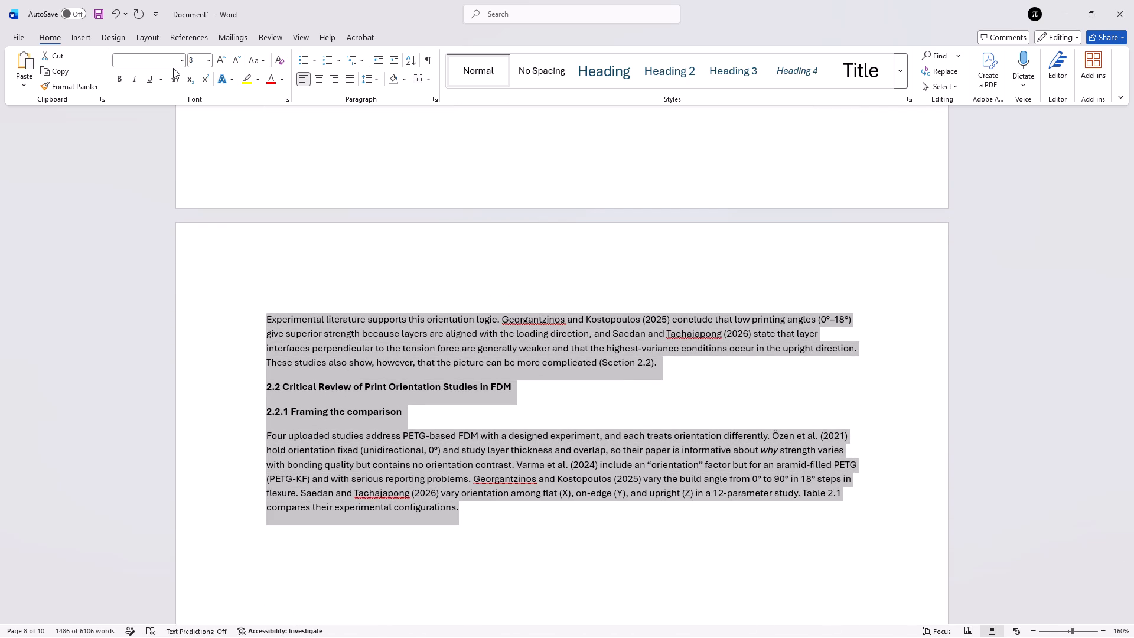
{"action": "left_click", "coordinate": [173, 68]}
{"action": "left_click", "coordinate": [169, 64]}
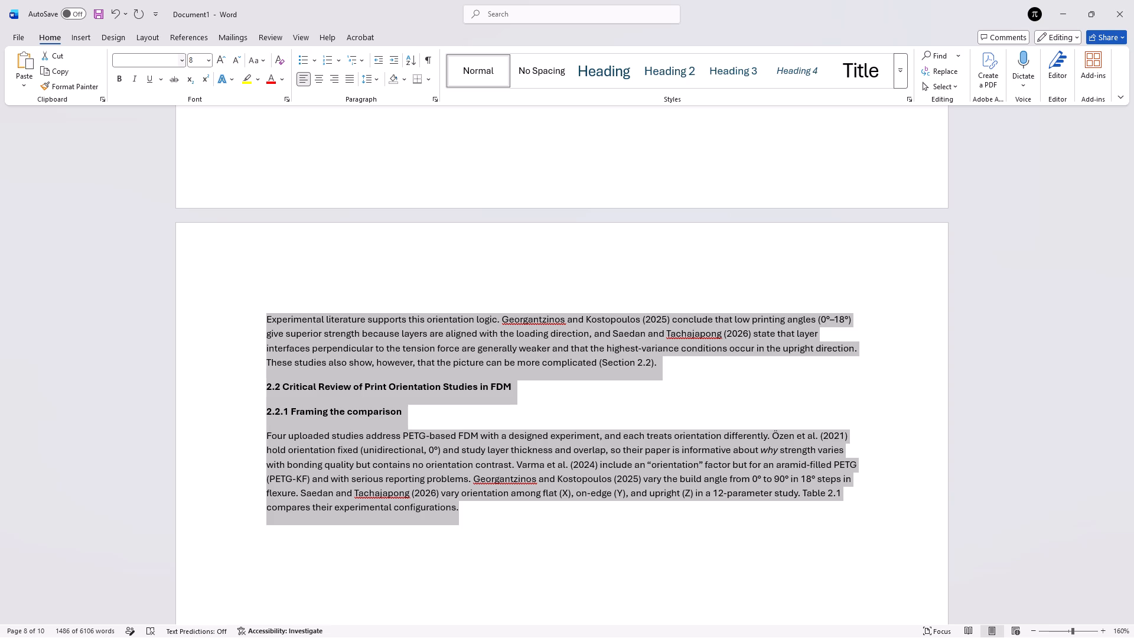
{"action": "left_click", "coordinate": [161, 64]}
{"action": "left_click", "coordinate": [178, 62]}
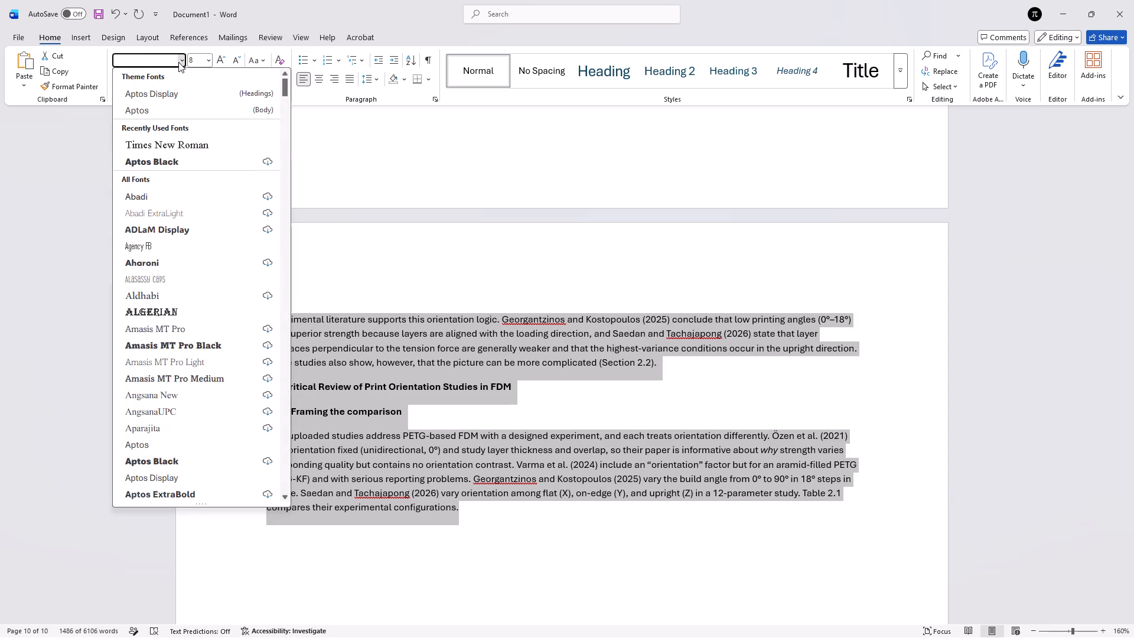
{"action": "left_click", "coordinate": [137, 145]}
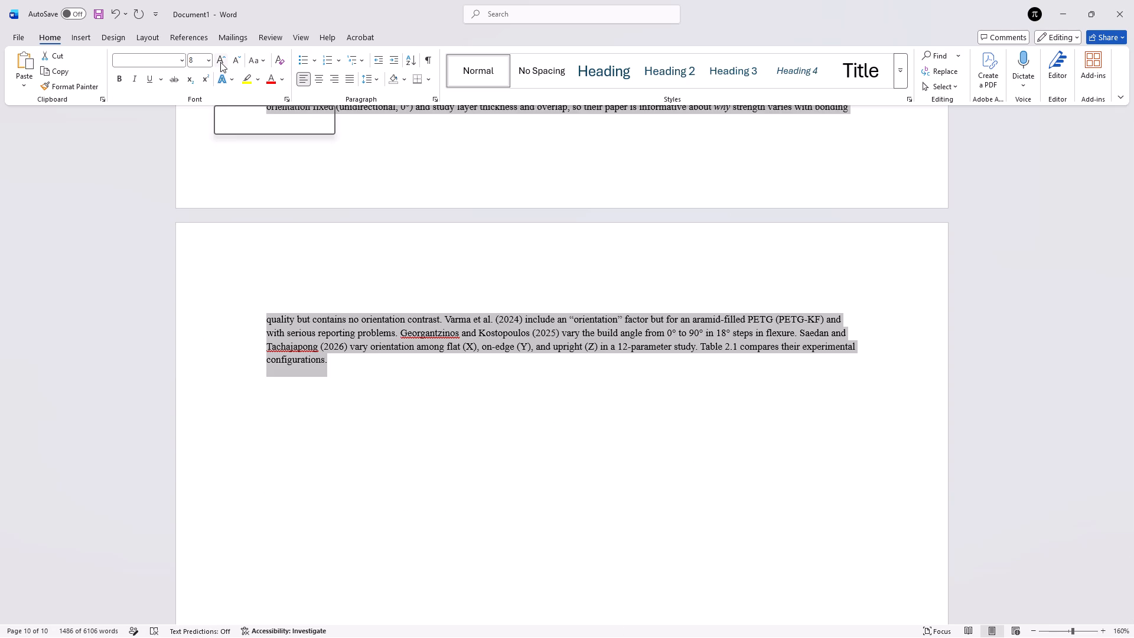
{"action": "left_click", "coordinate": [249, 273]}
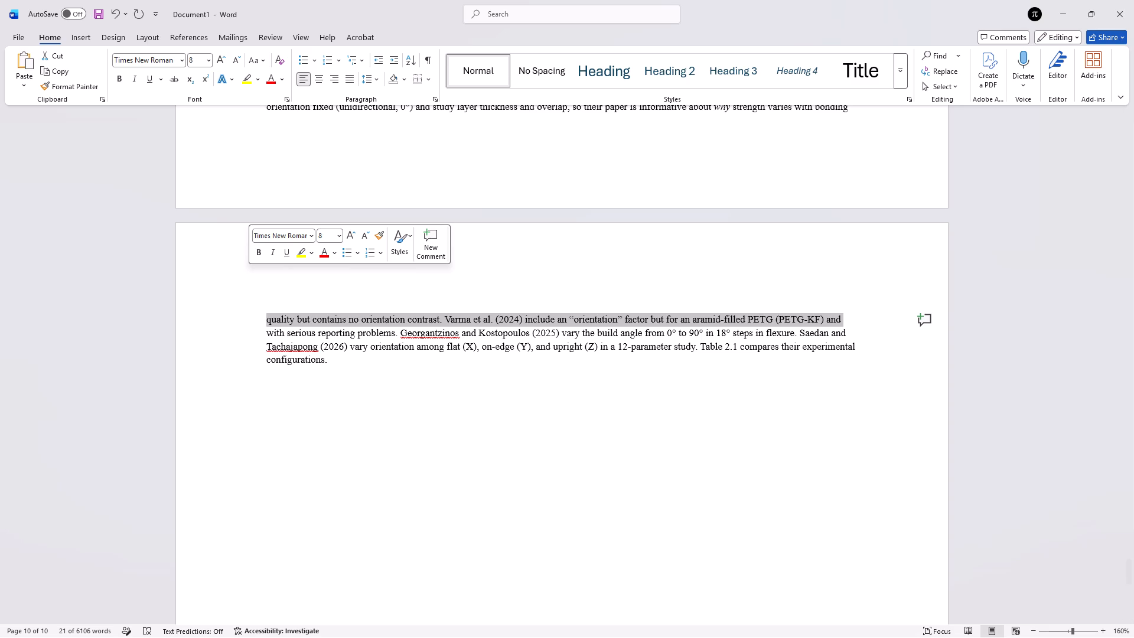
{"action": "left_click", "coordinate": [198, 475]}
Review the formatting, page breaks and subscript notation from section 1.2 through the start of section 2.
{"action": "scroll", "coordinate": [475, 310], "scroll_direction": "up", "scroll_amount": 2}
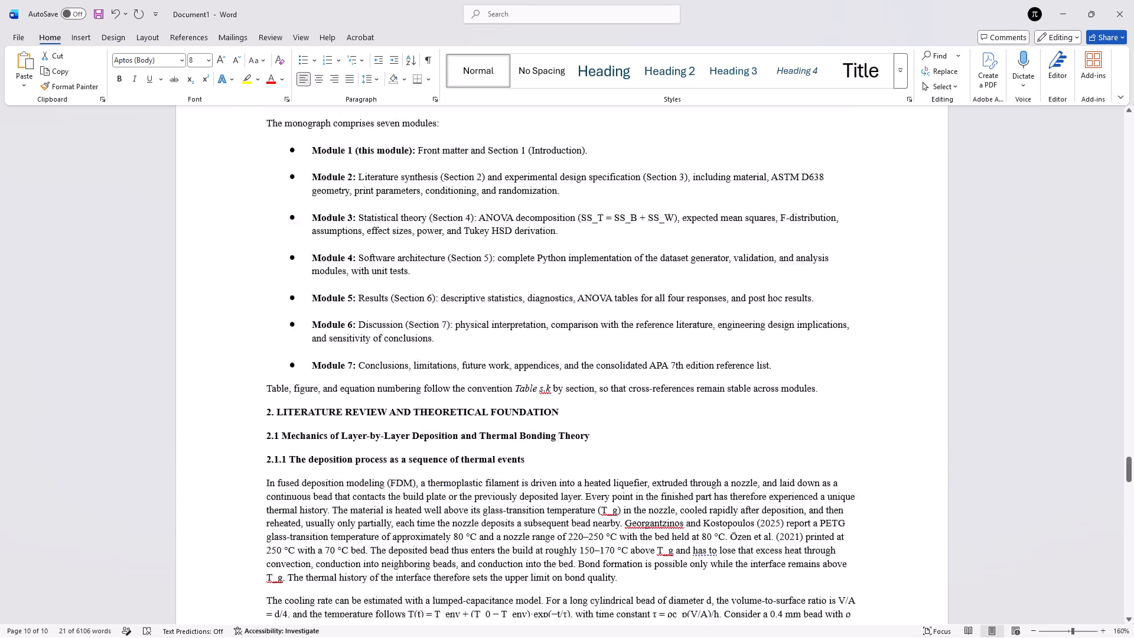
{"action": "scroll", "coordinate": [484, 333], "scroll_direction": "up", "scroll_amount": 1}
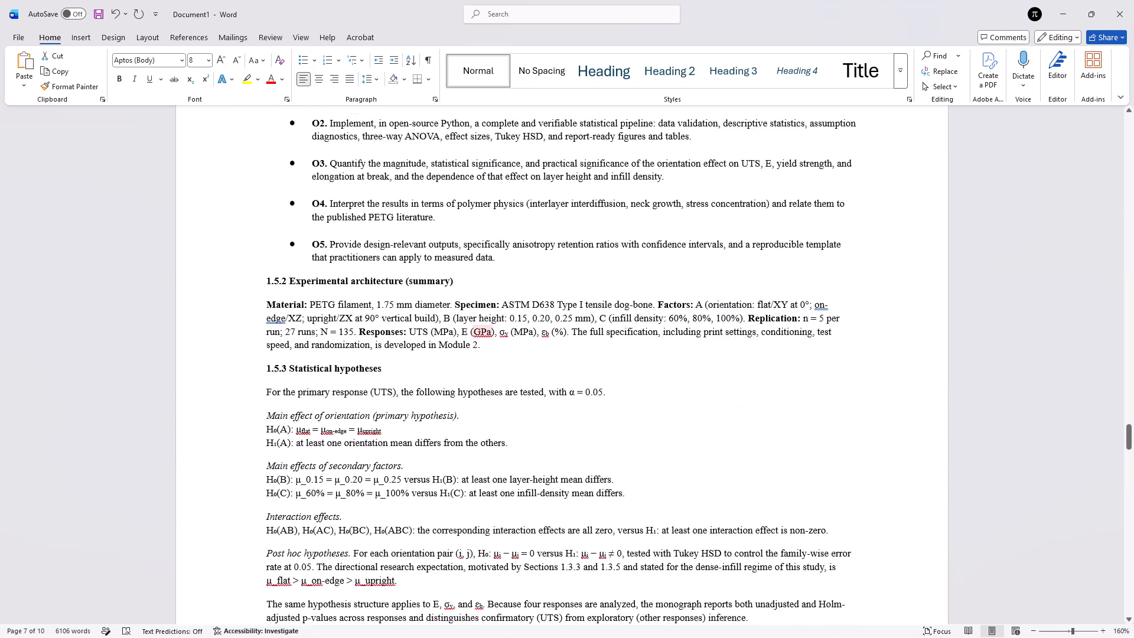
{"action": "scroll", "coordinate": [484, 333], "scroll_direction": "down", "scroll_amount": 1}
{"action": "scroll", "coordinate": [484, 333], "scroll_direction": "up", "scroll_amount": 1}
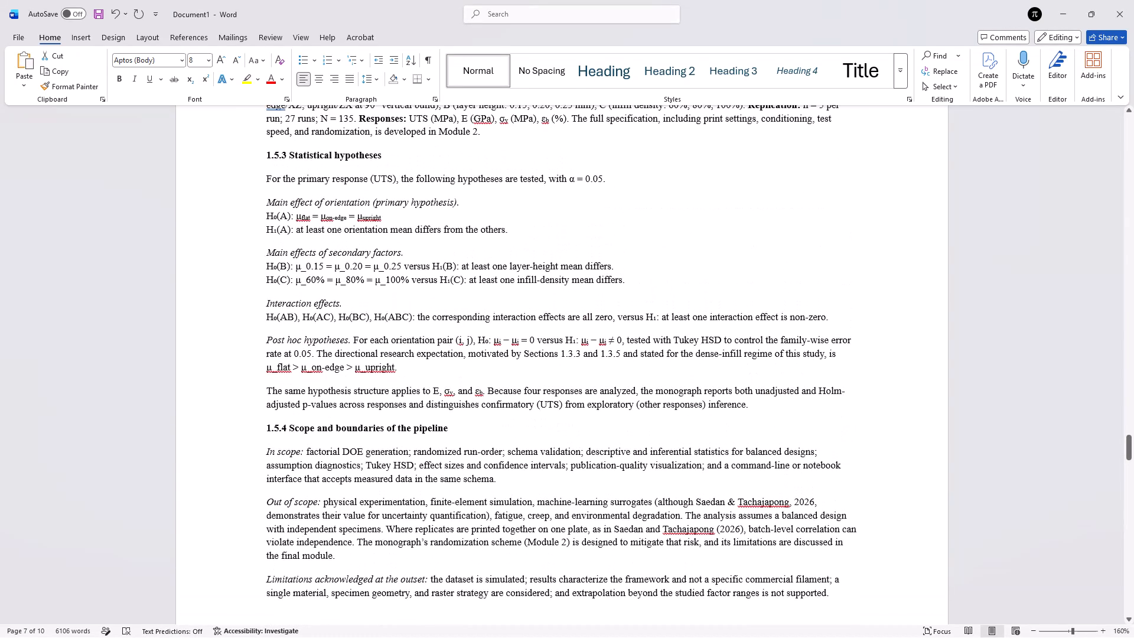
{"action": "scroll", "coordinate": [383, 406], "scroll_direction": "up", "scroll_amount": 2}
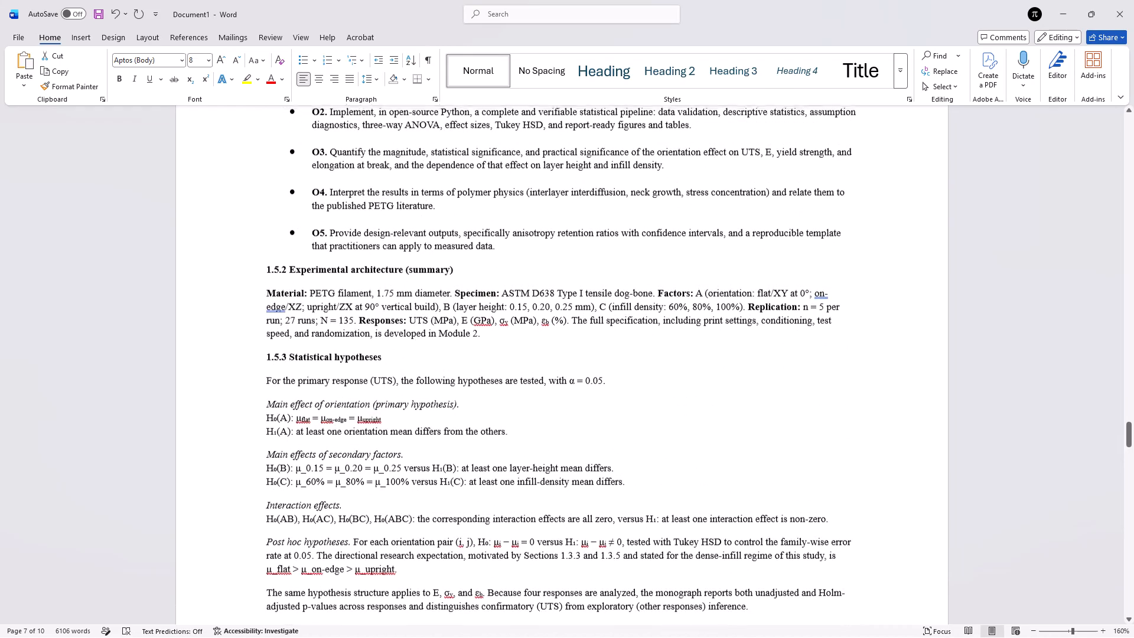
{"action": "scroll", "coordinate": [383, 406], "scroll_direction": "up", "scroll_amount": 2}
{"action": "scroll", "coordinate": [383, 406], "scroll_direction": "down", "scroll_amount": 1}
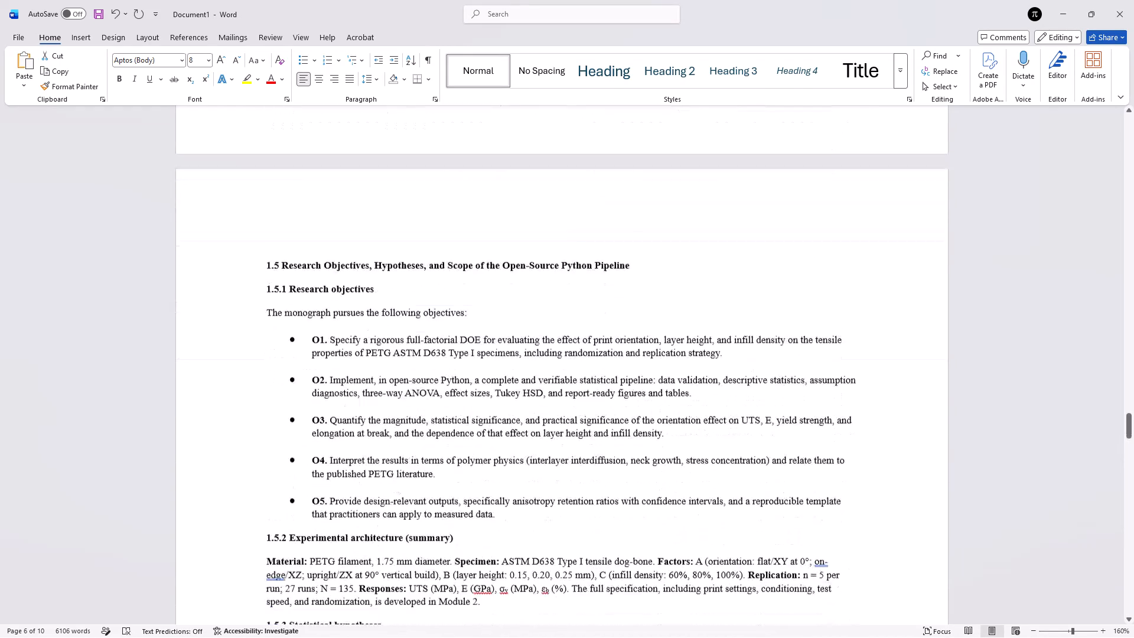
{"action": "scroll", "coordinate": [383, 406], "scroll_direction": "down", "scroll_amount": 1}
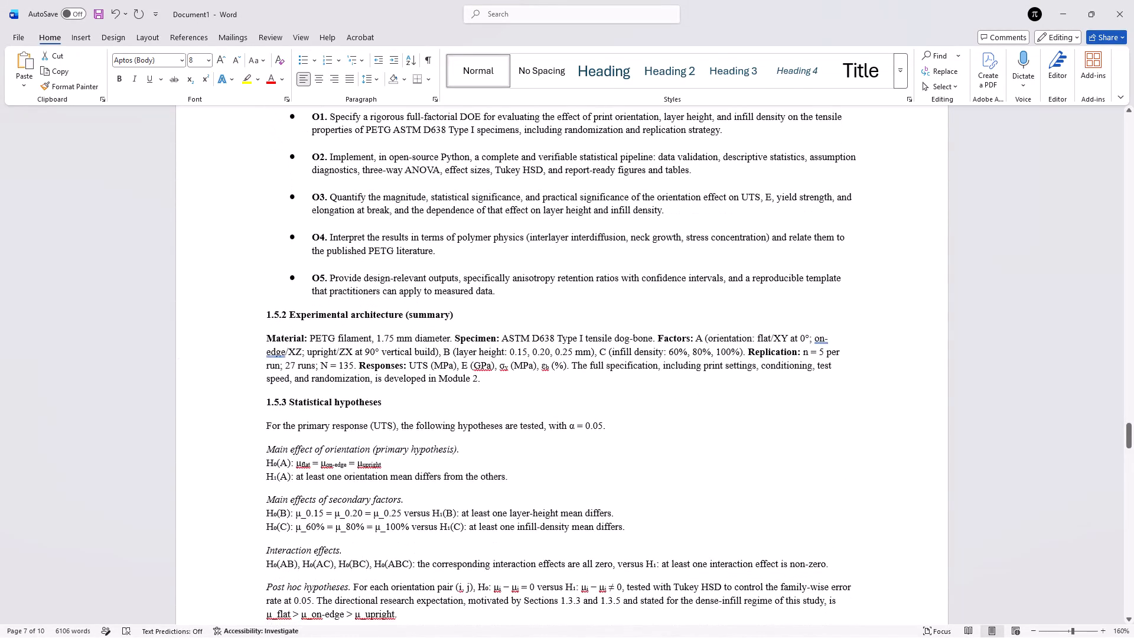
{"action": "scroll", "coordinate": [386, 401], "scroll_direction": "up", "scroll_amount": 3}
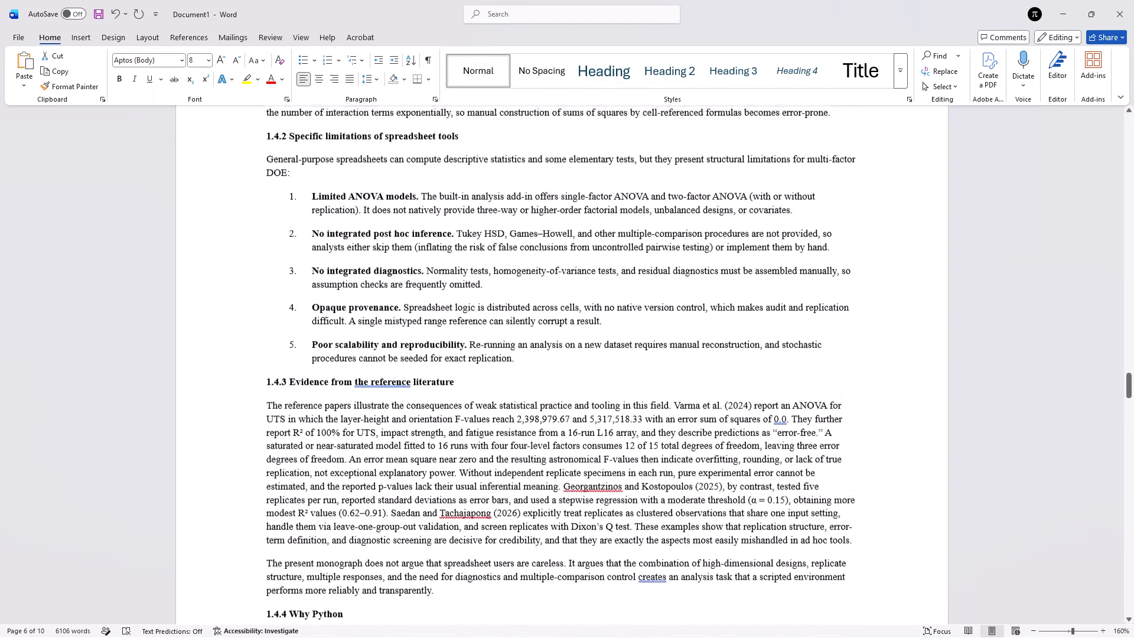
{"action": "scroll", "coordinate": [386, 401], "scroll_direction": "up", "scroll_amount": 3}
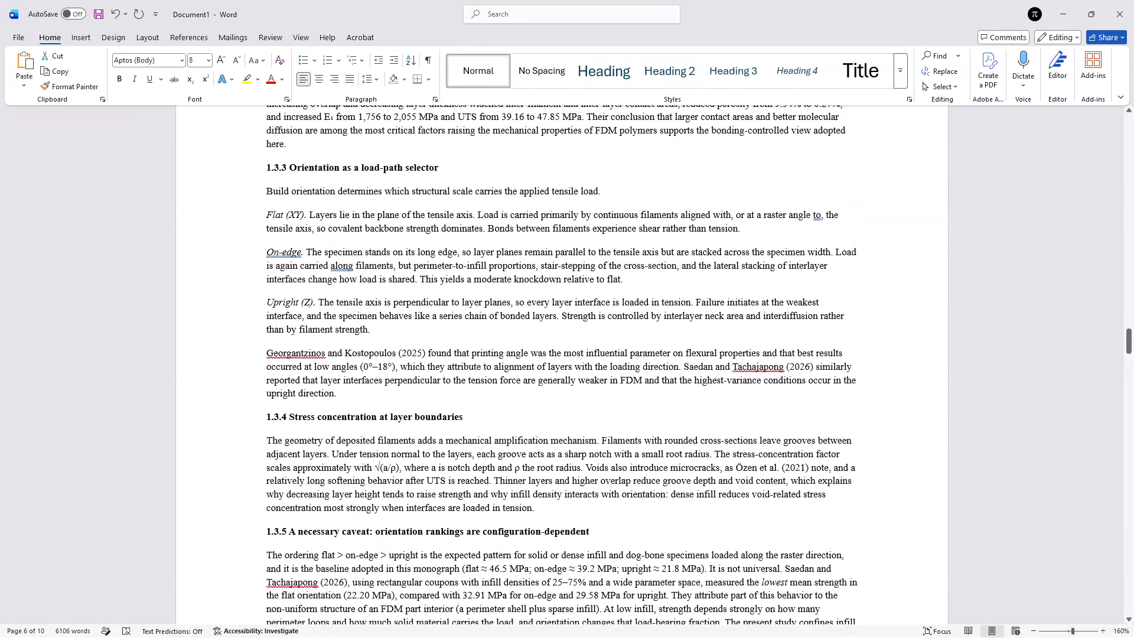
{"action": "scroll", "coordinate": [386, 401], "scroll_direction": "up", "scroll_amount": 4}
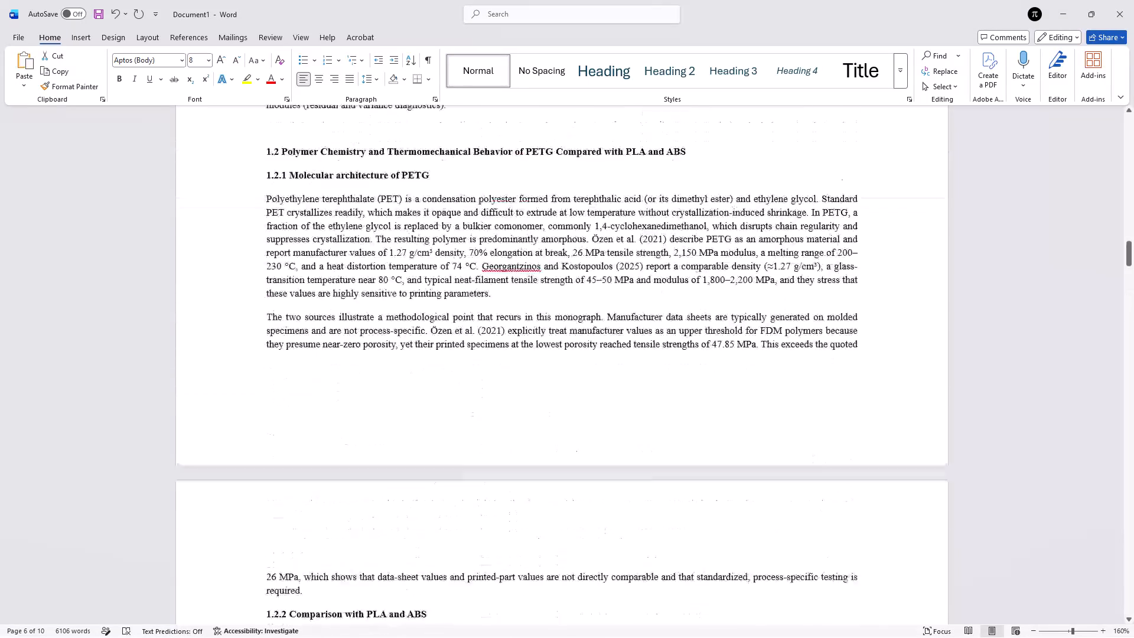
{"action": "scroll", "coordinate": [386, 401], "scroll_direction": "down", "scroll_amount": 3}
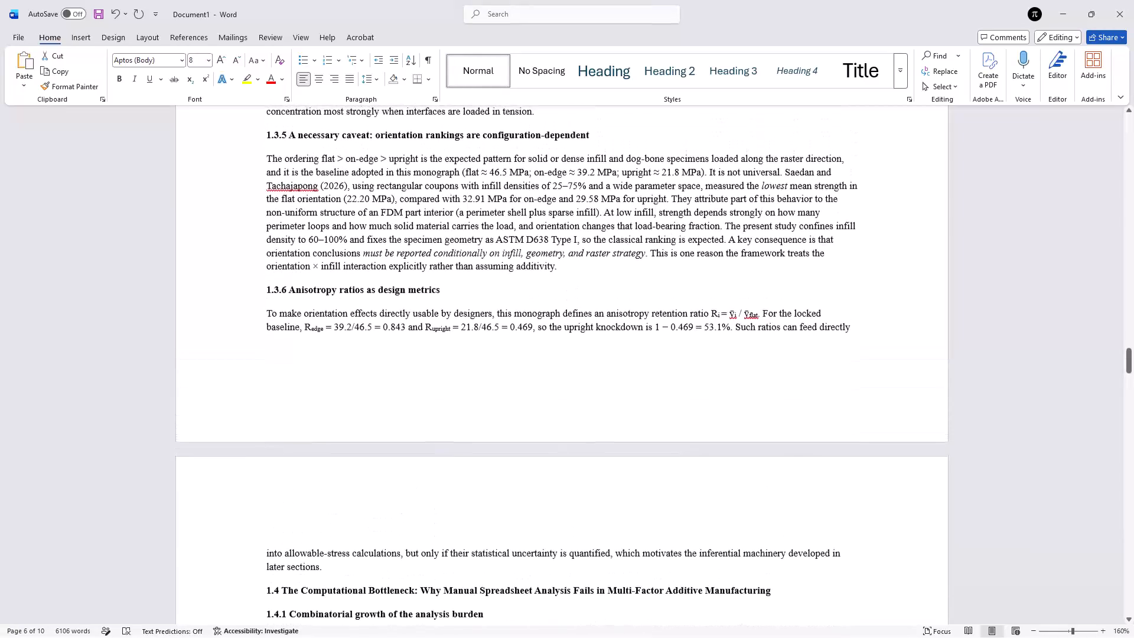
{"action": "scroll", "coordinate": [386, 401], "scroll_direction": "down", "scroll_amount": 1}
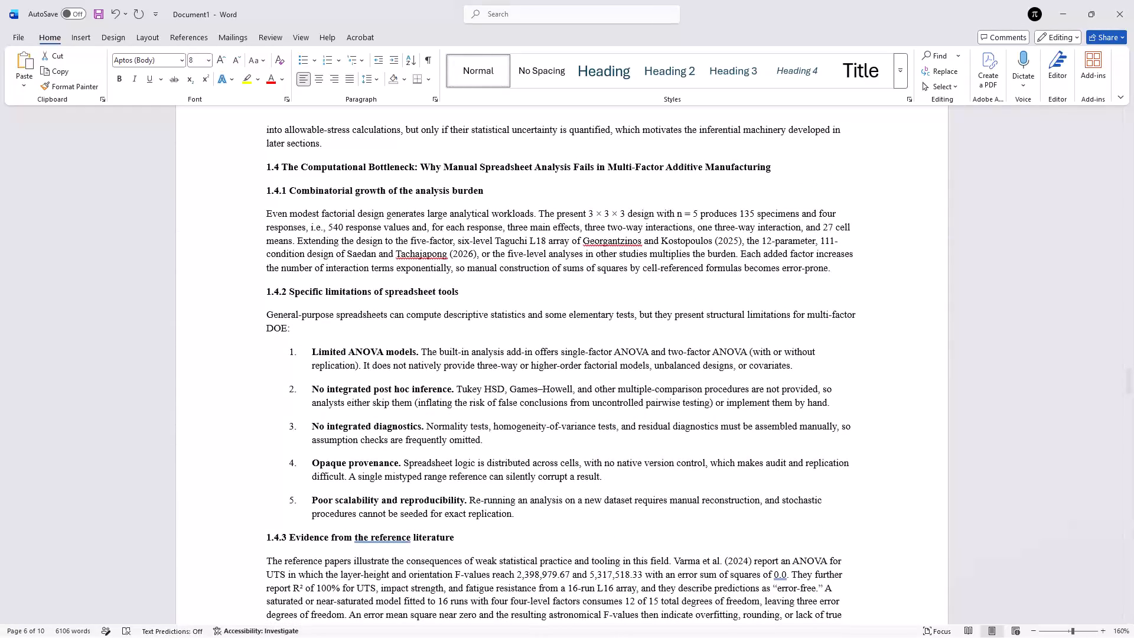
{"action": "scroll", "coordinate": [397, 455], "scroll_direction": "down", "scroll_amount": 1}
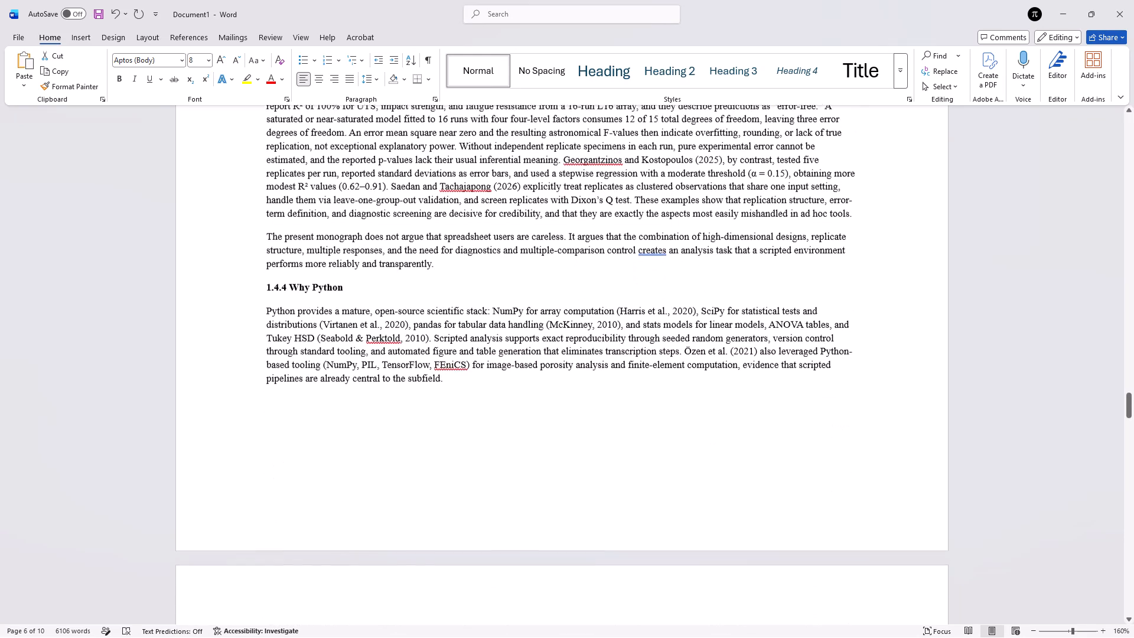
{"action": "scroll", "coordinate": [397, 455], "scroll_direction": "down", "scroll_amount": 1}
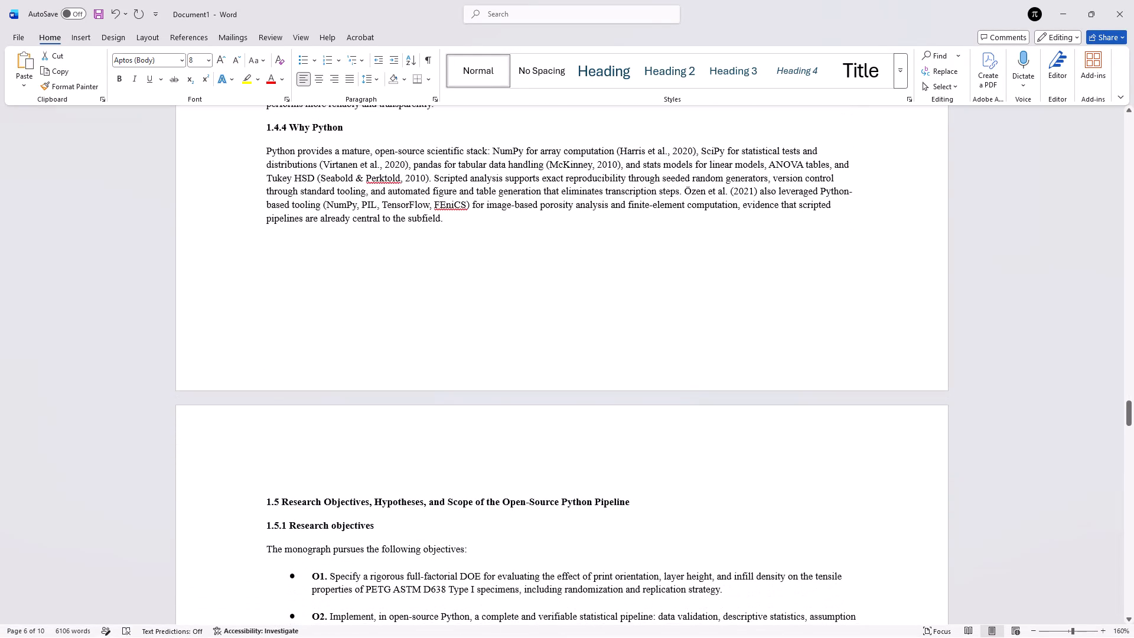
{"action": "scroll", "coordinate": [390, 484], "scroll_direction": "down", "scroll_amount": 1}
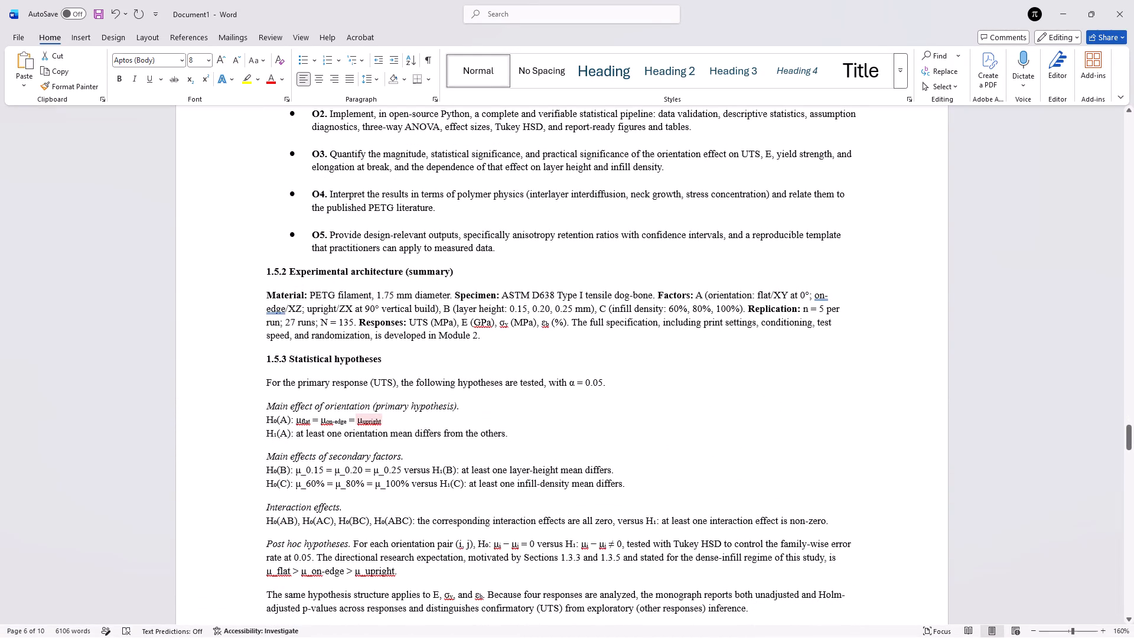
{"action": "scroll", "coordinate": [332, 450], "scroll_direction": "down", "scroll_amount": 1}
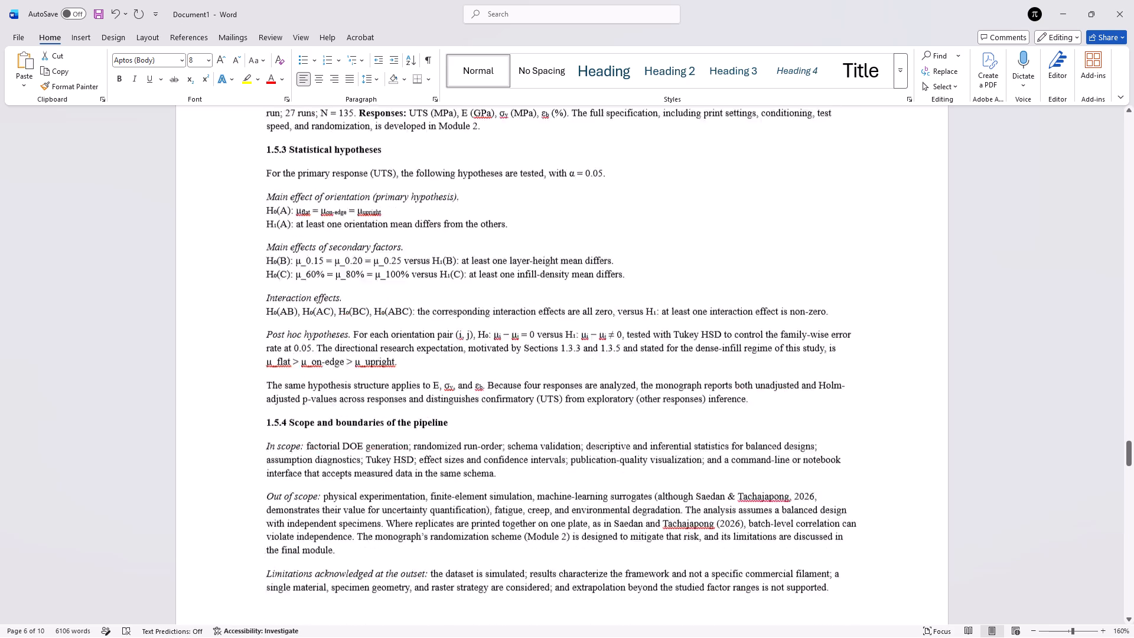
{"action": "scroll", "coordinate": [332, 450], "scroll_direction": "down", "scroll_amount": 1}
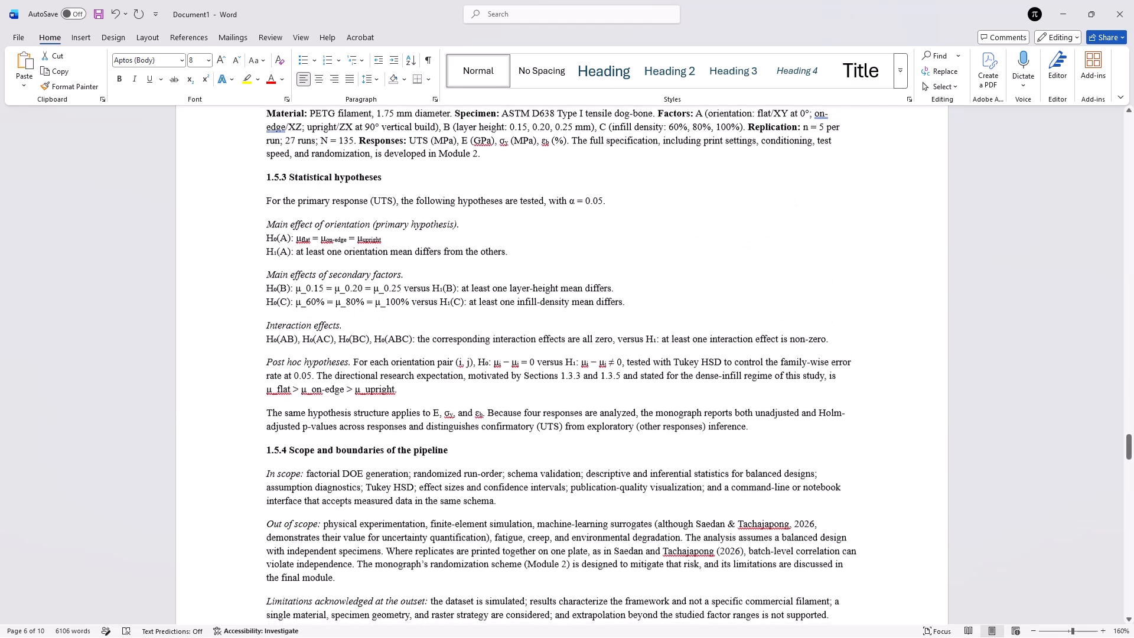
{"action": "scroll", "coordinate": [321, 284], "scroll_direction": "down", "scroll_amount": 1}
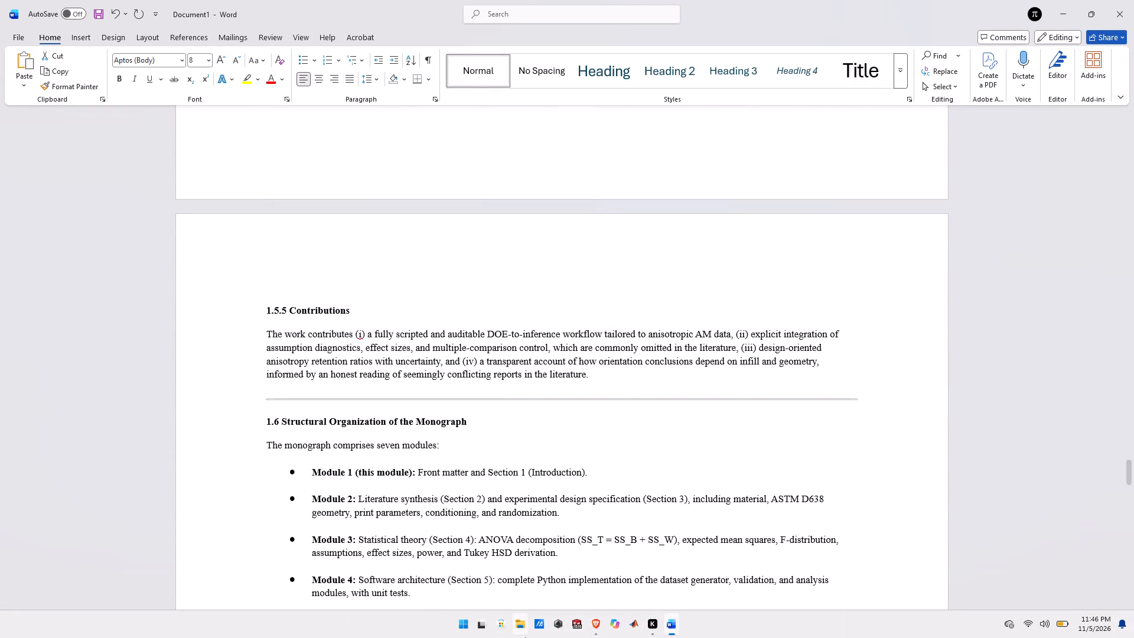
Switch to the Brave browser and search for "aruco grid" in a new tab.
{"action": "left_click", "coordinate": [596, 613]}
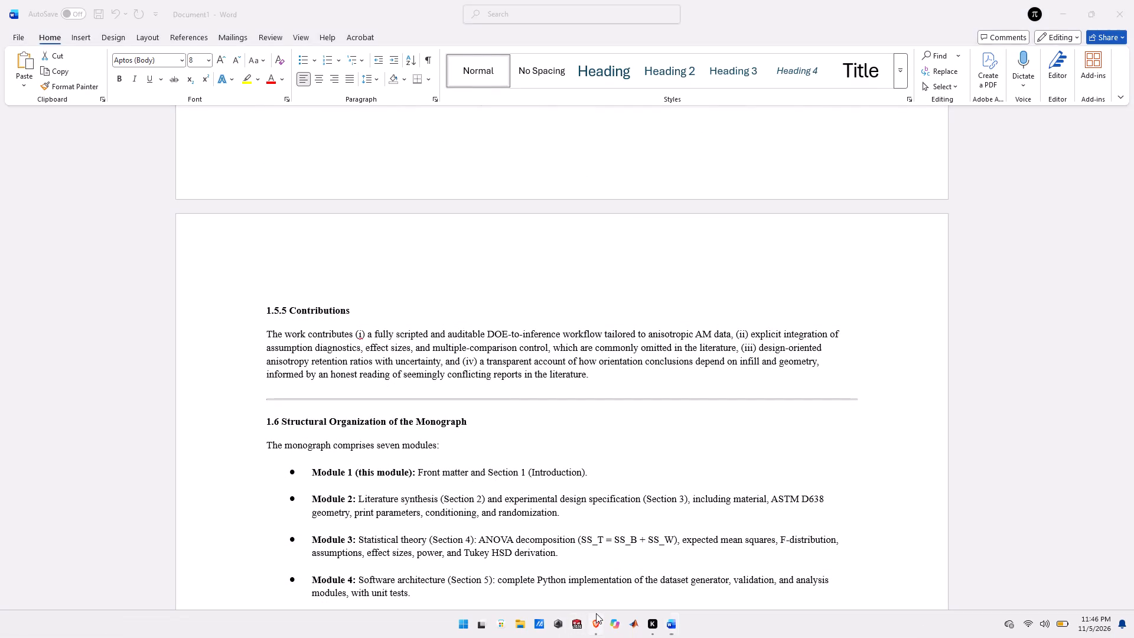
{"action": "left_click", "coordinate": [736, 0]}
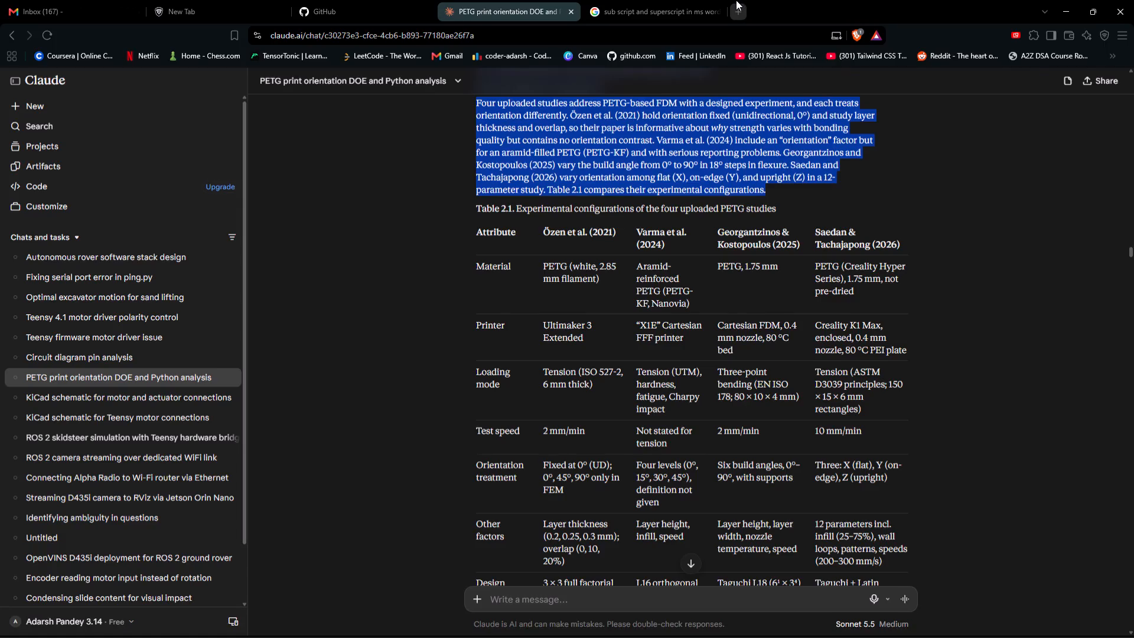
{"action": "type", "text": "aruco frid"}
{"action": "key", "text": "space"}
{"action": "key", "text": "BackSpace"}
{"action": "key", "text": "BackSpace"}
{"action": "key", "text": "BackSpace"}
{"action": "key", "text": "BackSpace"}
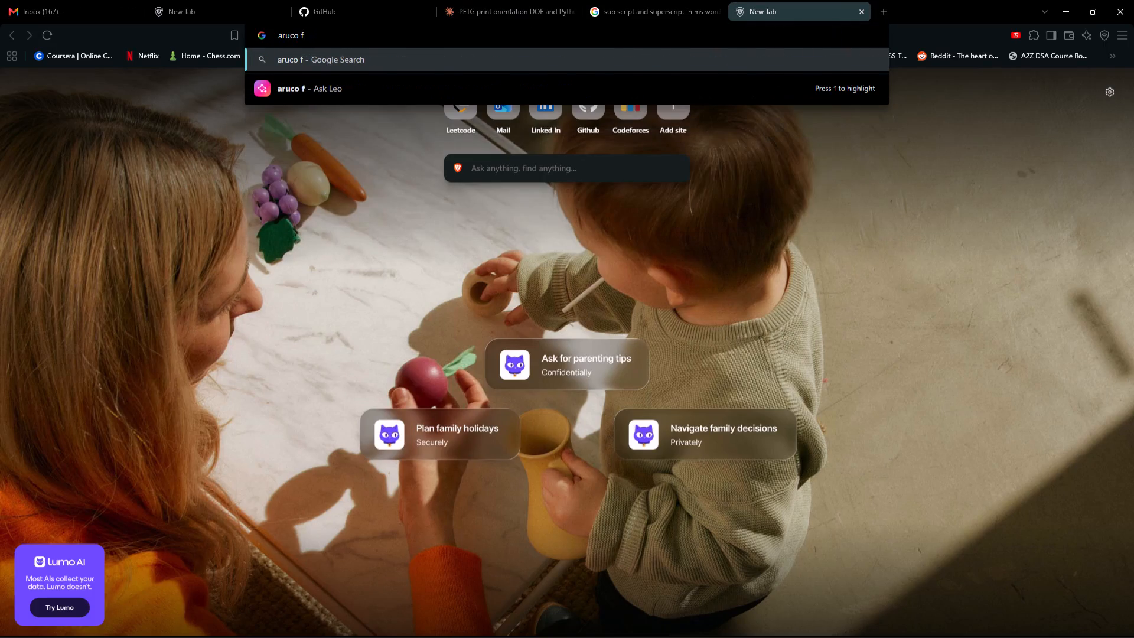
{"action": "key", "text": "BackSpace"}
{"action": "type", "text": "grid"}
{"action": "key", "text": "Return"}
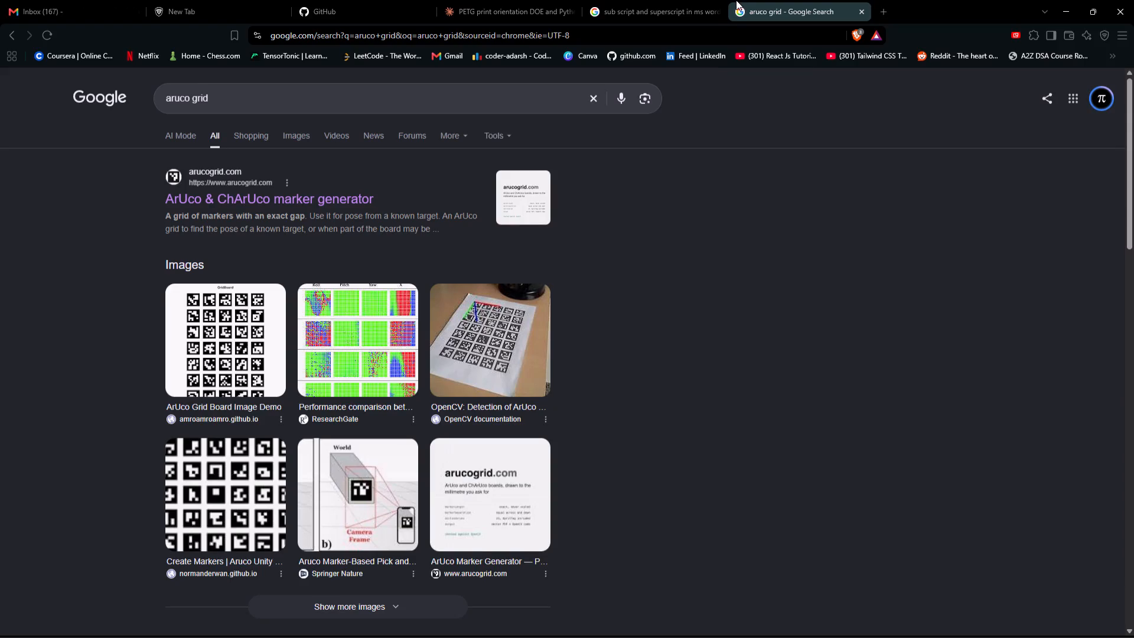
Raise the laptop's screen brightness to the maximum.
{"action": "left_click", "coordinate": [1058, 627]}
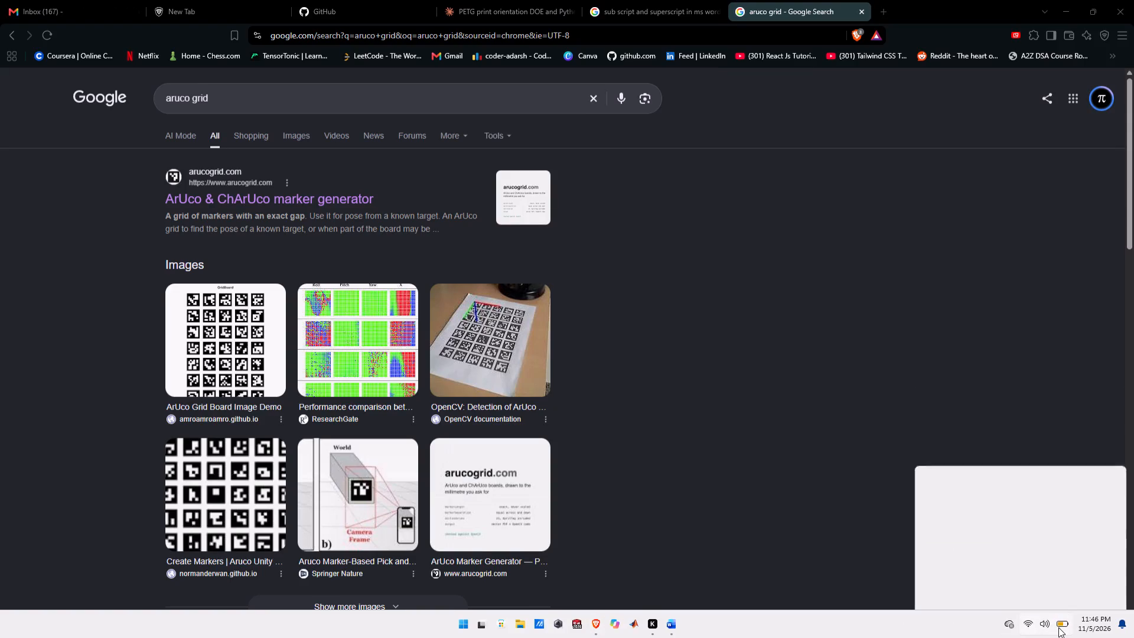
{"action": "left_click_drag", "start_coordinate": [1009, 517], "coordinate": [1123, 479]}
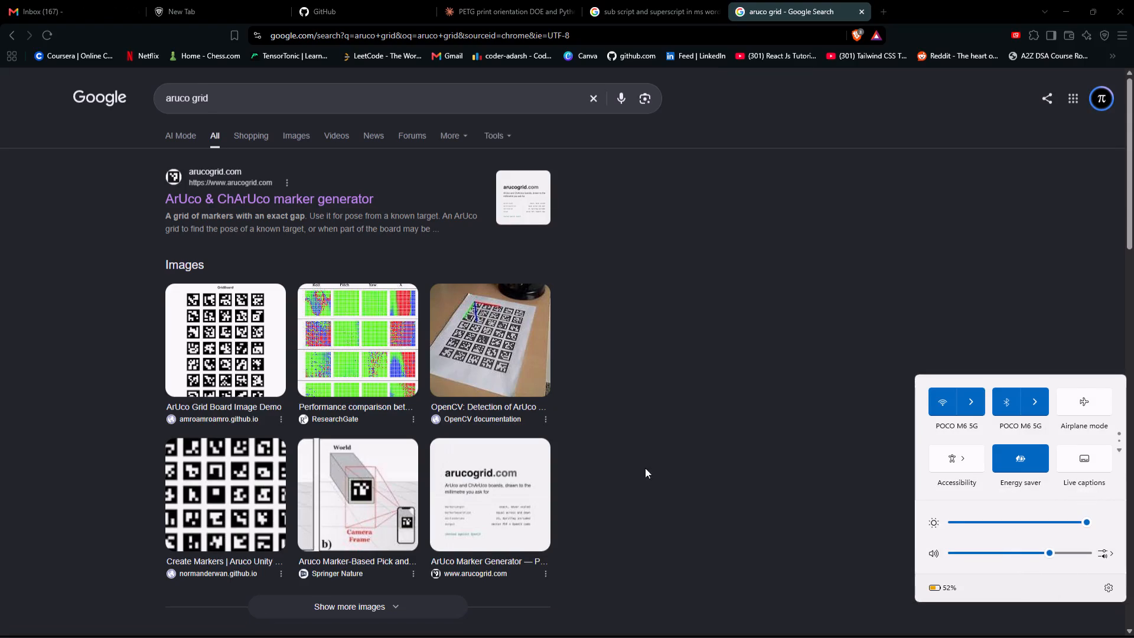
{"action": "left_click", "coordinate": [608, 455]}
Open the ArUco & ChArUco marker generator at arucogrid.com from the search results.
{"action": "scroll", "coordinate": [608, 455], "scroll_direction": "down", "scroll_amount": 2}
{"action": "scroll", "coordinate": [608, 455], "scroll_direction": "up", "scroll_amount": 1}
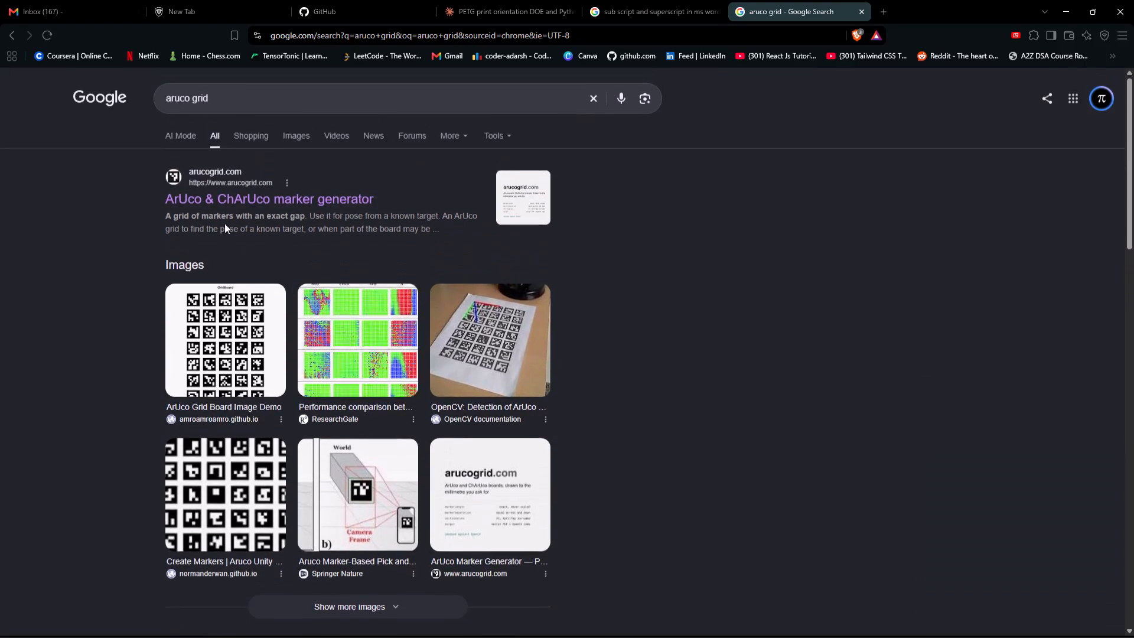
{"action": "left_click", "coordinate": [253, 204]}
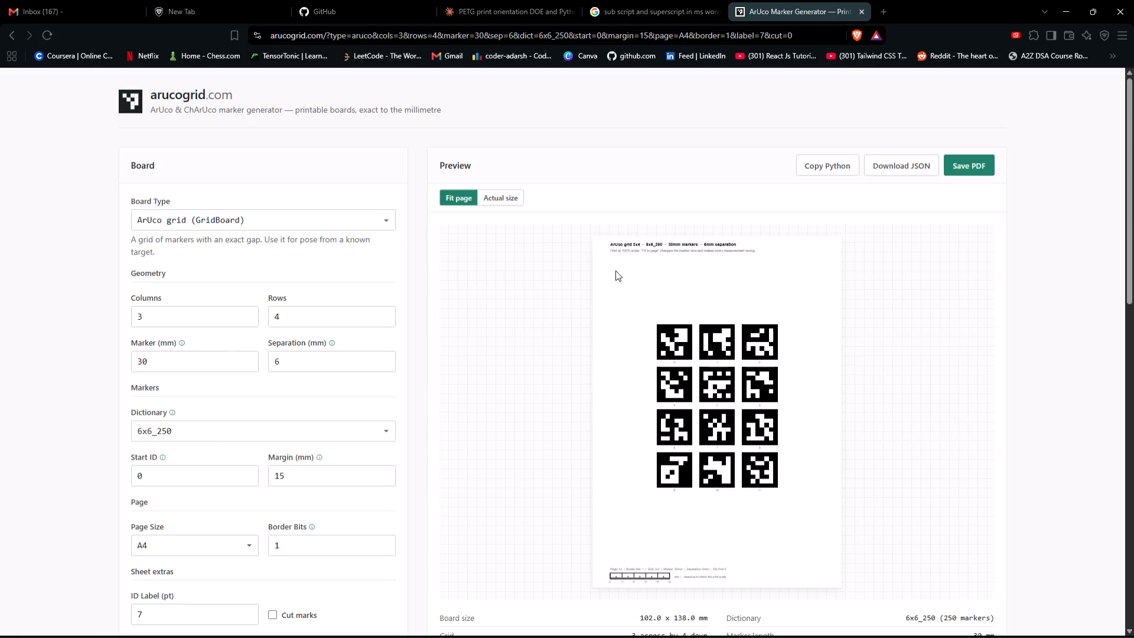
{"action": "left_click", "coordinate": [661, 343]}
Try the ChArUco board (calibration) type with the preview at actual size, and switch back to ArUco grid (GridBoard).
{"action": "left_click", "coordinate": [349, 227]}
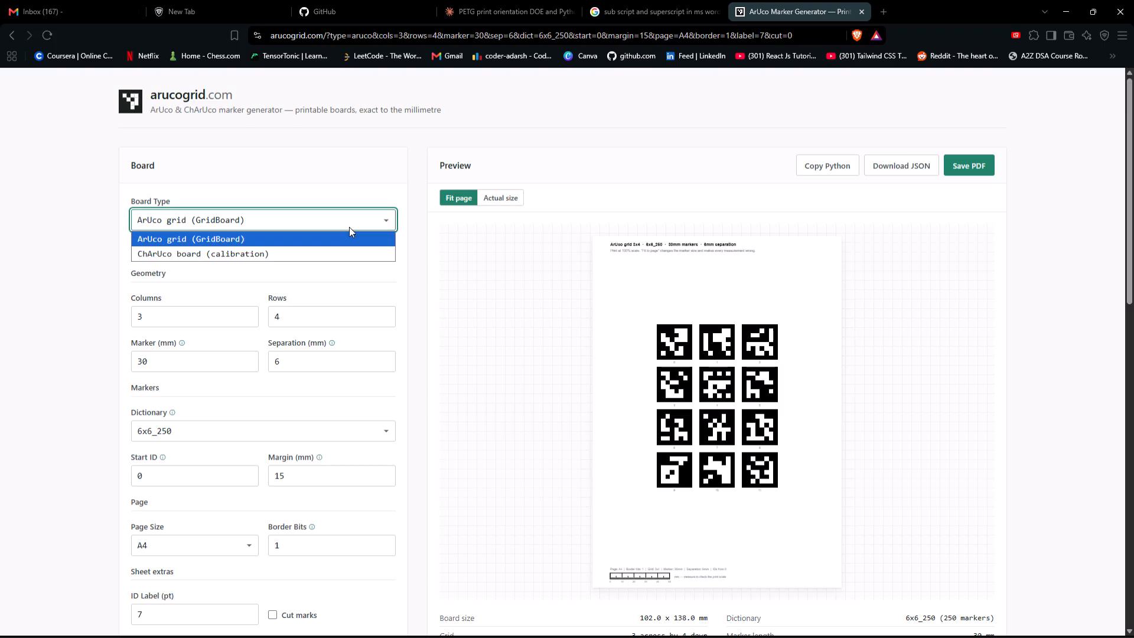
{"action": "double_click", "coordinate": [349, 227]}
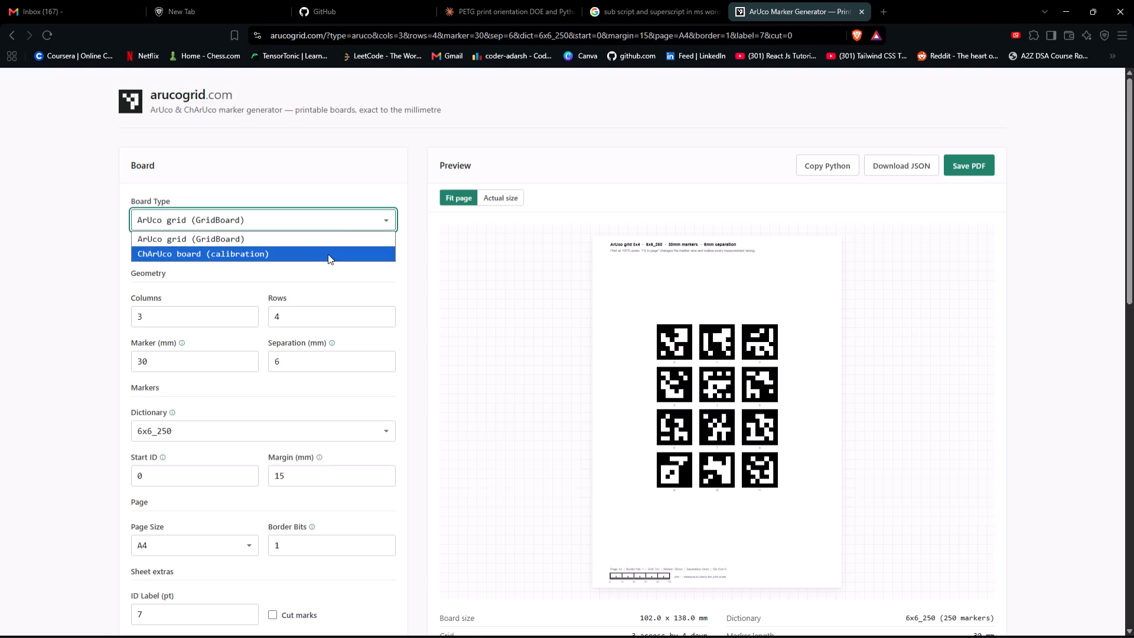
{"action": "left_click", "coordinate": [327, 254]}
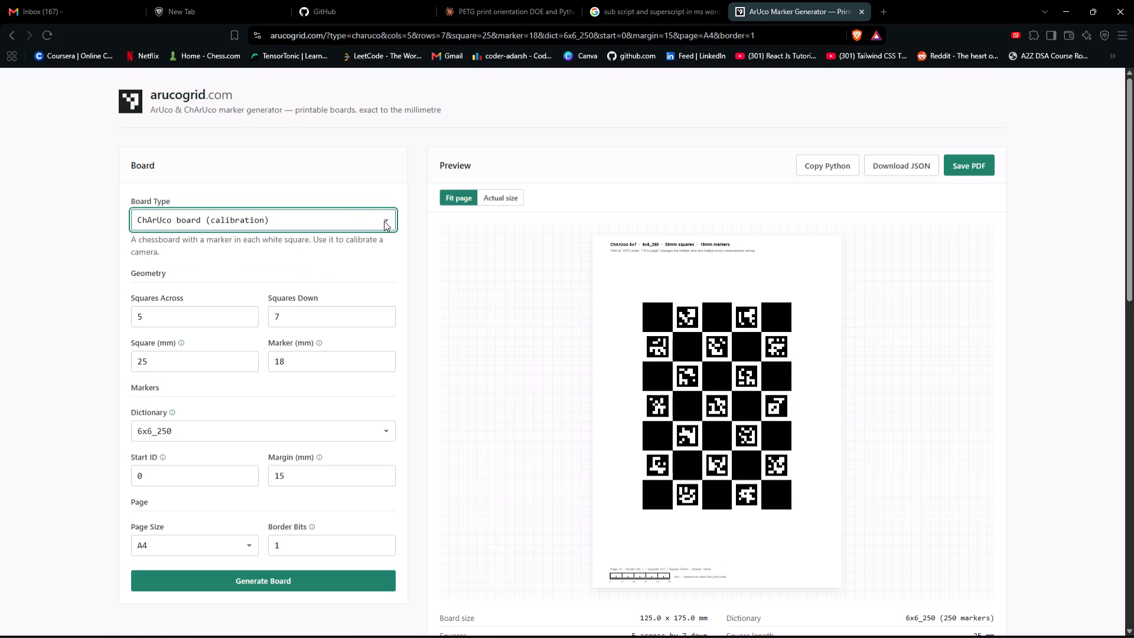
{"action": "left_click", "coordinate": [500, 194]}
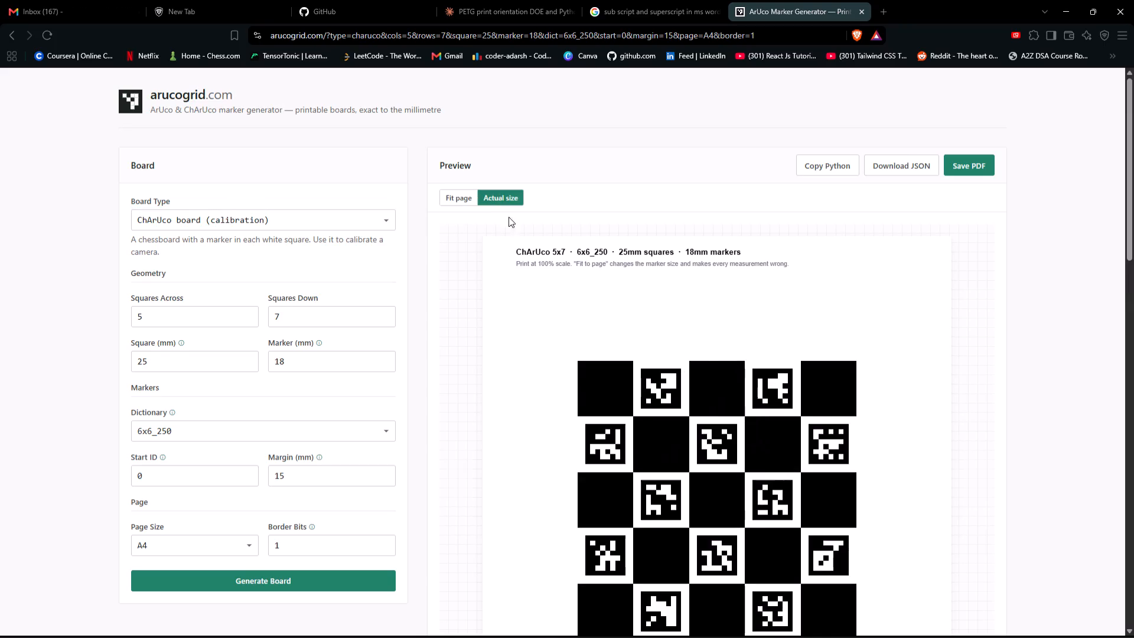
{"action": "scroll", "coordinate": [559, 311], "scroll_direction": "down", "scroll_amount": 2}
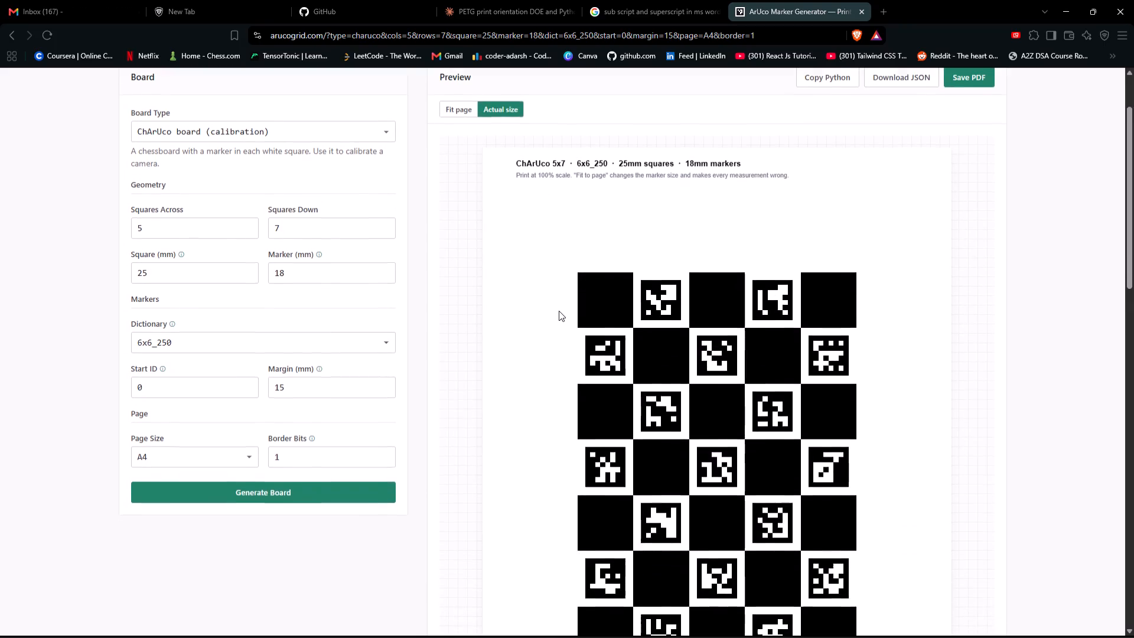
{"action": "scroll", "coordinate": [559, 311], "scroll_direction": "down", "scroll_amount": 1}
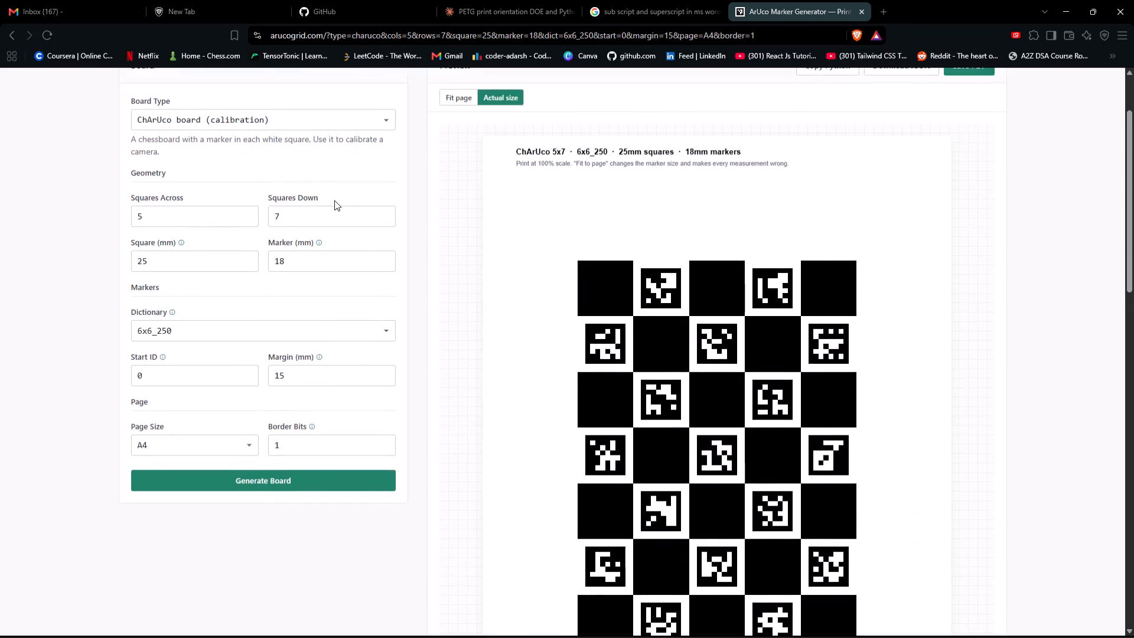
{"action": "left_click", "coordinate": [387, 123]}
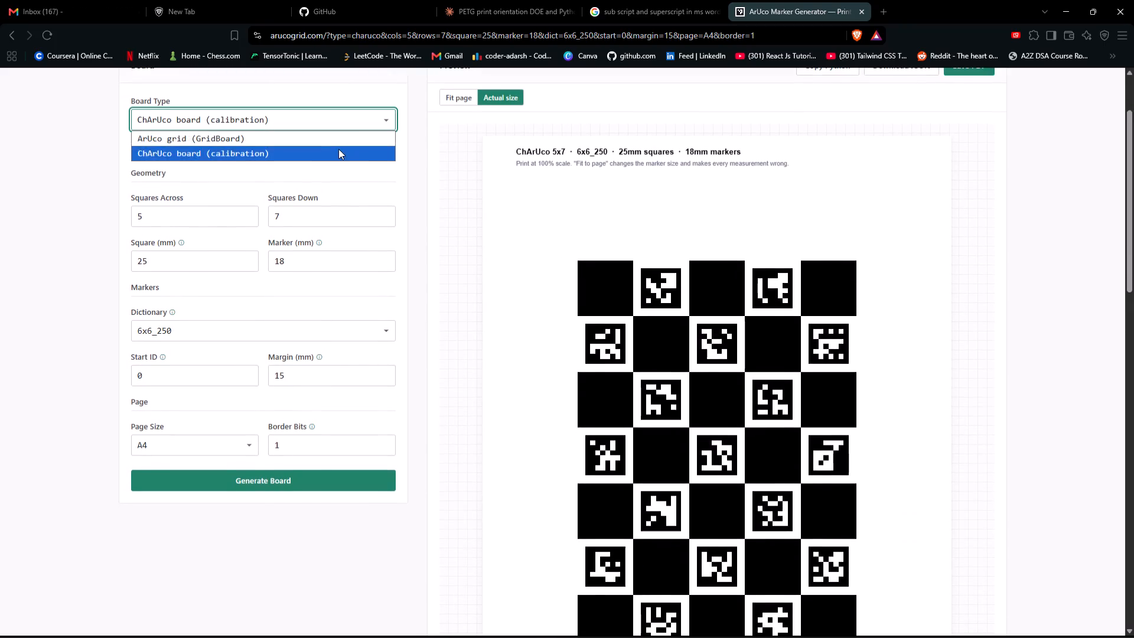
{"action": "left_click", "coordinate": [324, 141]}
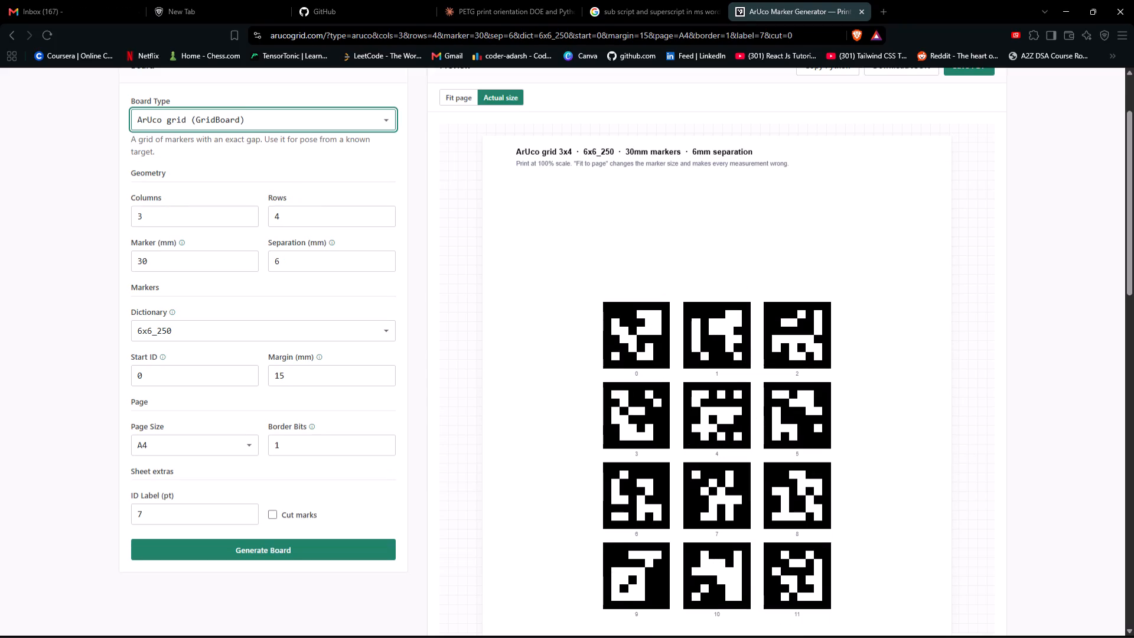
Set the ArUco grid geometry to 1 column and 1 row.
{"action": "left_click", "coordinate": [247, 211]}
{"action": "left_click", "coordinate": [247, 222]}
{"action": "left_click", "coordinate": [247, 222]}
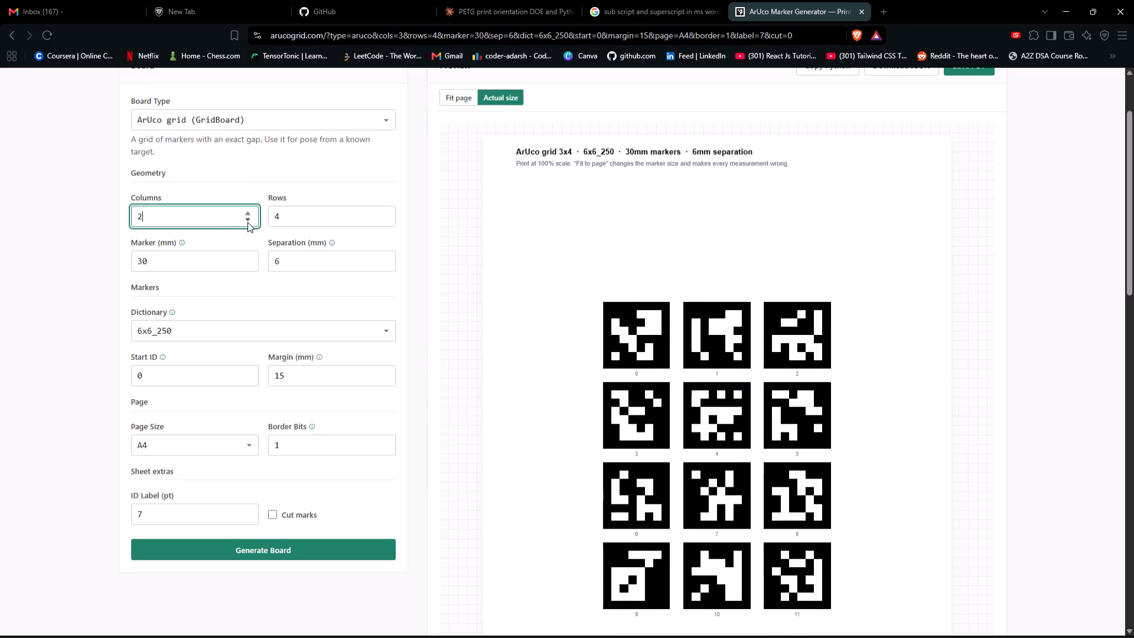
{"action": "left_click", "coordinate": [247, 222]}
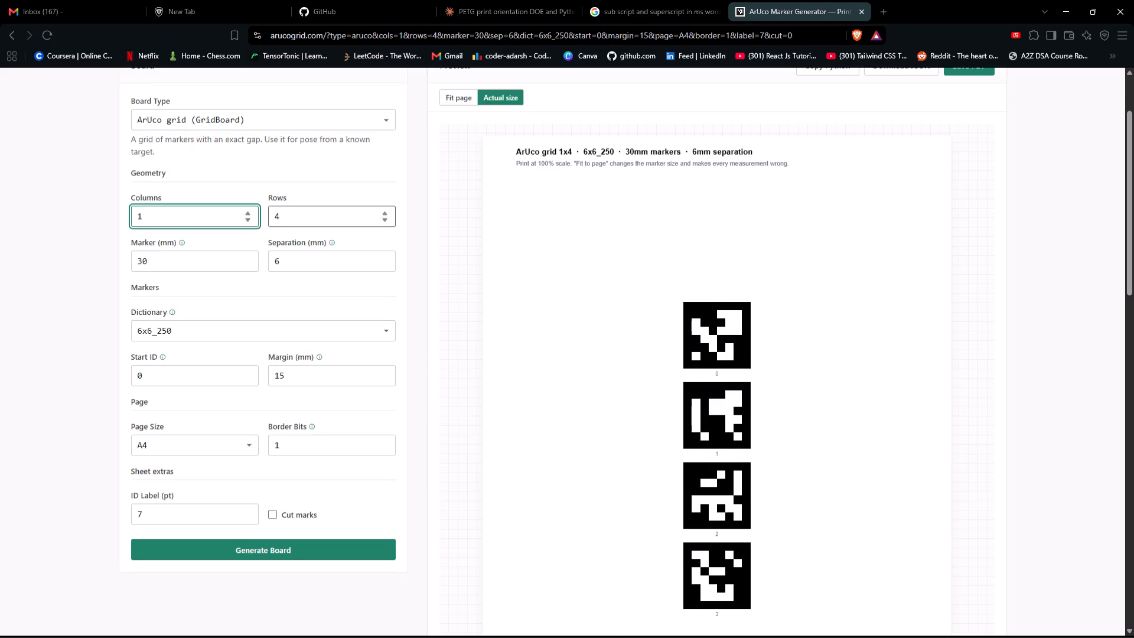
{"action": "left_click", "coordinate": [302, 222]}
{"action": "key", "text": "BackSpace"}
{"action": "key", "text": "1"}
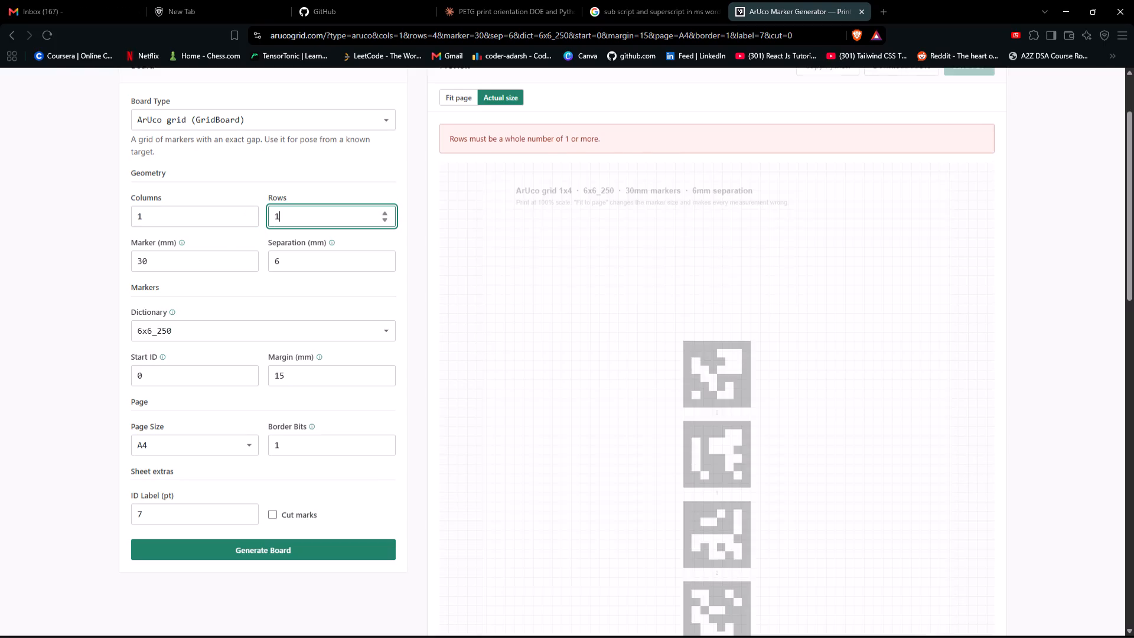
Set the marker dictionary to 7x7_1000.
{"action": "left_click", "coordinate": [210, 334]}
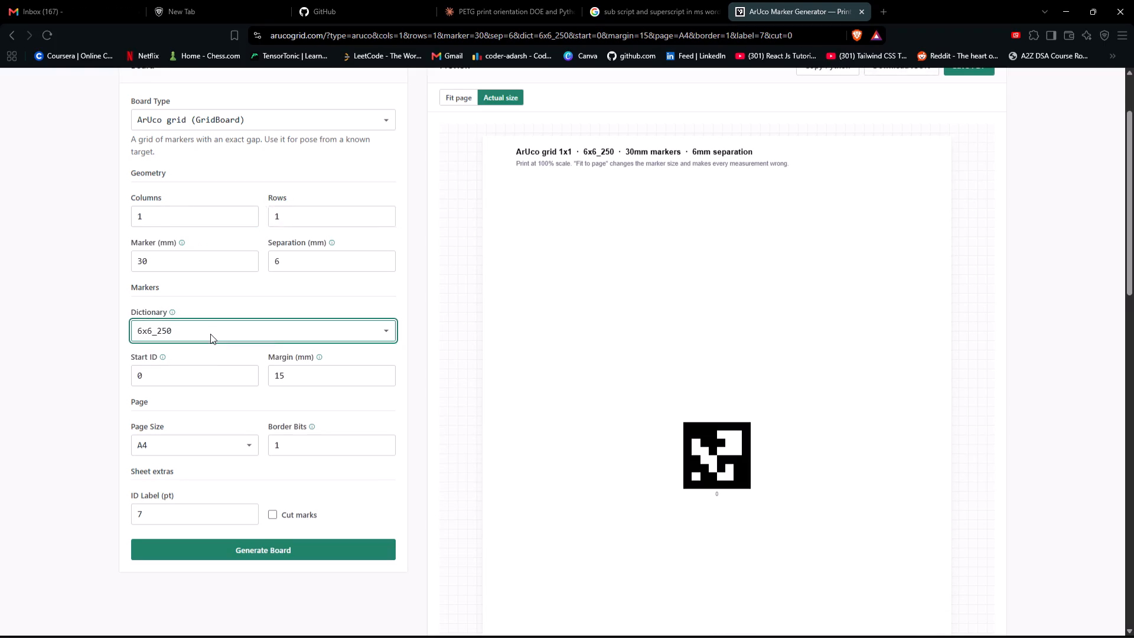
{"action": "left_click", "coordinate": [179, 314]}
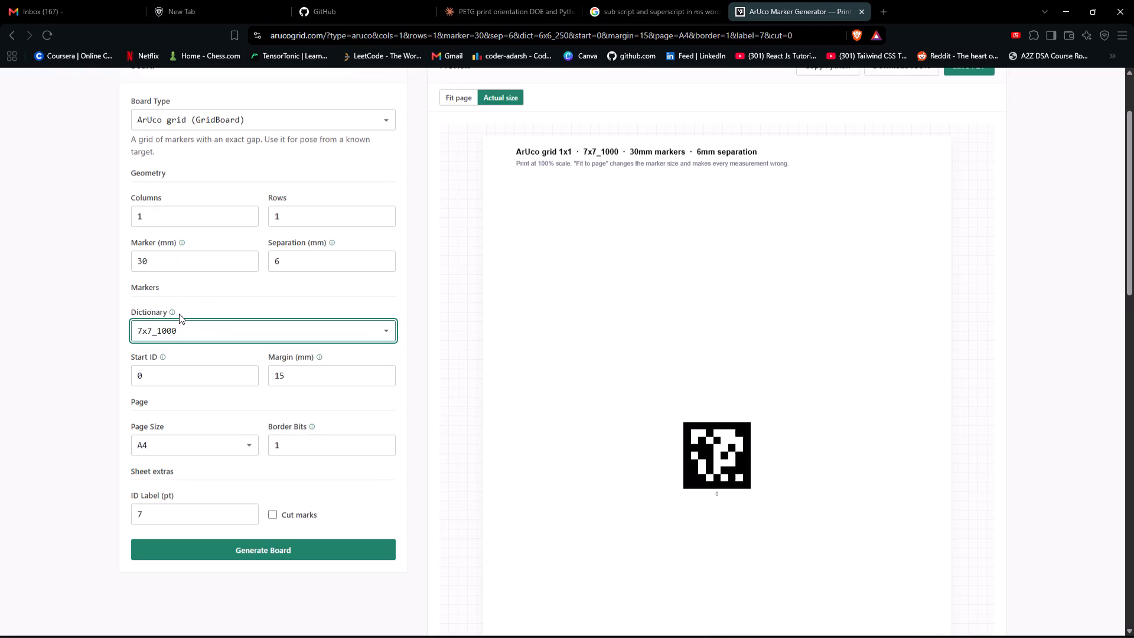
Set the marker's start ID to 2 and the margin to 5 mm.
{"action": "left_click", "coordinate": [184, 368]}
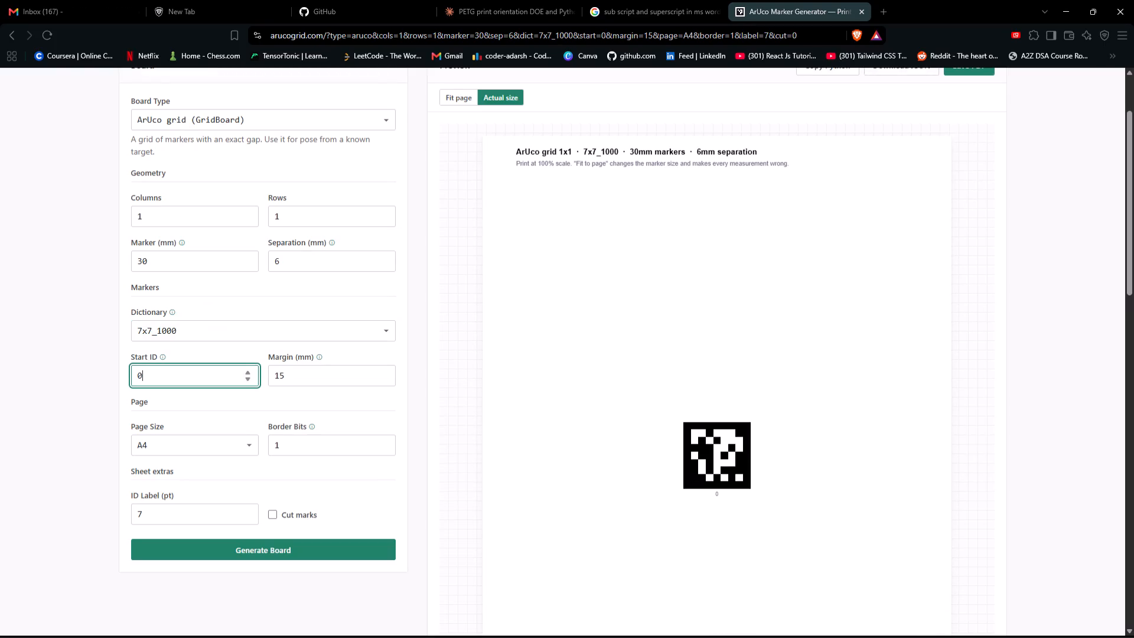
{"action": "key", "text": "BackSpace"}
{"action": "key", "text": "5"}
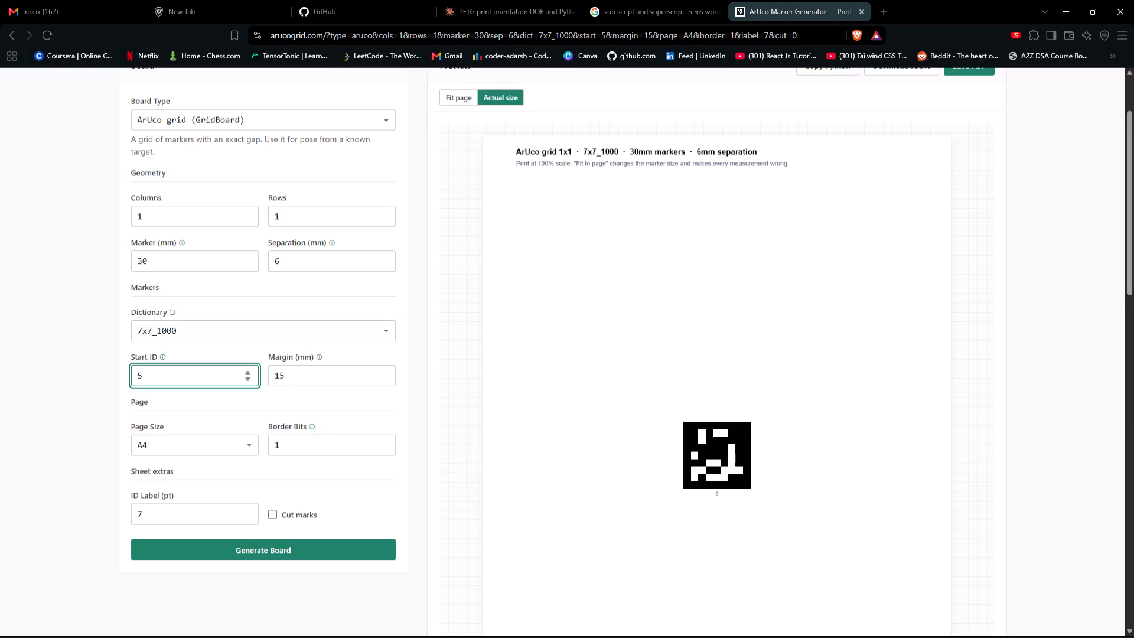
{"action": "key", "text": "BackSpace"}
{"action": "key", "text": "2"}
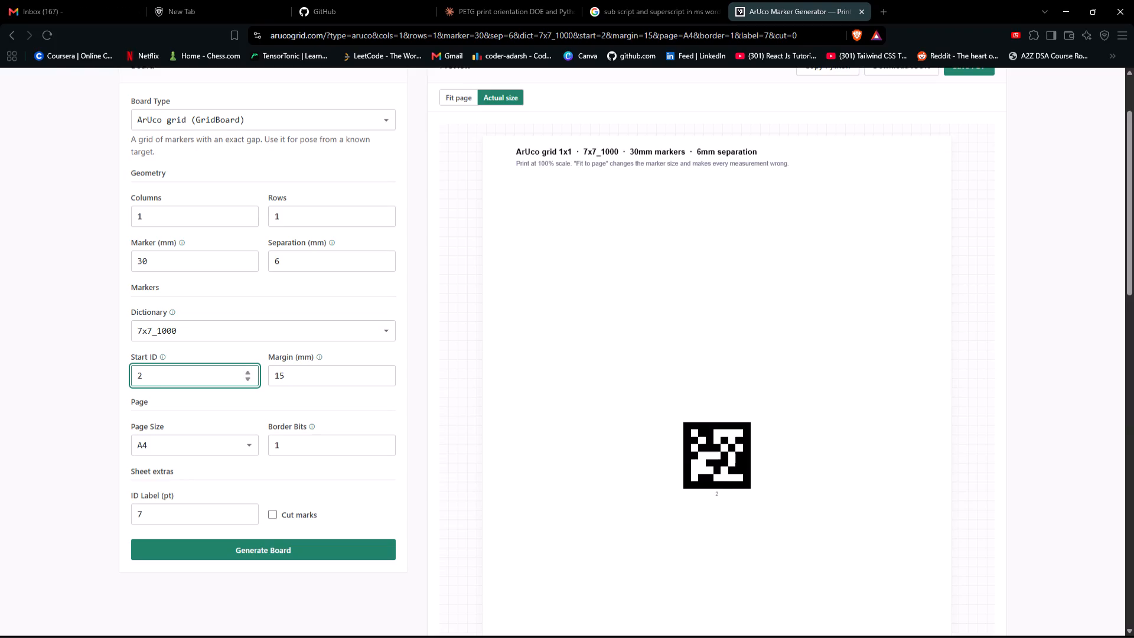
{"action": "left_click", "coordinate": [302, 383]}
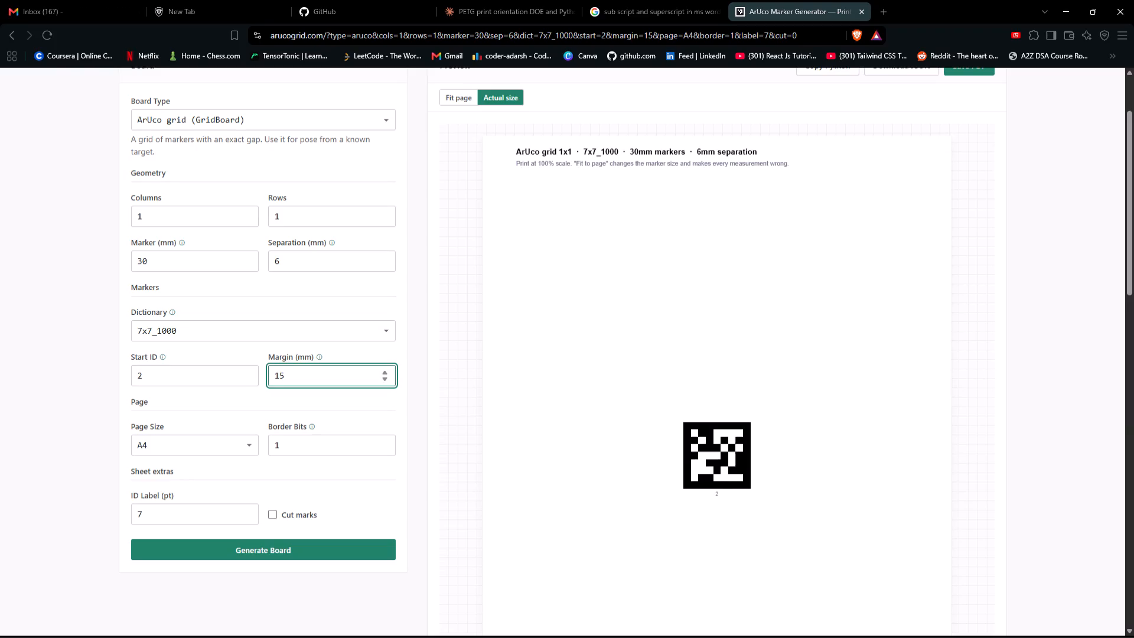
{"action": "left_click_drag", "start_coordinate": [302, 383], "coordinate": [239, 373]}
{"action": "key", "text": "BackSpace"}
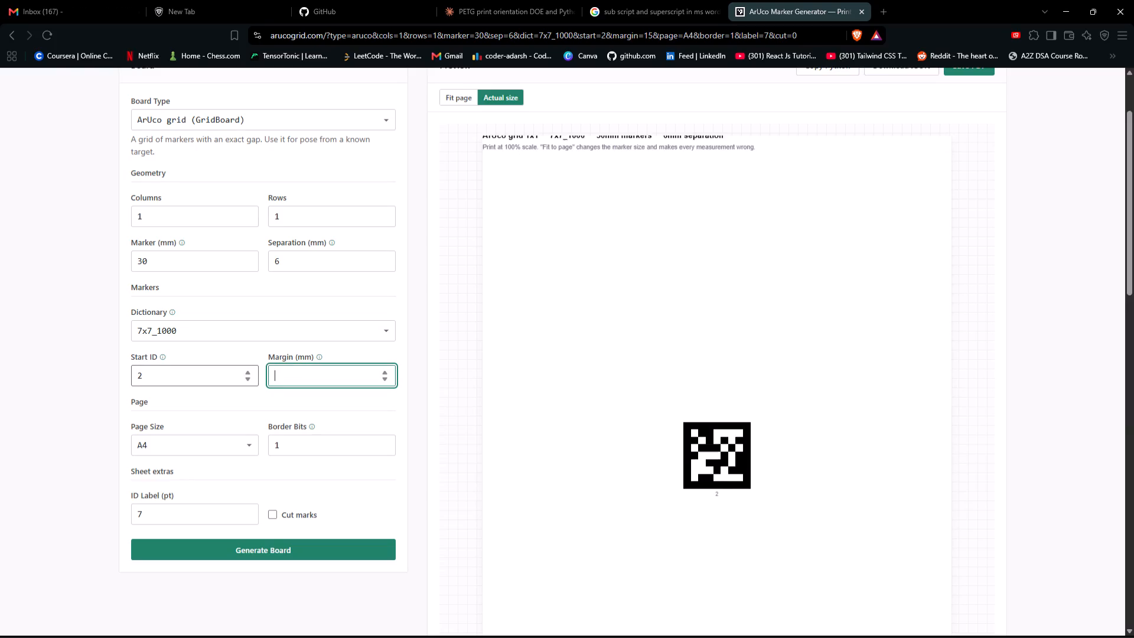
{"action": "key", "text": "5"}
{"action": "key", "text": "Return"}
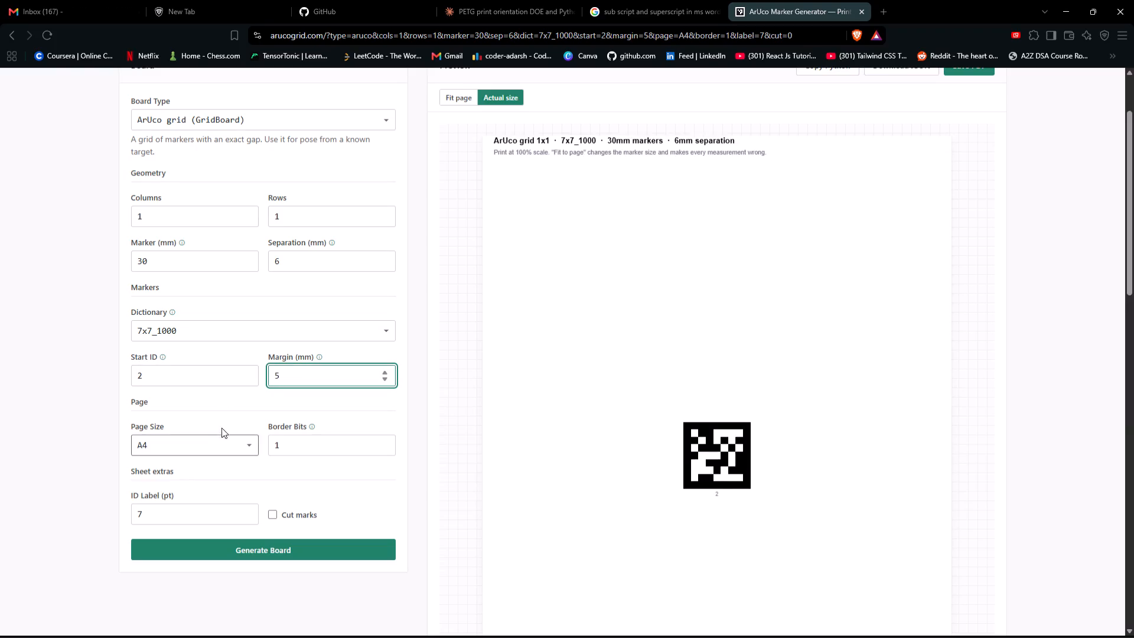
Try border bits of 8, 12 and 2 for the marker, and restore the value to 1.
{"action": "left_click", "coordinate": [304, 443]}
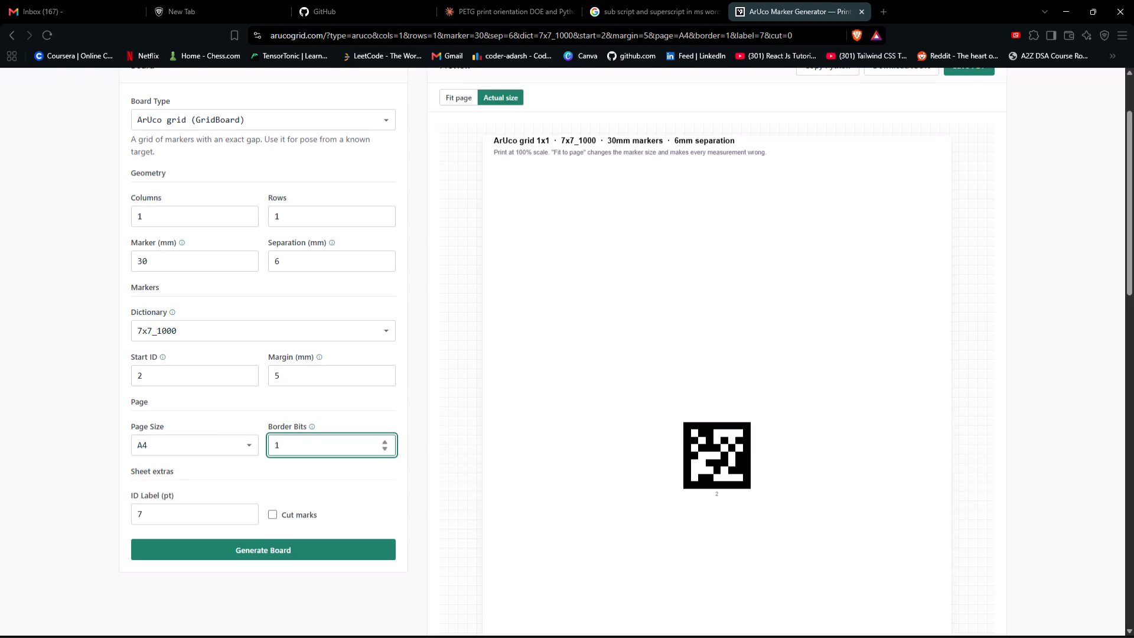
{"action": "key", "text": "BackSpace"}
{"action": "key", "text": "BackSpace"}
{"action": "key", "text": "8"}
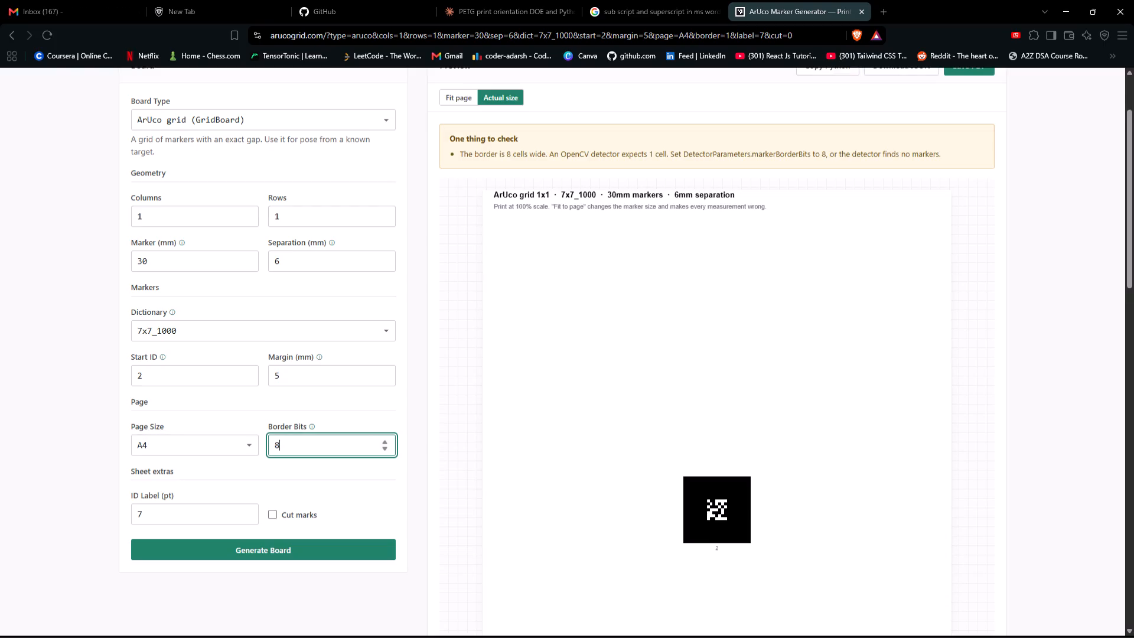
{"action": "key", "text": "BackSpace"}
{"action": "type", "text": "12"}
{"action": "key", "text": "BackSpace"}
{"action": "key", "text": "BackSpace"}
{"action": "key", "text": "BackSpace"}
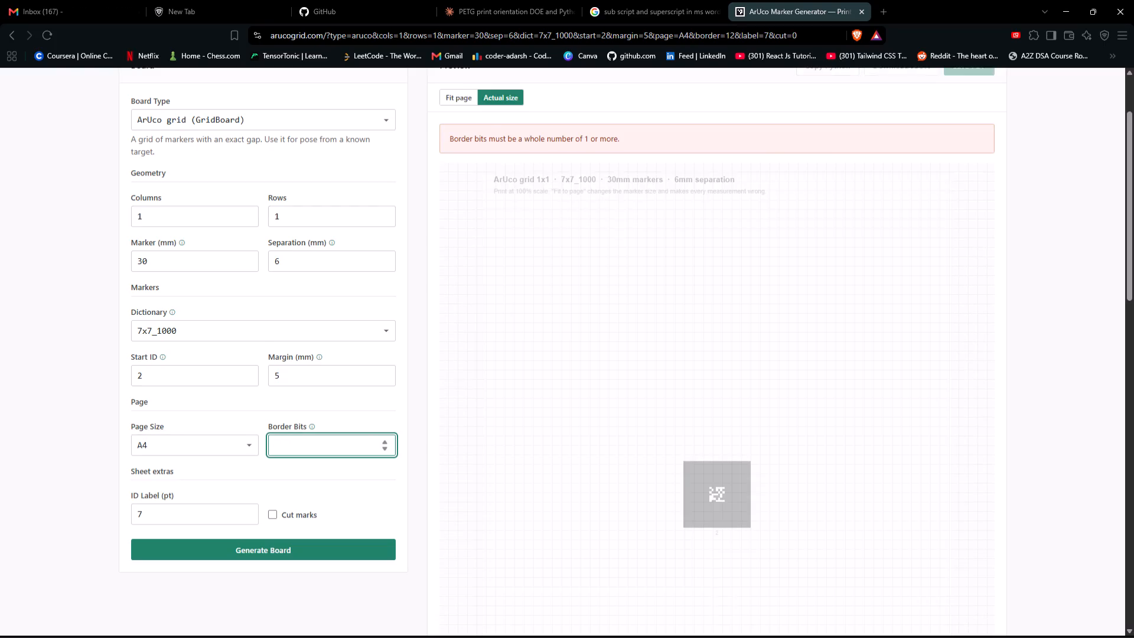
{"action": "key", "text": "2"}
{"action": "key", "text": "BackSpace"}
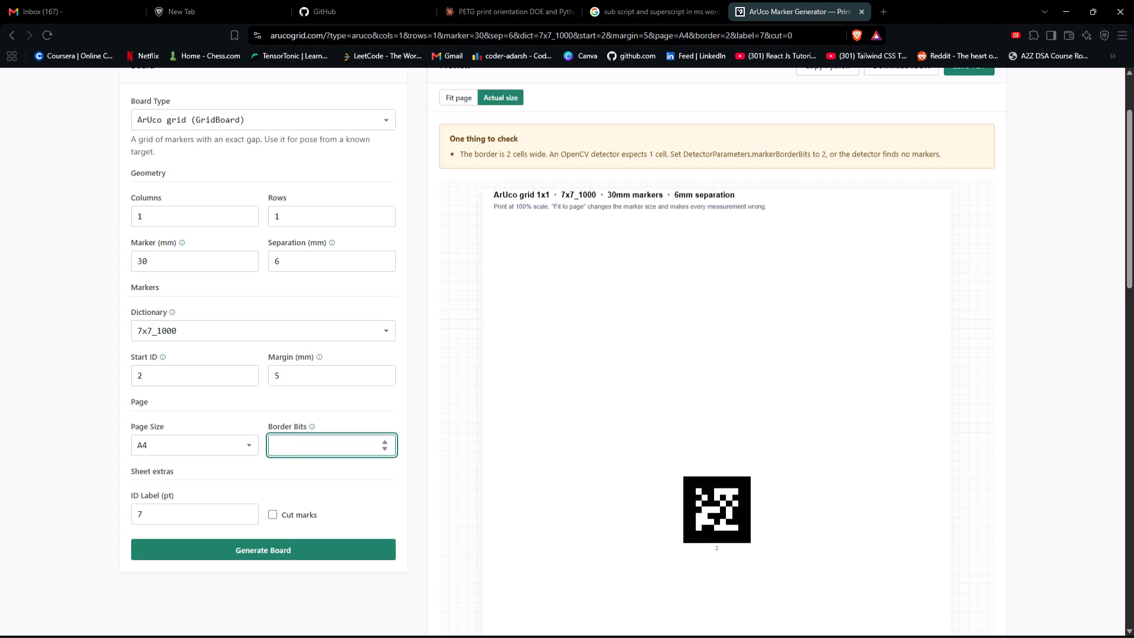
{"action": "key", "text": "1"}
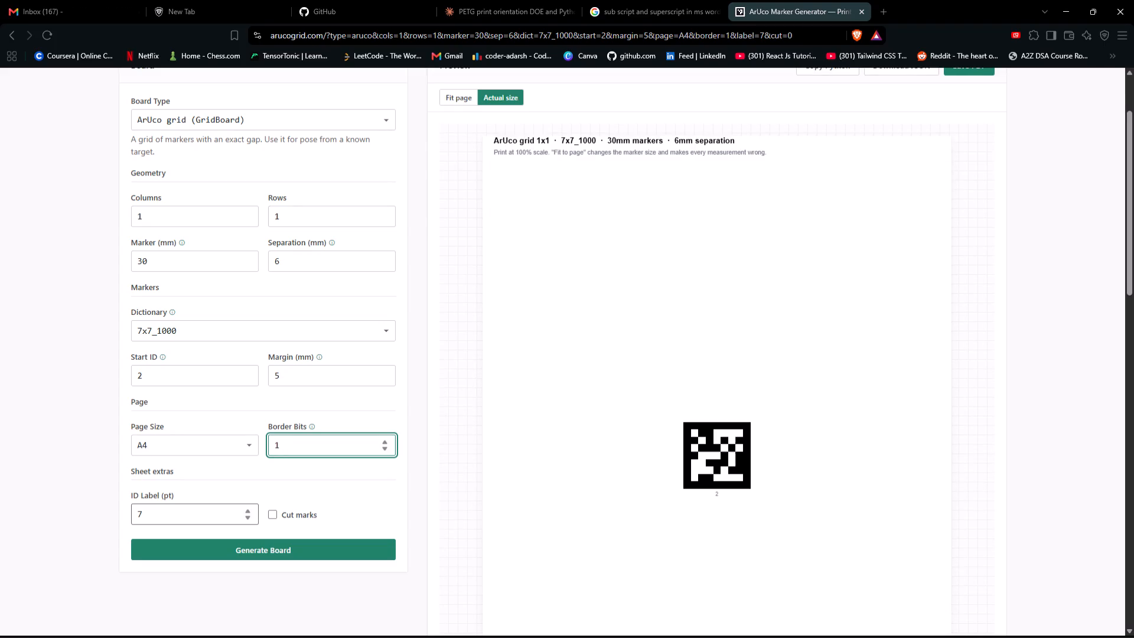
Enable cut marks around the marker.
{"action": "left_click", "coordinate": [270, 512]}
{"action": "left_click", "coordinate": [270, 512]}
{"action": "left_click", "coordinate": [270, 512]}
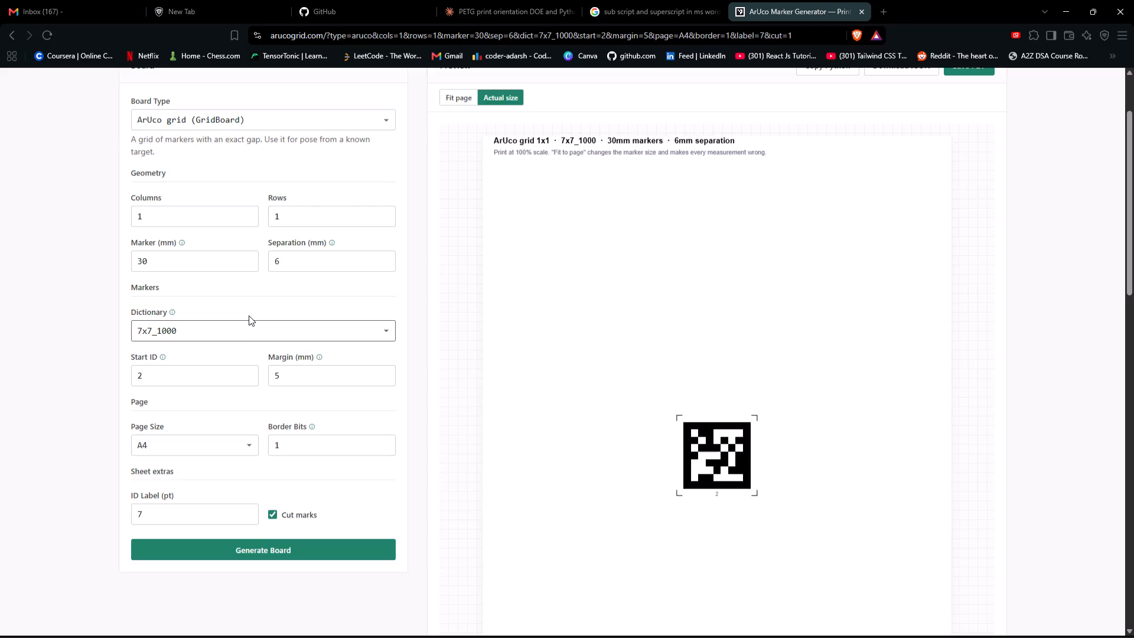
Try a marker size of 400 mm, and replace it with 150 mm.
{"action": "left_click_drag", "start_coordinate": [244, 251], "coordinate": [70, 268]}
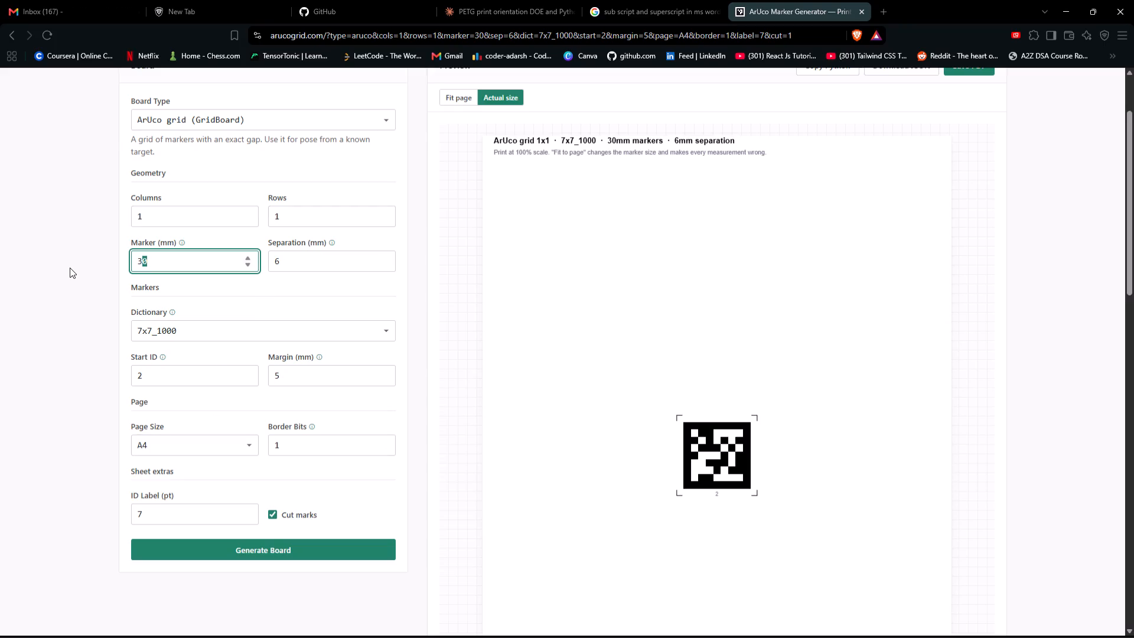
{"action": "key", "text": "BackSpace"}
{"action": "type", "text": "400"}
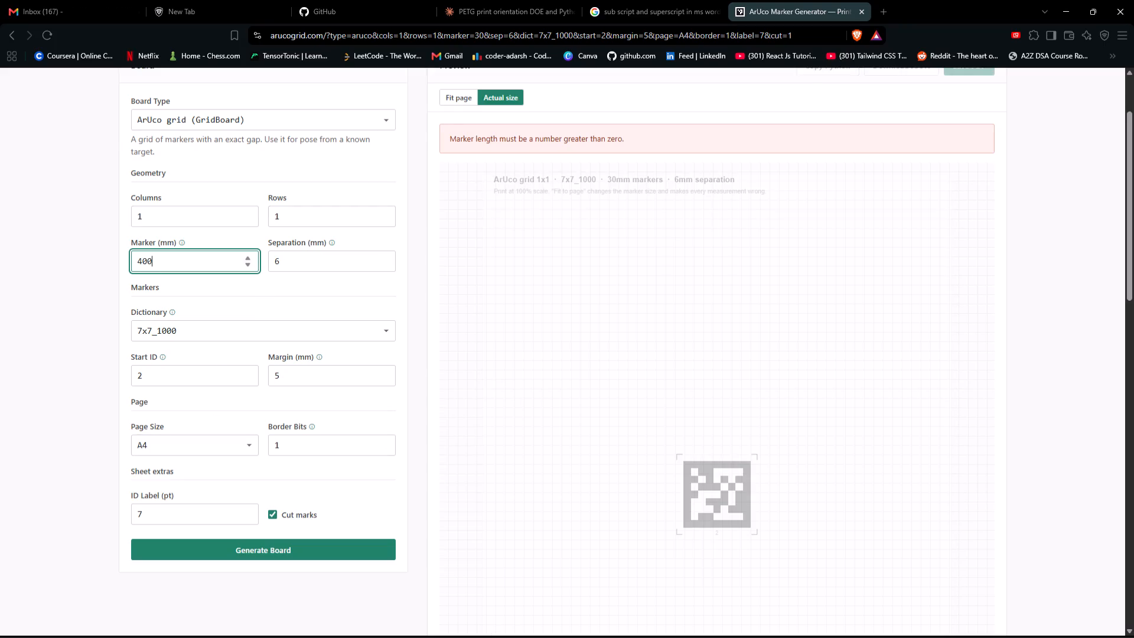
{"action": "key", "text": "BackSpace"}
{"action": "key", "text": "BackSpace"}
{"action": "key", "text": "BackSpace"}
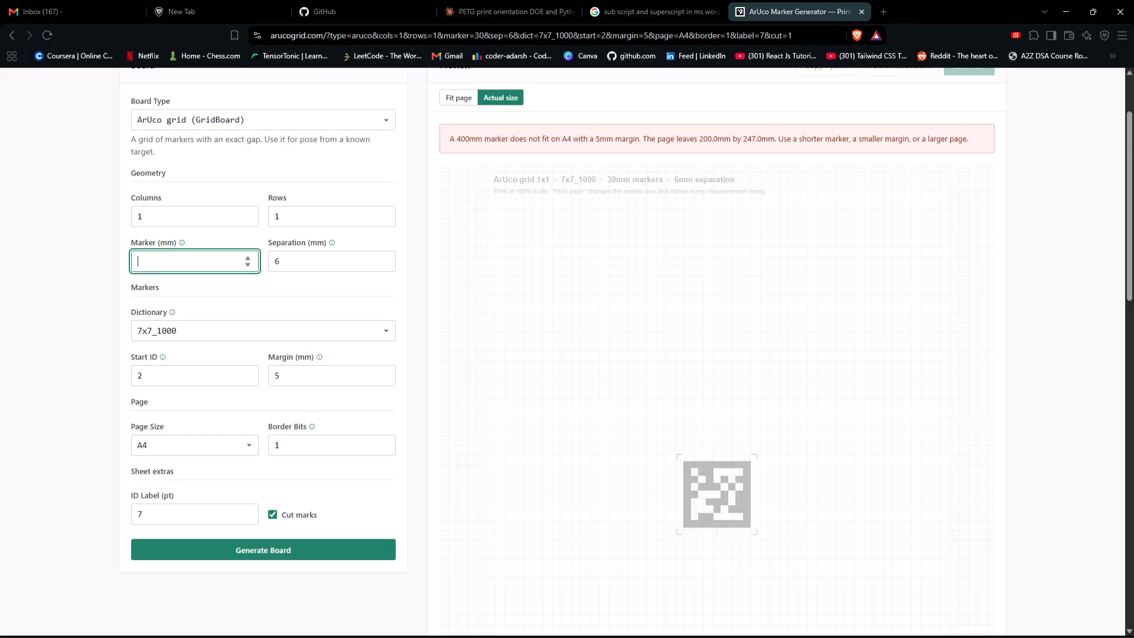
{"action": "type", "text": "150"}
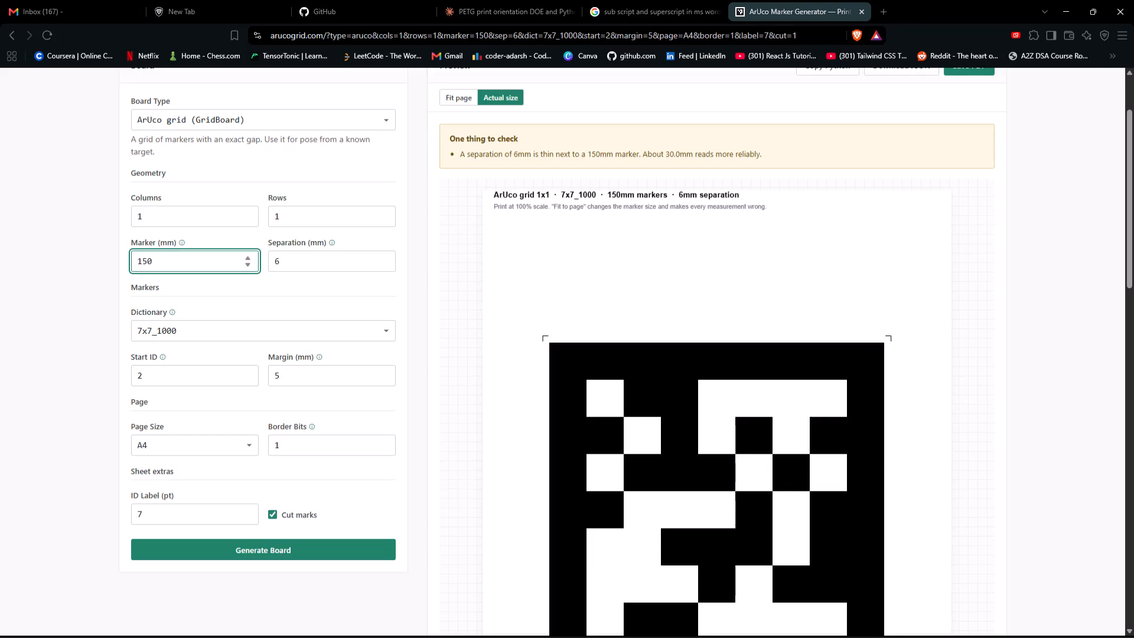
Set the marker separation to 30 mm.
{"action": "scroll", "coordinate": [439, 455], "scroll_direction": "down", "scroll_amount": 1}
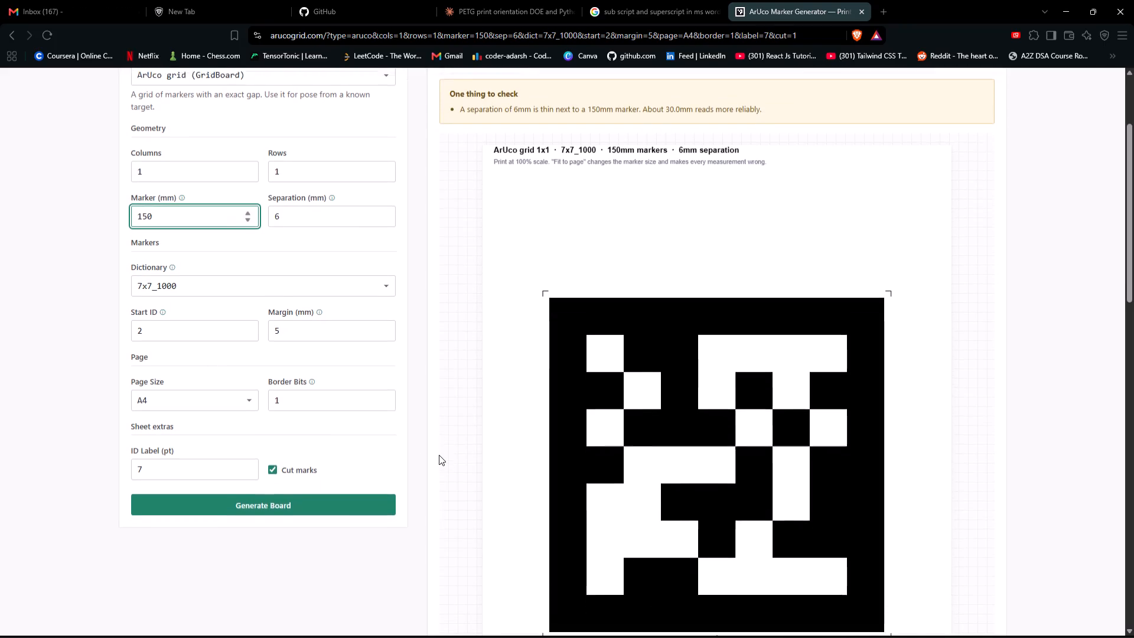
{"action": "scroll", "coordinate": [439, 455], "scroll_direction": "down", "scroll_amount": 1}
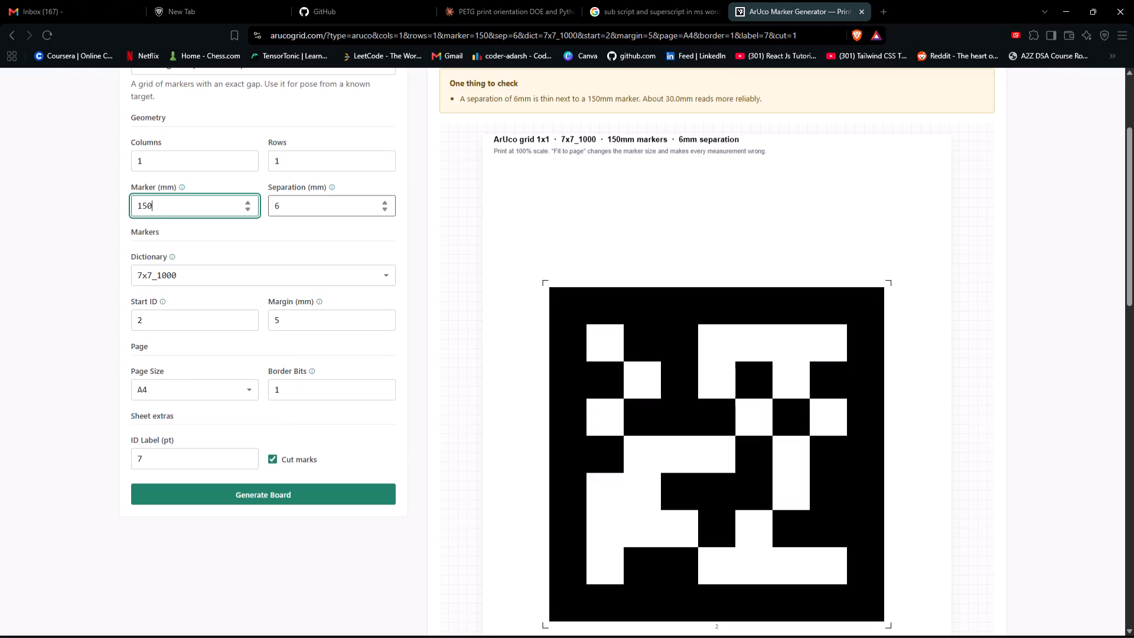
{"action": "left_click_drag", "start_coordinate": [321, 209], "coordinate": [204, 222]}
{"action": "key", "text": "BackSpace"}
{"action": "type", "text": "30"}
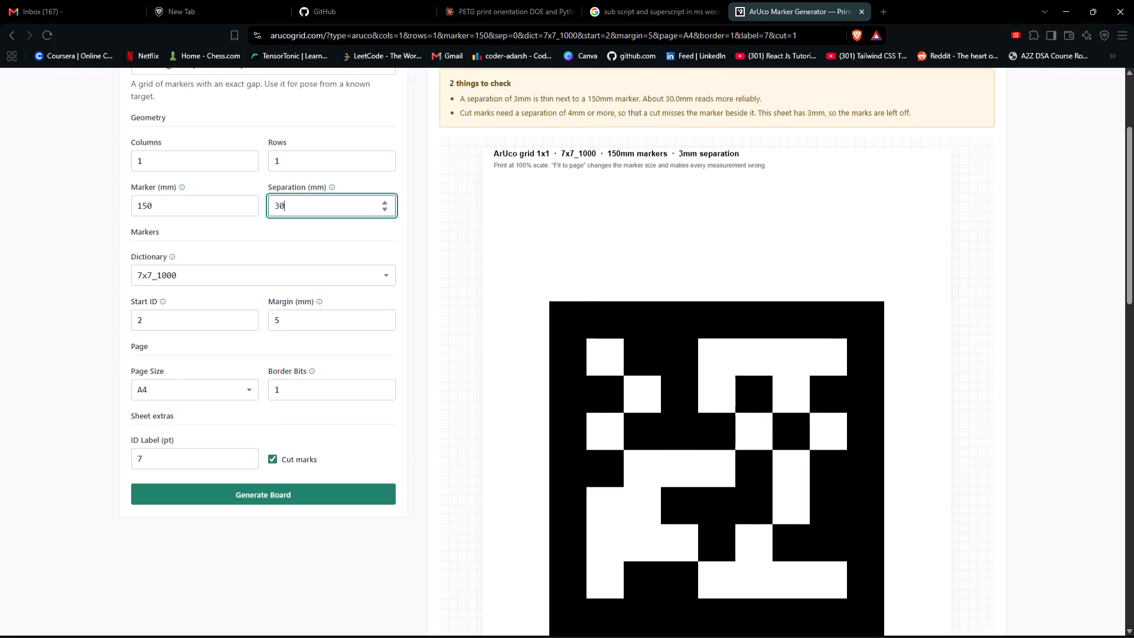
{"action": "key", "text": "Return"}
{"action": "key", "text": "Return"}
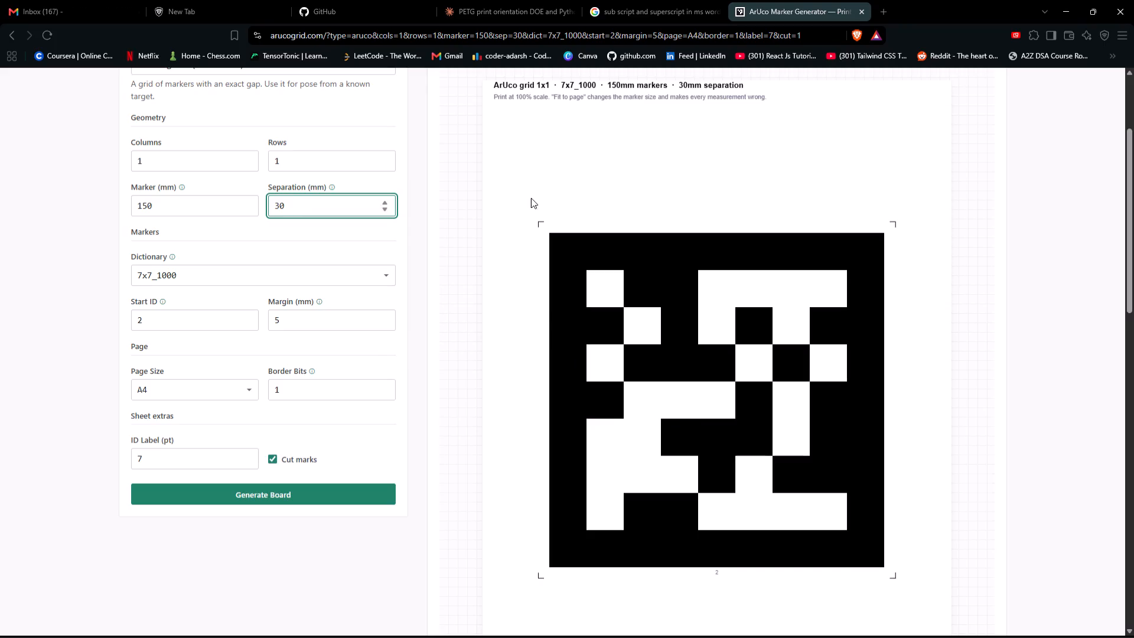
Examine the actual-size preview of the marker sheet, from the marker and its cut marks to the scale ruler in the page footer.
{"action": "left_click", "coordinate": [563, 207]}
{"action": "scroll", "coordinate": [603, 272], "scroll_direction": "down", "scroll_amount": 1}
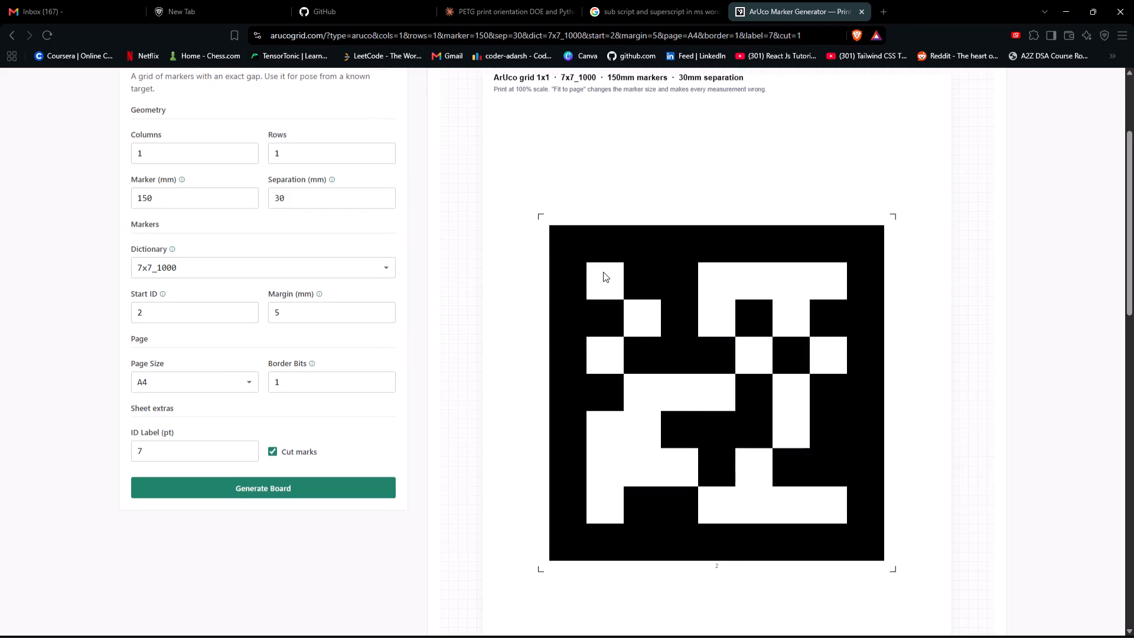
{"action": "scroll", "coordinate": [603, 272], "scroll_direction": "down", "scroll_amount": 3}
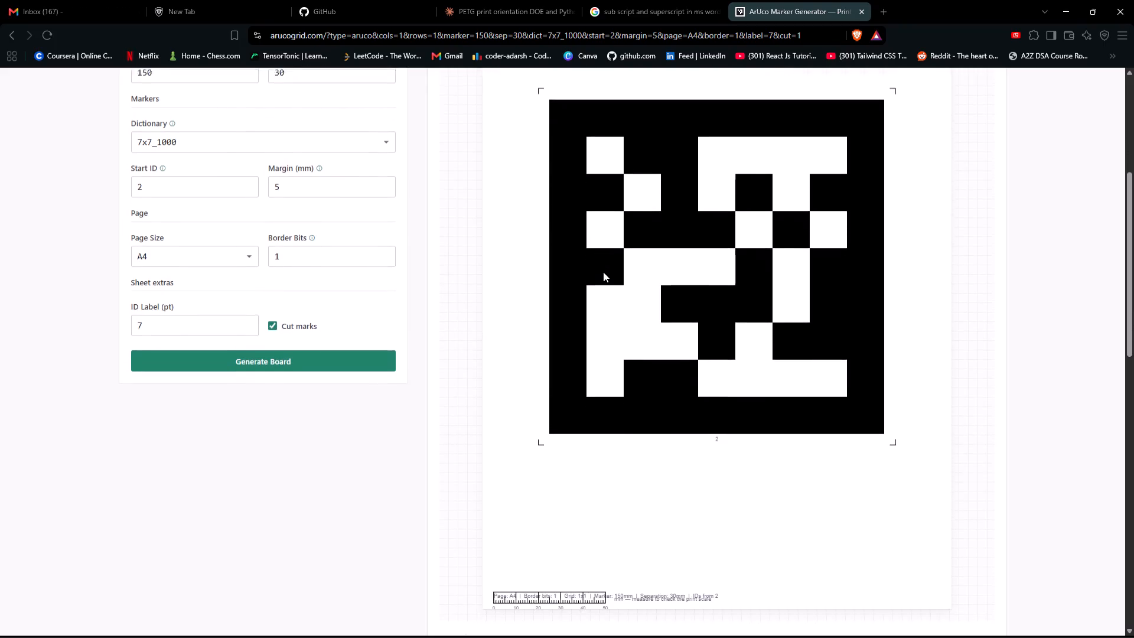
{"action": "scroll", "coordinate": [603, 272], "scroll_direction": "down", "scroll_amount": 1}
{"action": "scroll", "coordinate": [614, 284], "scroll_direction": "up", "scroll_amount": 1}
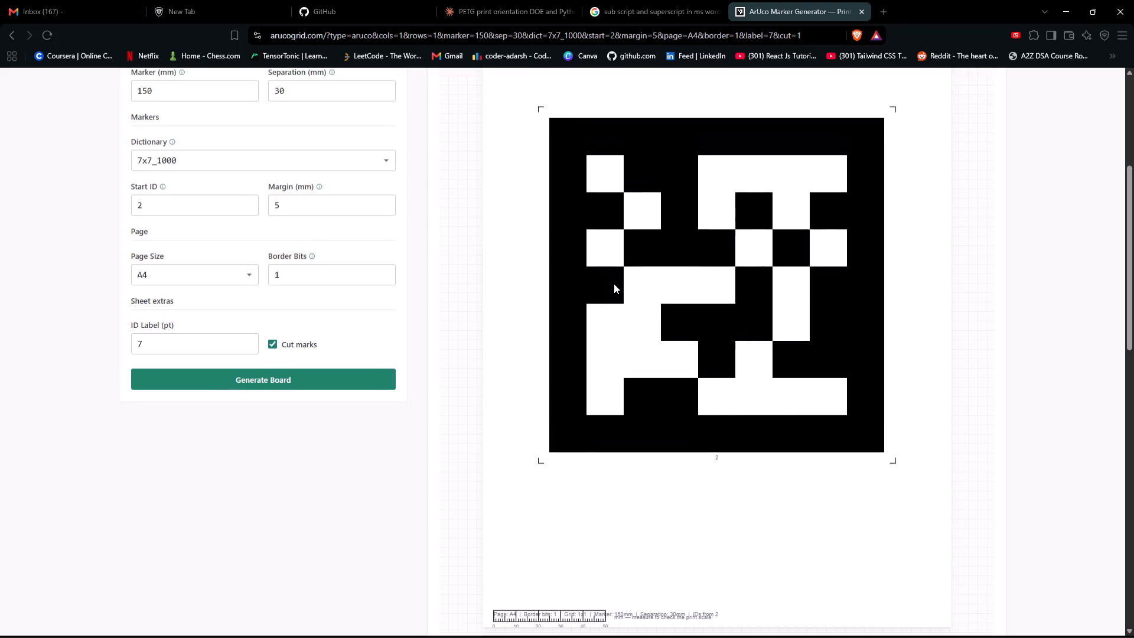
{"action": "scroll", "coordinate": [614, 284], "scroll_direction": "up", "scroll_amount": 1}
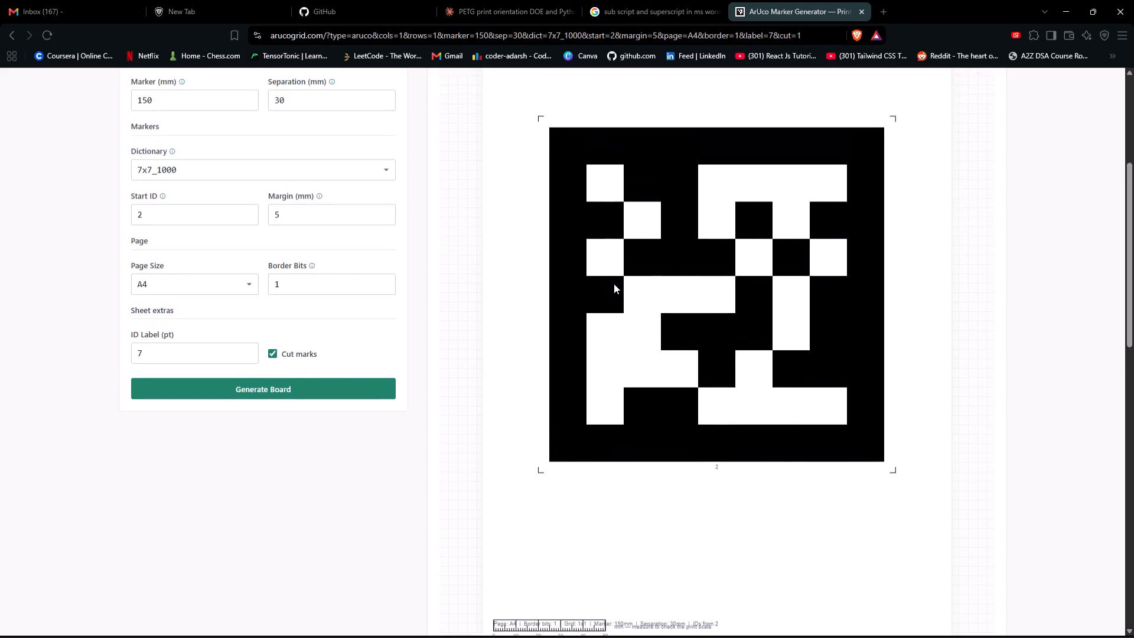
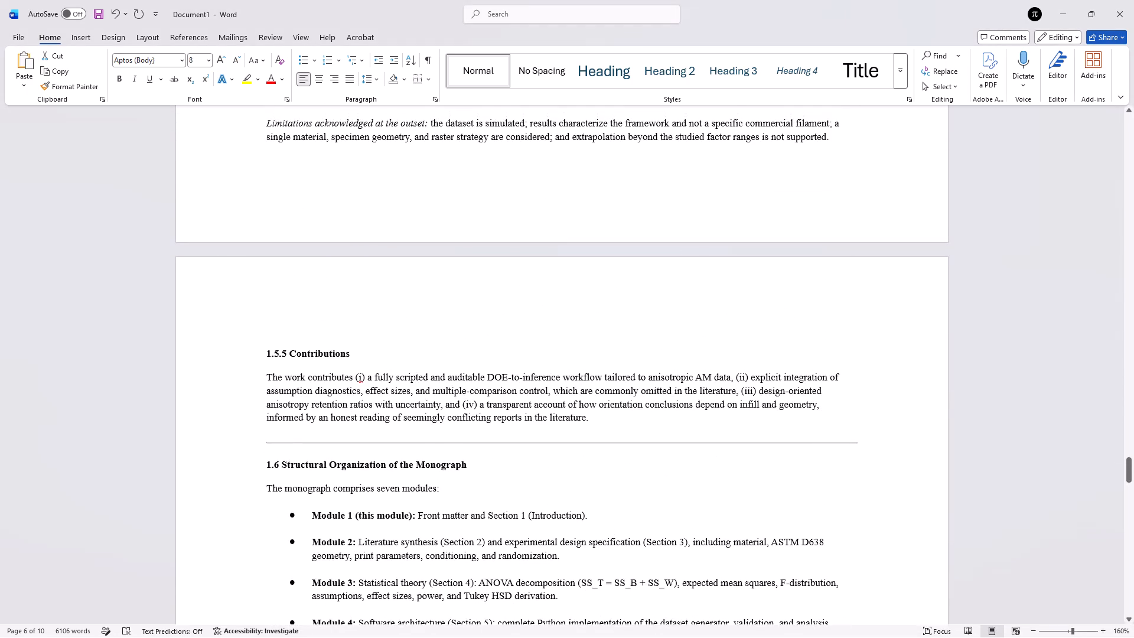
{"action": "left_click", "coordinate": [584, 443]}
{"action": "key", "text": "Delete"}
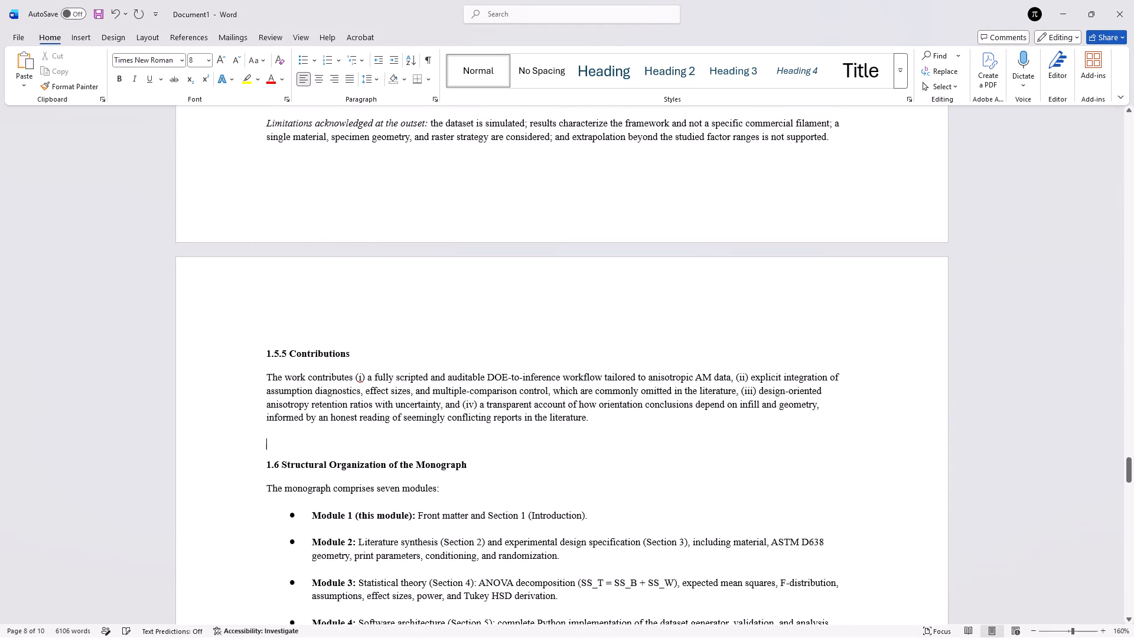
{"action": "key", "text": "BackSpace"}
Insert a new blank equation in section 2.1.2 within the plain-text growth law, directly after "y/a".
{"action": "scroll", "coordinate": [555, 320], "scroll_direction": "right", "scroll_amount": 1}
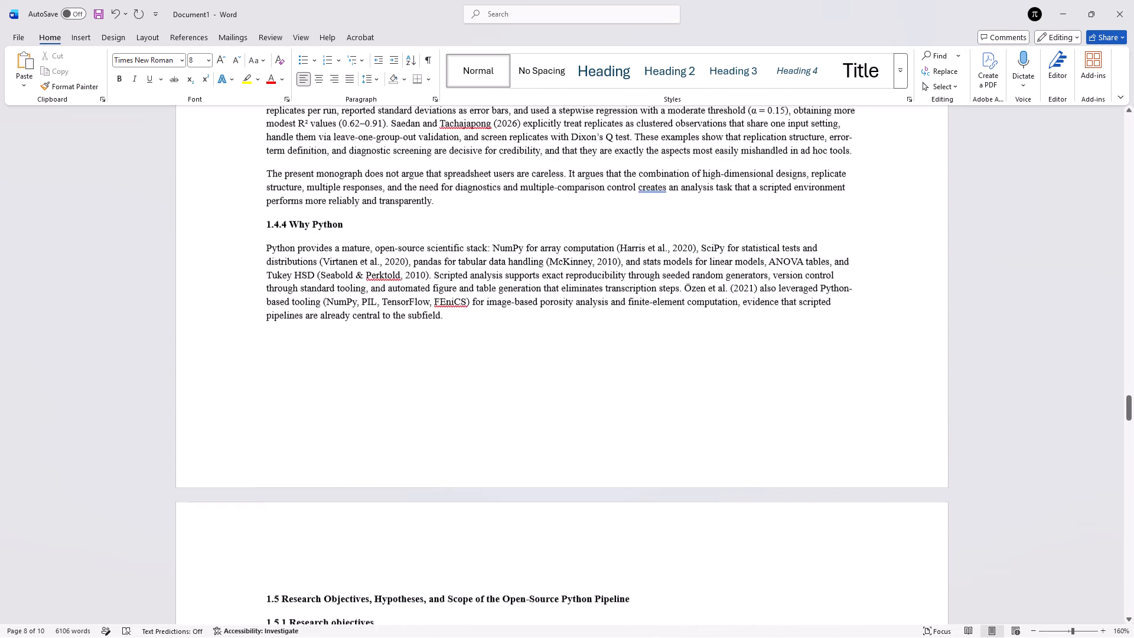
{"action": "scroll", "coordinate": [555, 320], "scroll_direction": "right", "scroll_amount": 1}
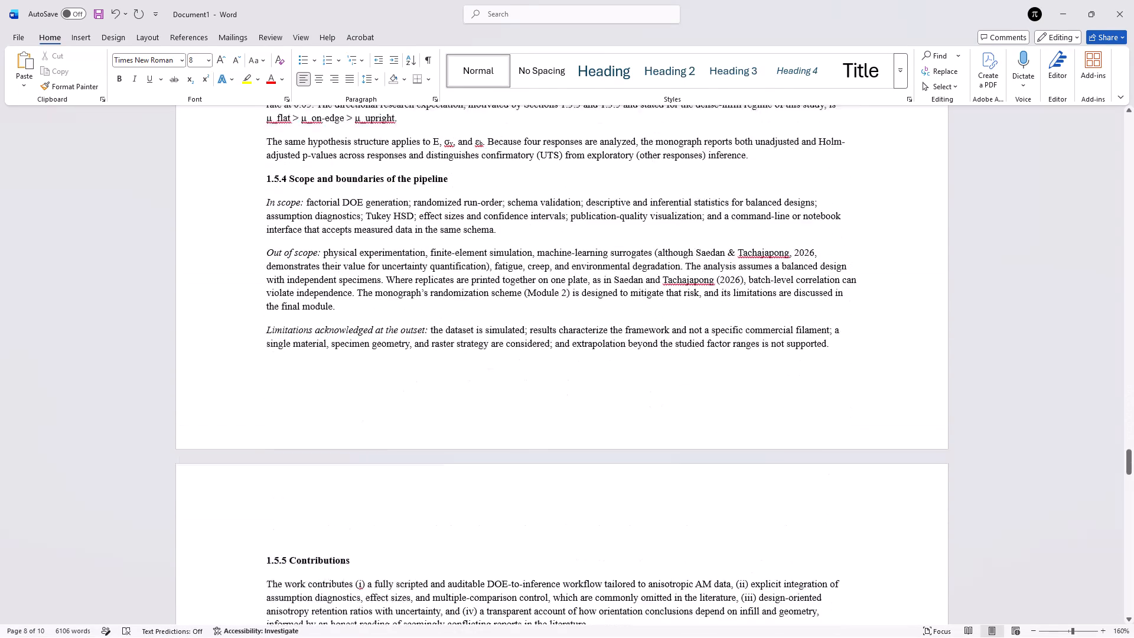
{"action": "scroll", "coordinate": [555, 320], "scroll_direction": "down", "scroll_amount": 2}
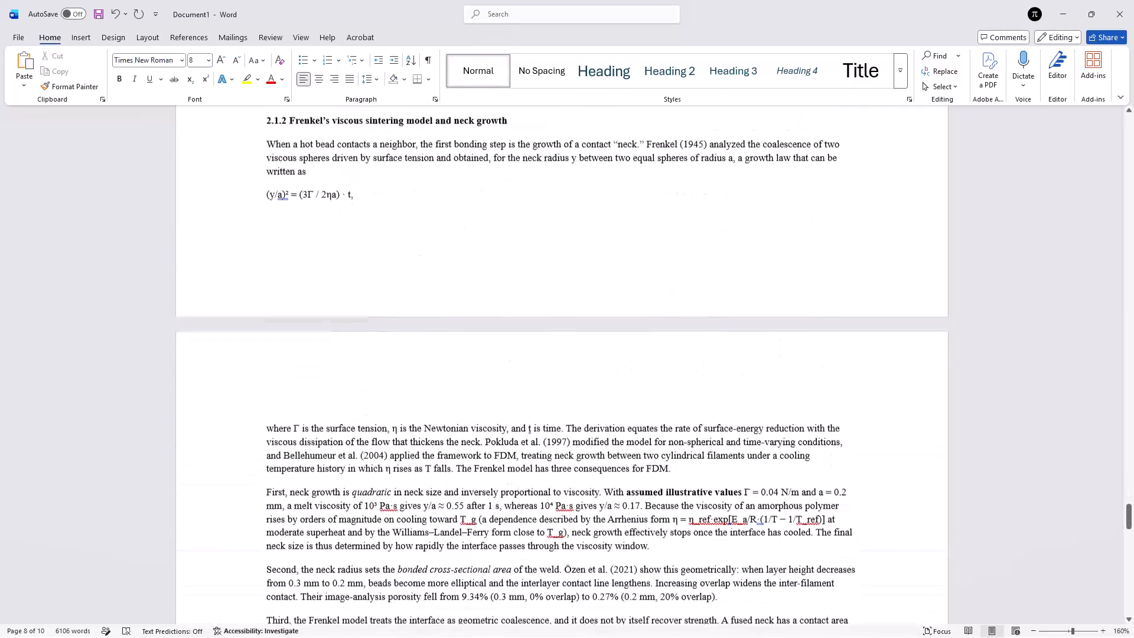
{"action": "scroll", "coordinate": [555, 320], "scroll_direction": "down", "scroll_amount": 1}
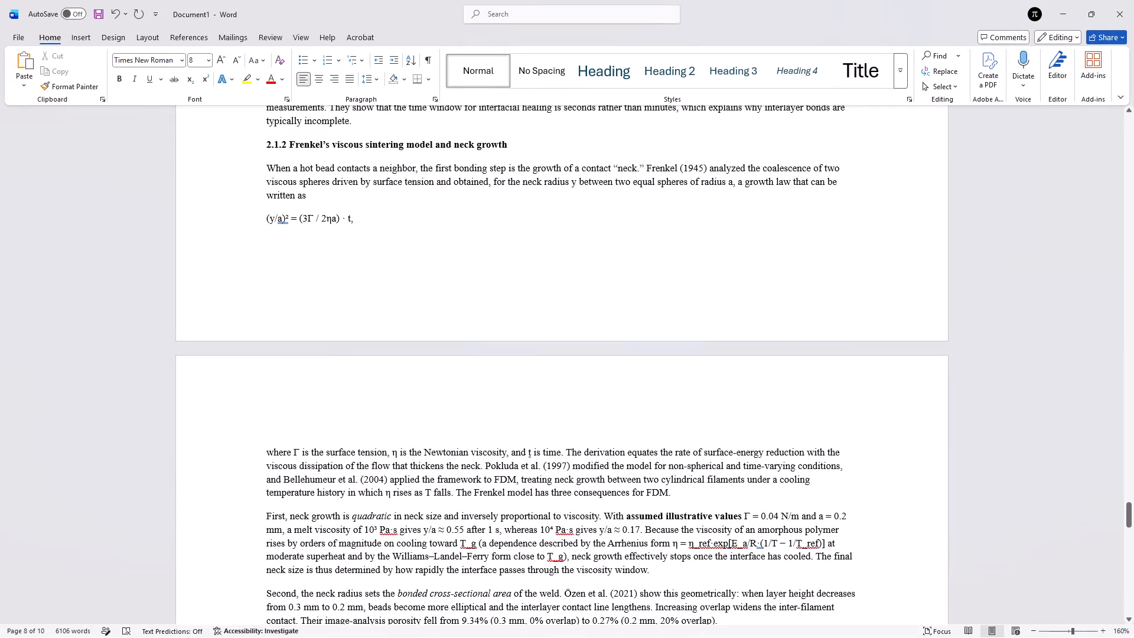
{"action": "scroll", "coordinate": [346, 222], "scroll_direction": "up", "scroll_amount": 3, "text": "ctrl"}
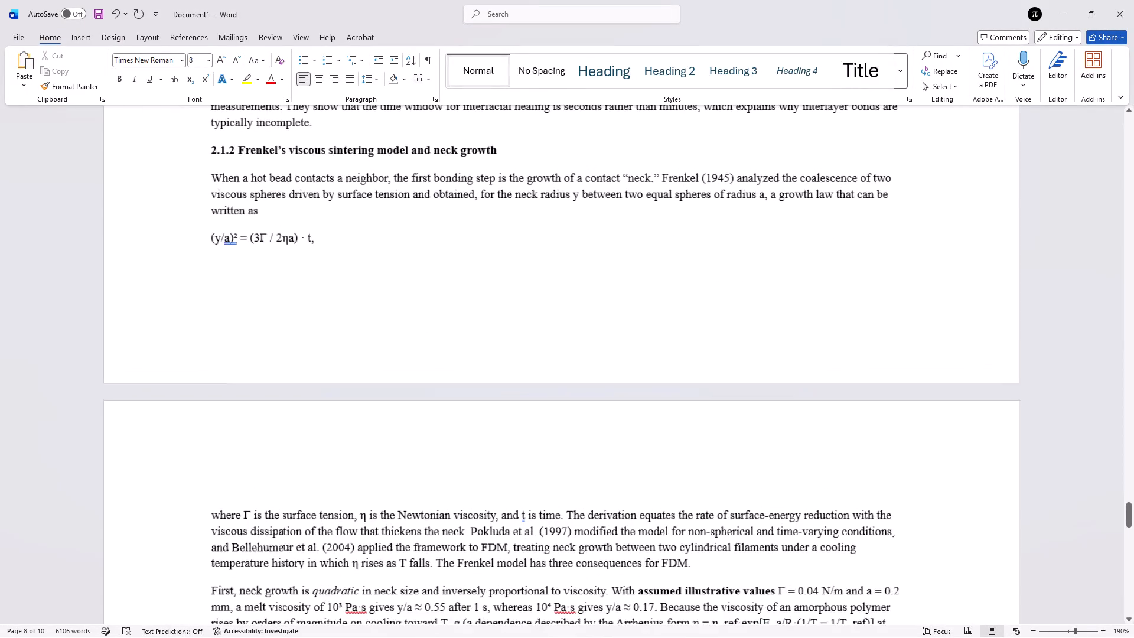
{"action": "scroll", "coordinate": [346, 222], "scroll_direction": "up", "scroll_amount": 3, "text": "ctrl"}
{"action": "scroll", "coordinate": [346, 222], "scroll_direction": "right", "scroll_amount": 1}
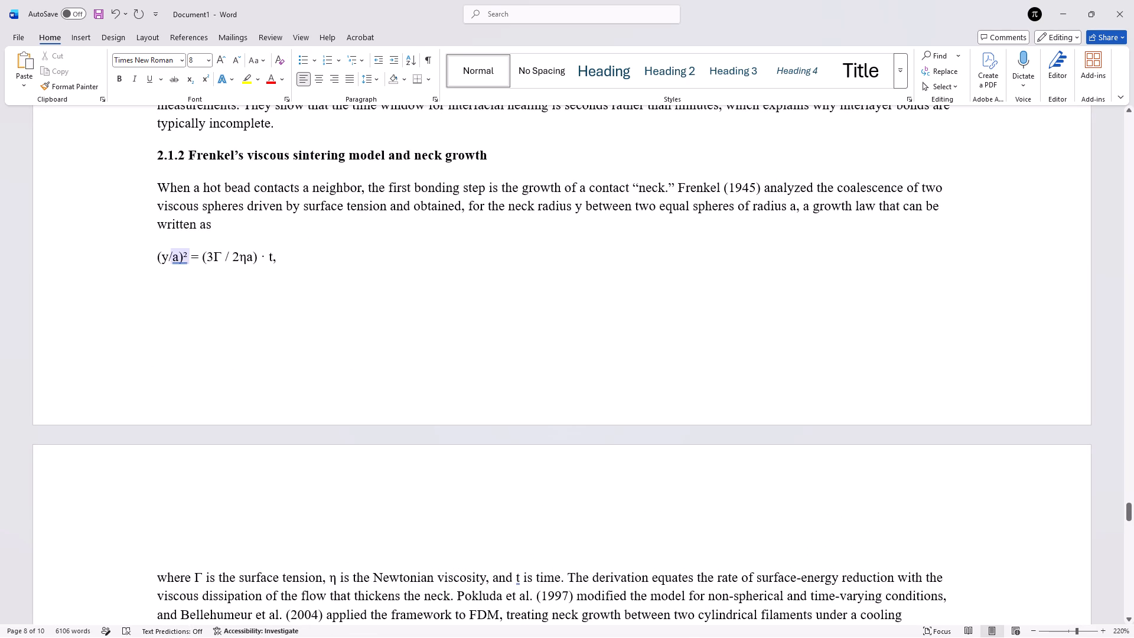
{"action": "left_click", "coordinate": [172, 258]}
{"action": "left_click", "coordinate": [182, 258]}
{"action": "key", "text": "Left"}
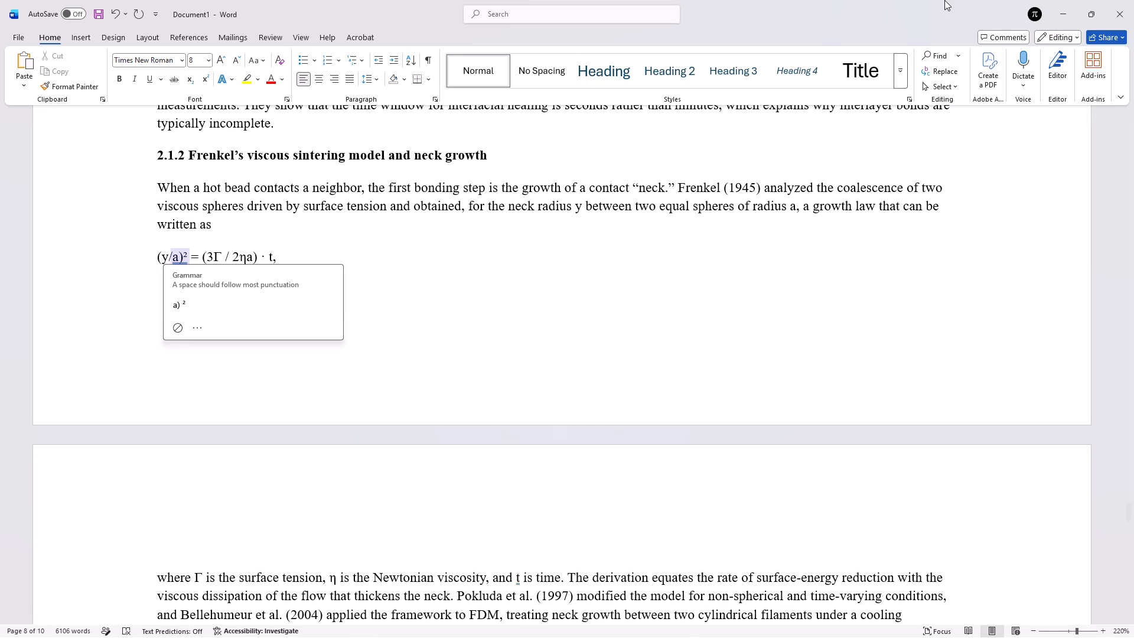
{"action": "left_click", "coordinate": [78, 35]}
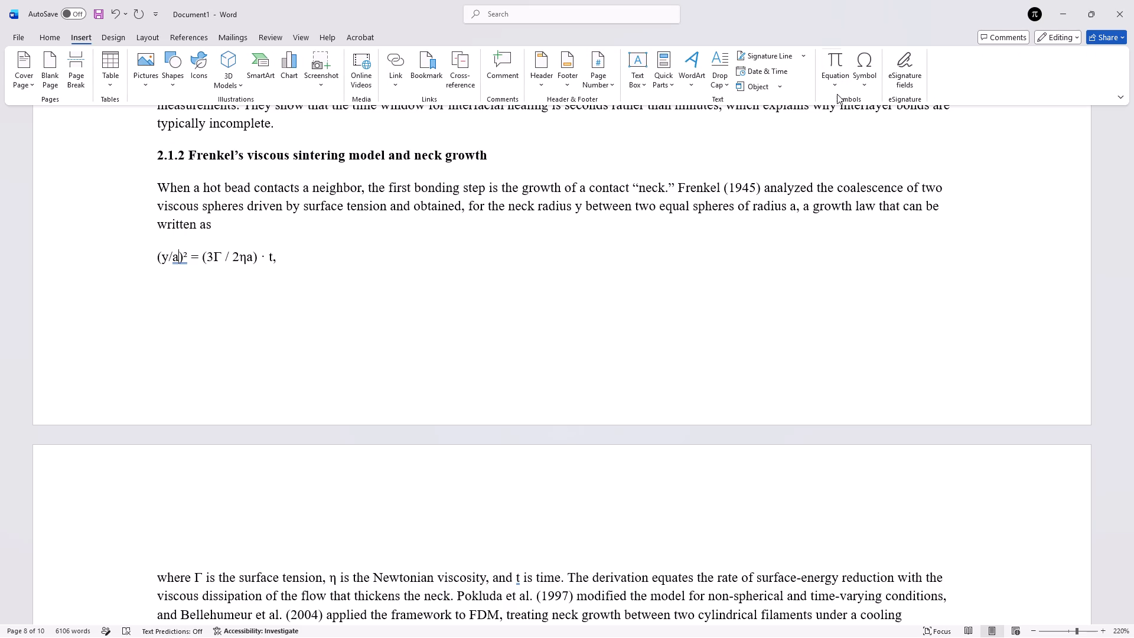
{"action": "left_click", "coordinate": [832, 80]}
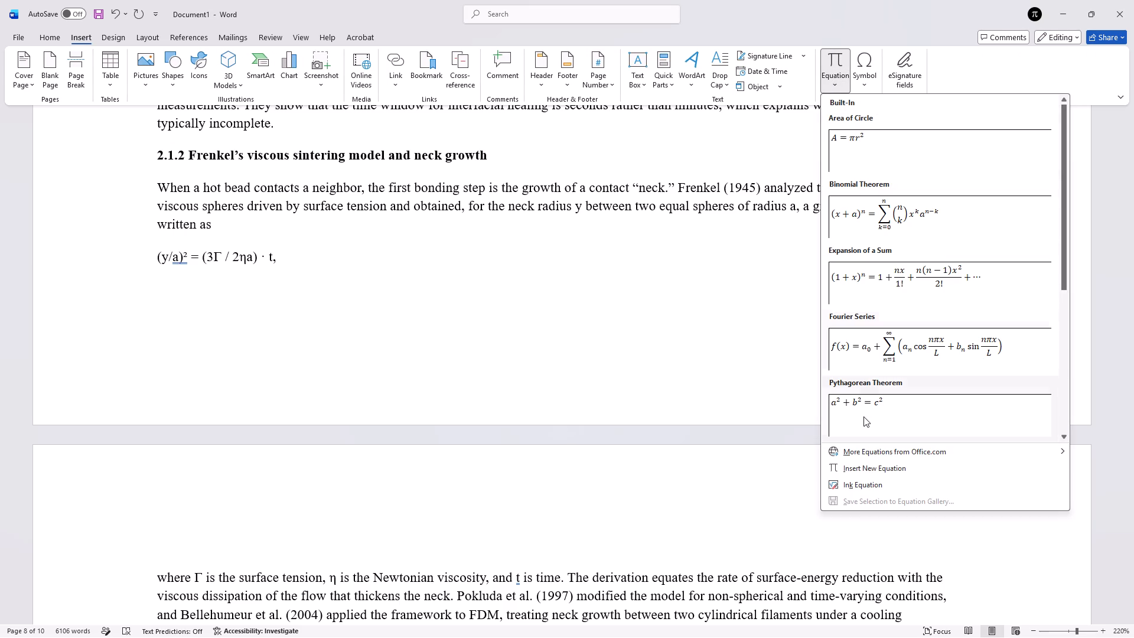
{"action": "left_click", "coordinate": [873, 463]}
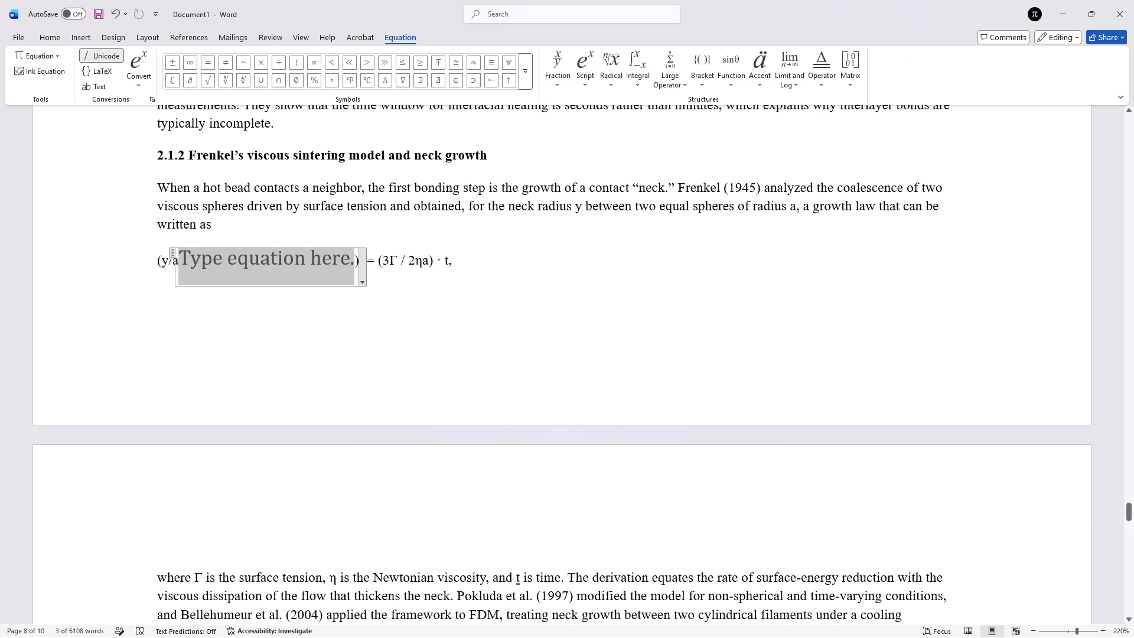
{"action": "left_click", "coordinate": [206, 263]}
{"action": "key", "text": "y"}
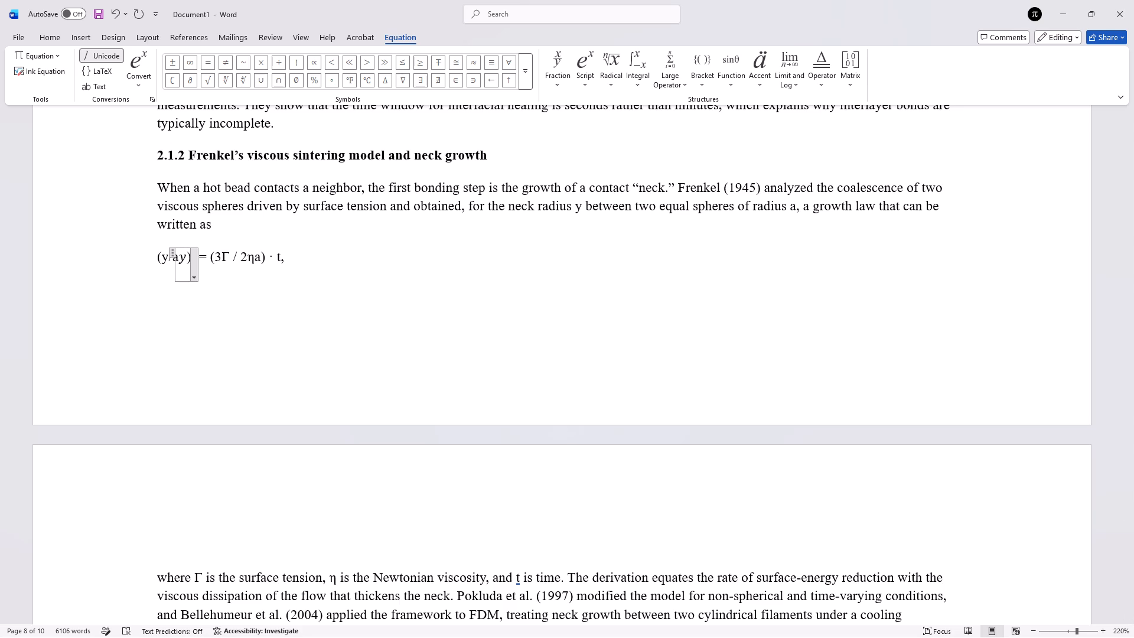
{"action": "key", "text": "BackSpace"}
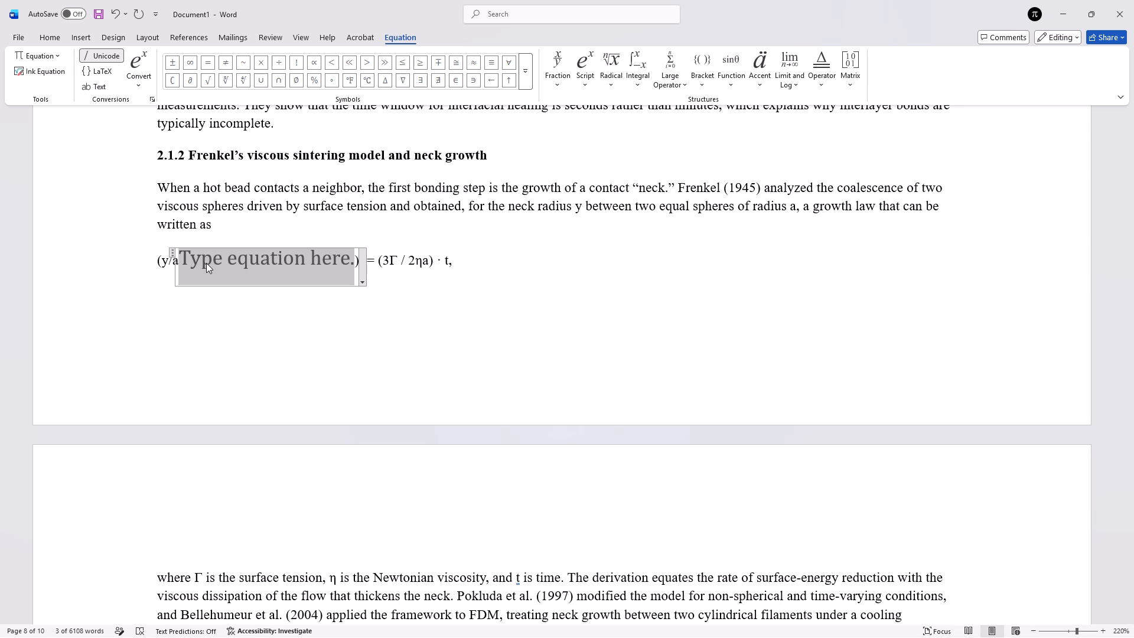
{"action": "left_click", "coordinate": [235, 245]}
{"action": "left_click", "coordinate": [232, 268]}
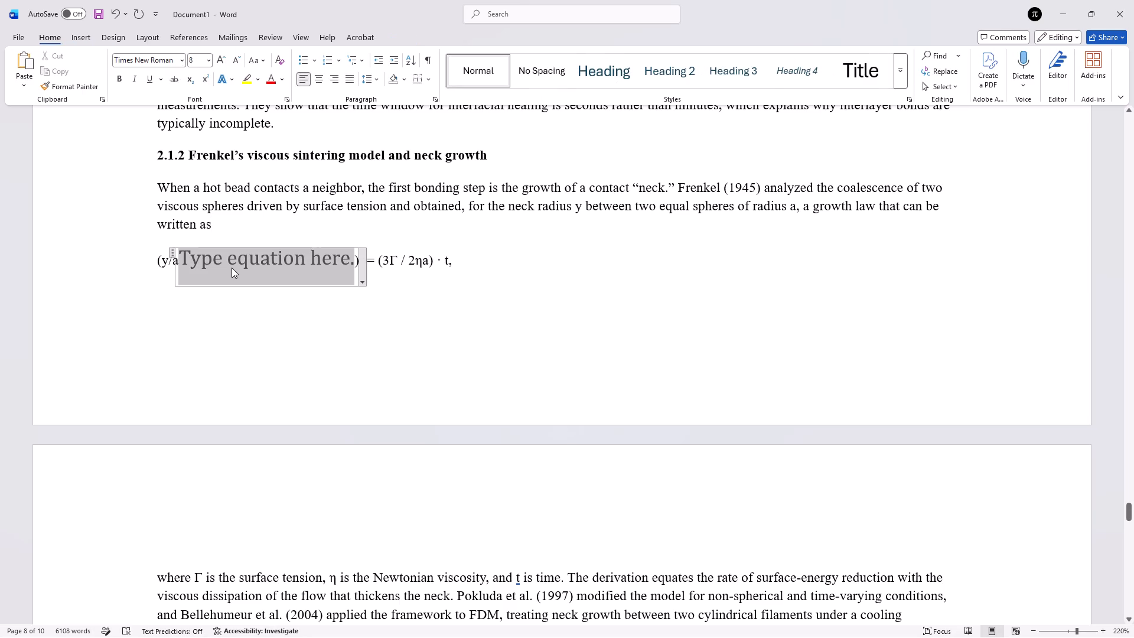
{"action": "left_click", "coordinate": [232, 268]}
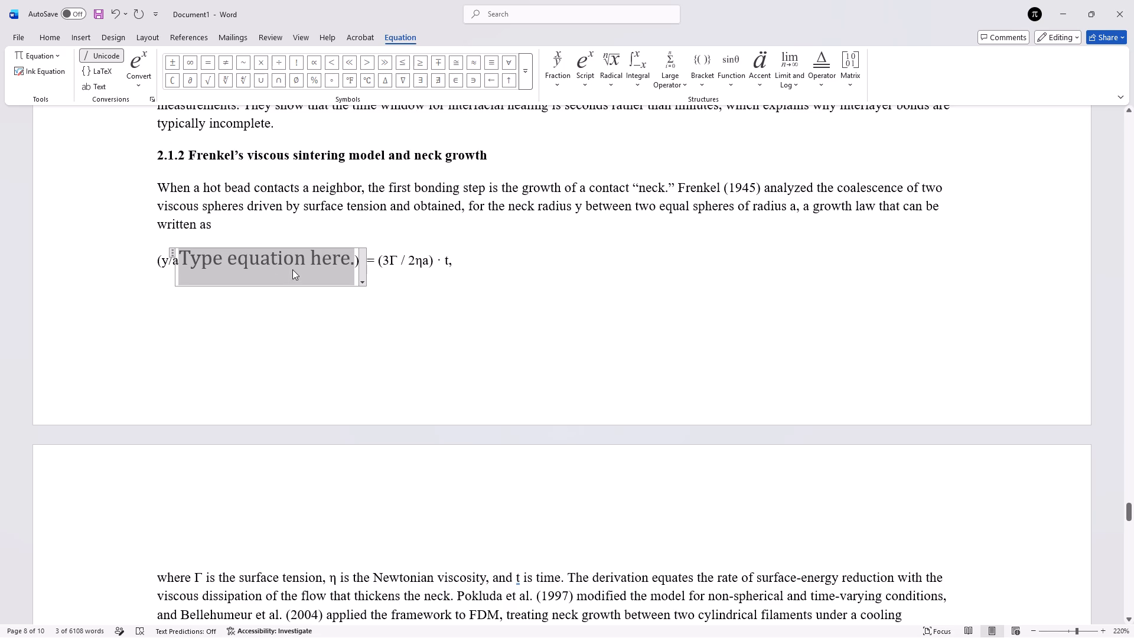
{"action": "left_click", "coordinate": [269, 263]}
Build a stacked fraction in the new equation with y as numerator and a as denominator.
{"action": "key", "text": "y"}
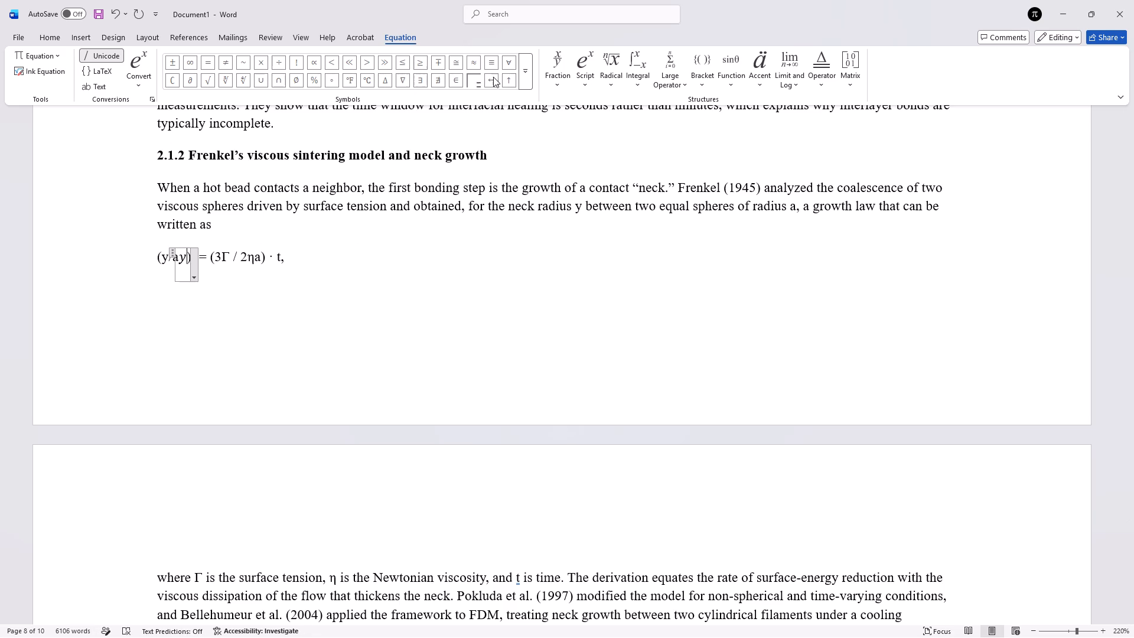
{"action": "left_click", "coordinate": [554, 66]}
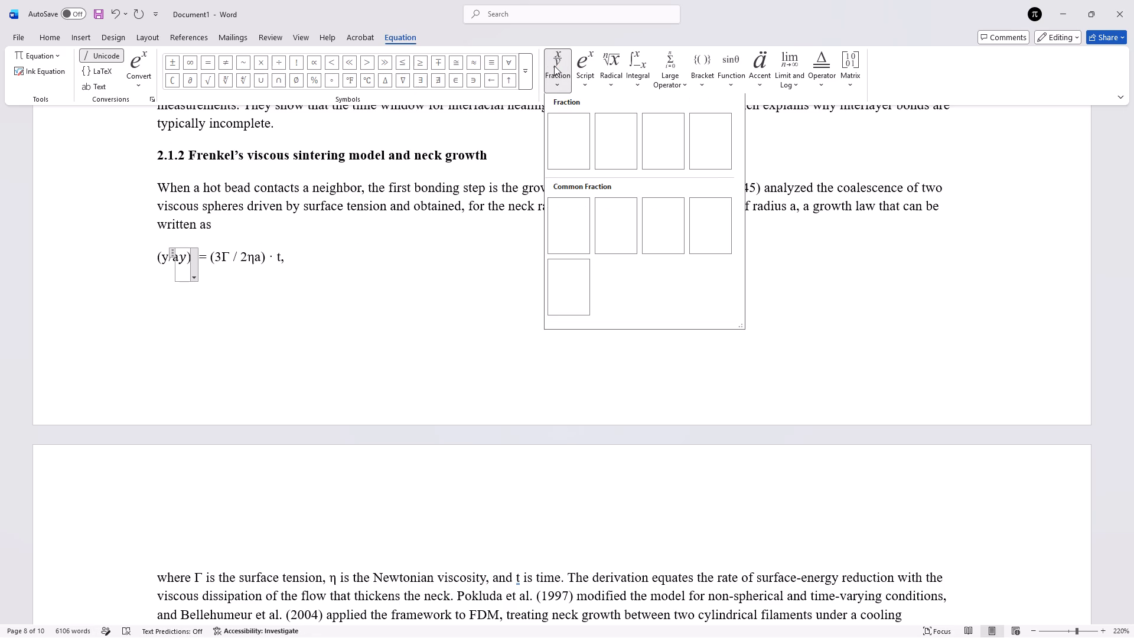
{"action": "left_click", "coordinate": [562, 142]}
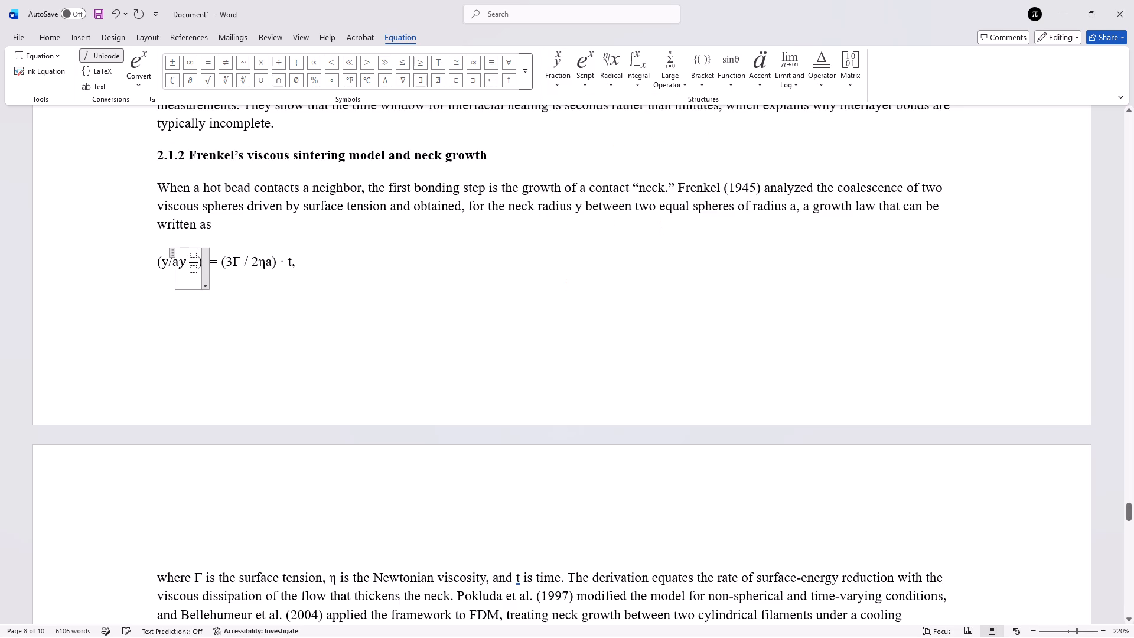
{"action": "key", "text": "Left"}
{"action": "key", "text": "Left"}
{"action": "key", "text": "Left"}
{"action": "key", "text": "BackSpace"}
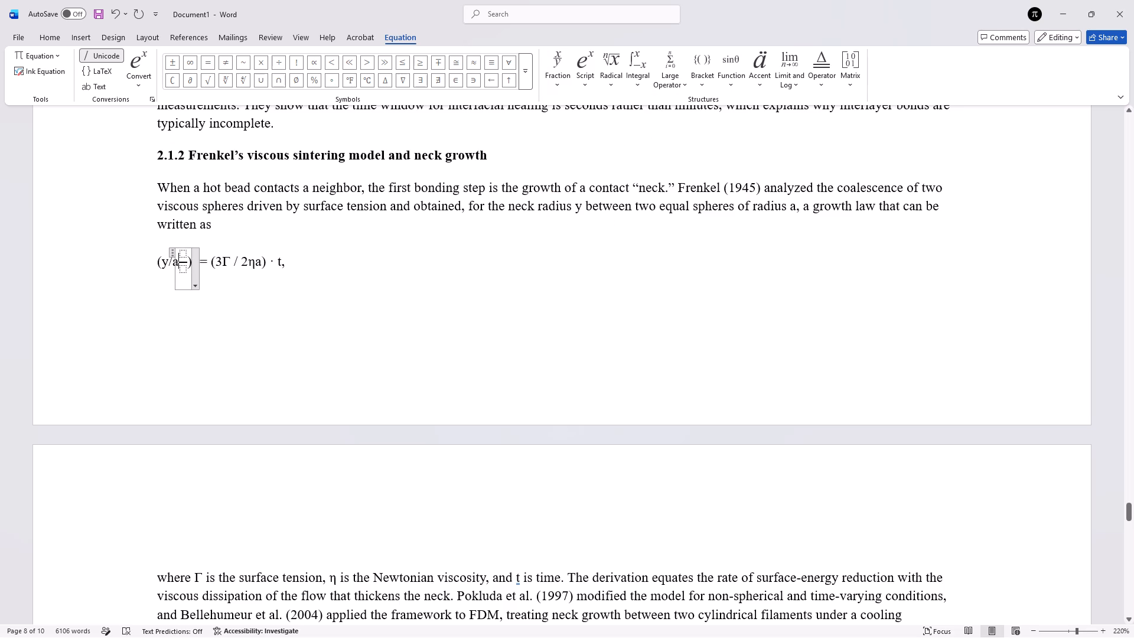
{"action": "key", "text": "Right"}
{"action": "key", "text": "y"}
{"action": "key", "text": "Down"}
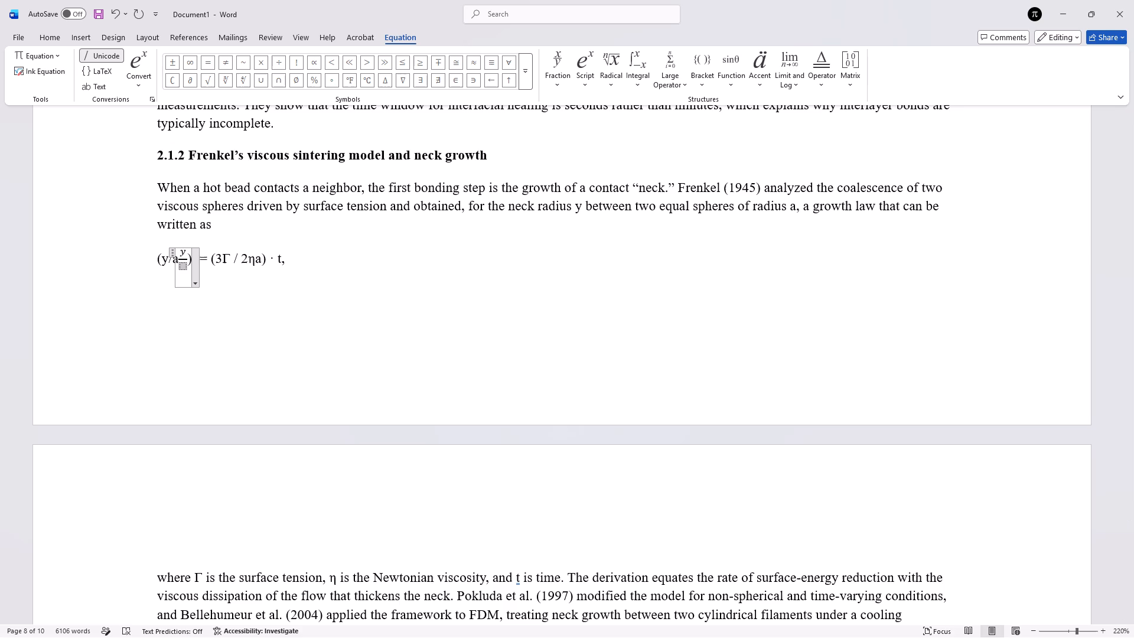
{"action": "key", "text": "a"}
{"action": "key", "text": "Right"}
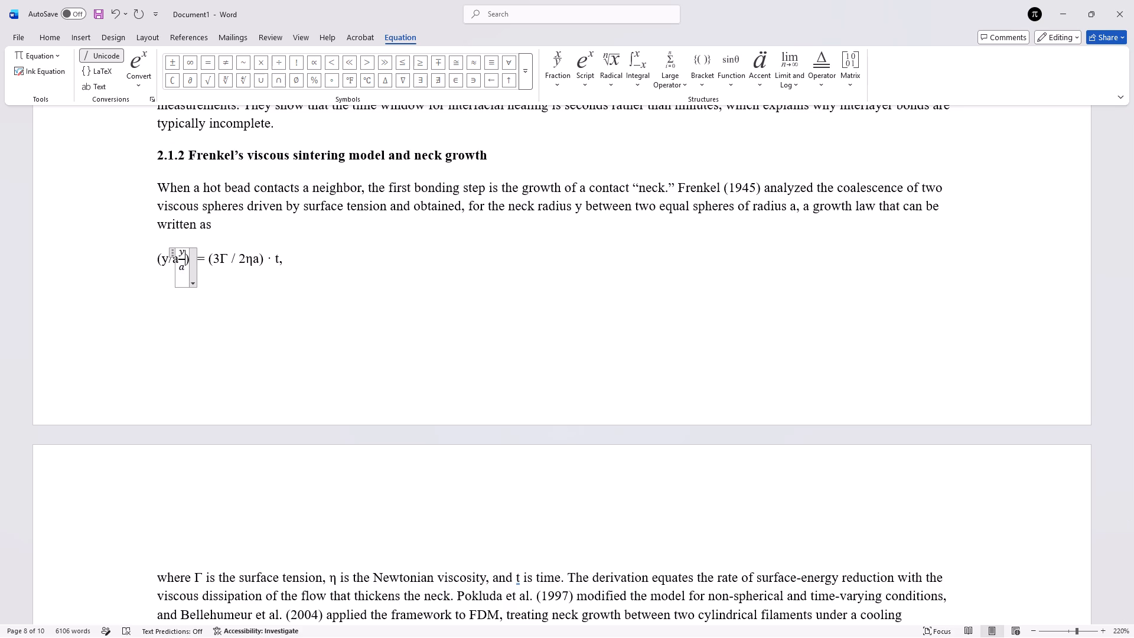
Extend the equation after the y/a fraction with an equals sign and 3Γ, copying Γ from the plain-text formula.
{"action": "key", "text": "equal"}
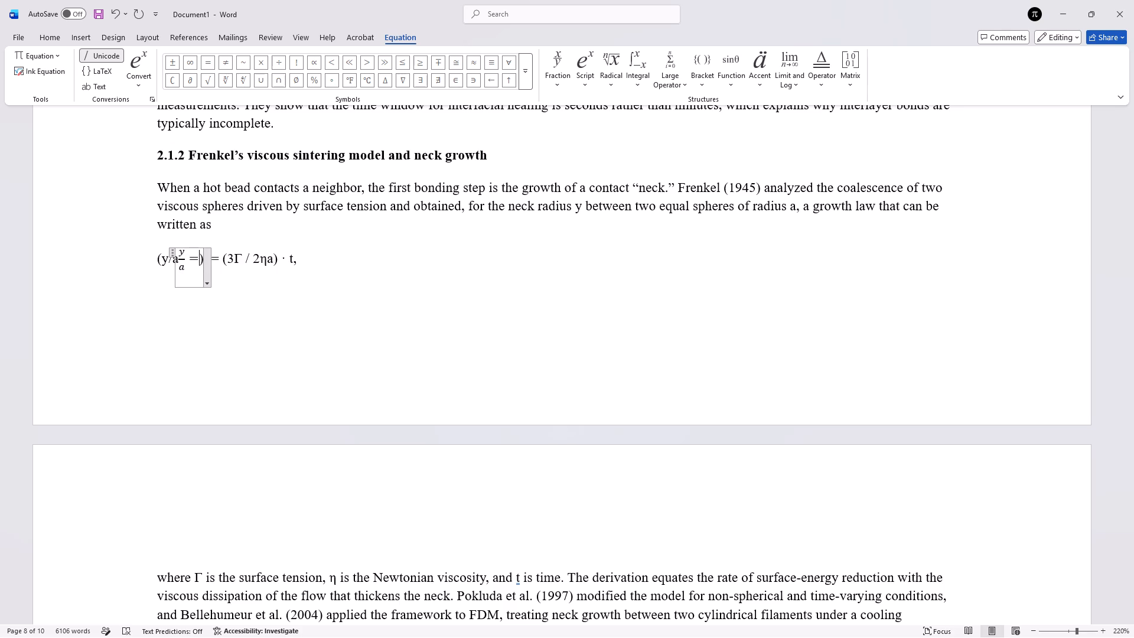
{"action": "key", "text": "e"}
{"action": "key", "text": "BackSpace"}
{"action": "key", "text": "3"}
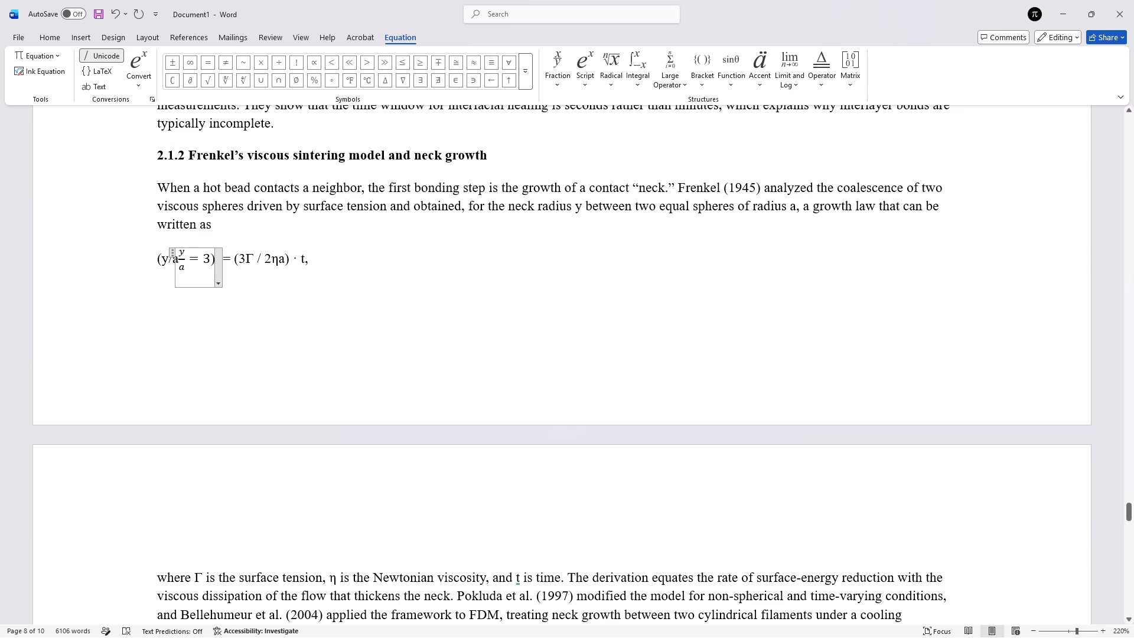
{"action": "left_click_drag", "start_coordinate": [249, 260], "coordinate": [255, 259]}
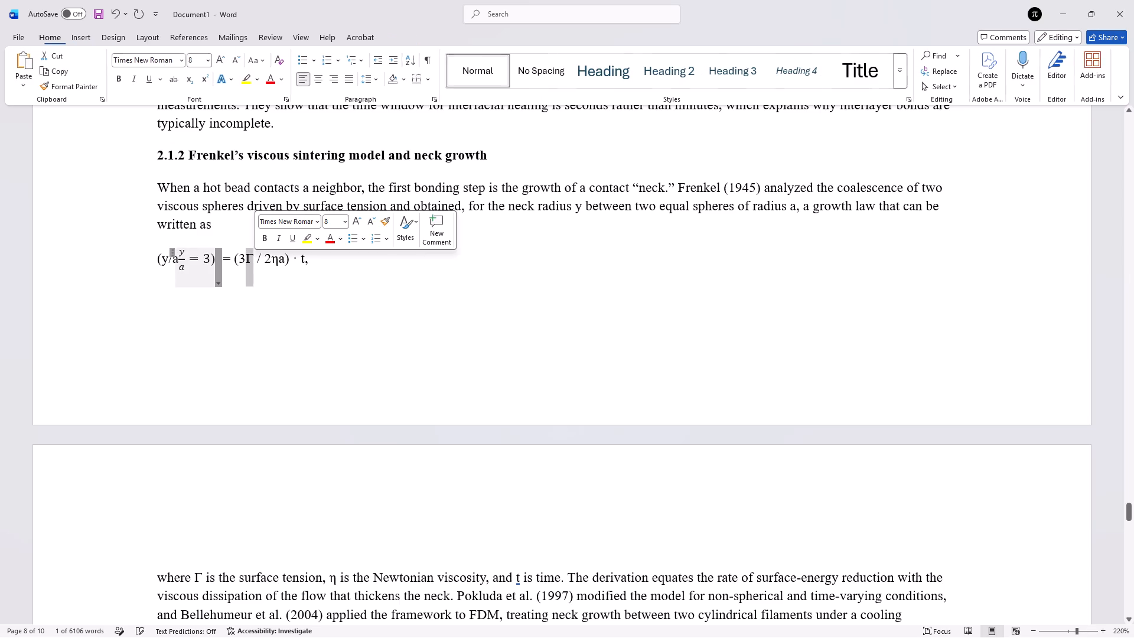
{"action": "key", "text": "ctrl+c"}
{"action": "key", "text": "ctrl+c"}
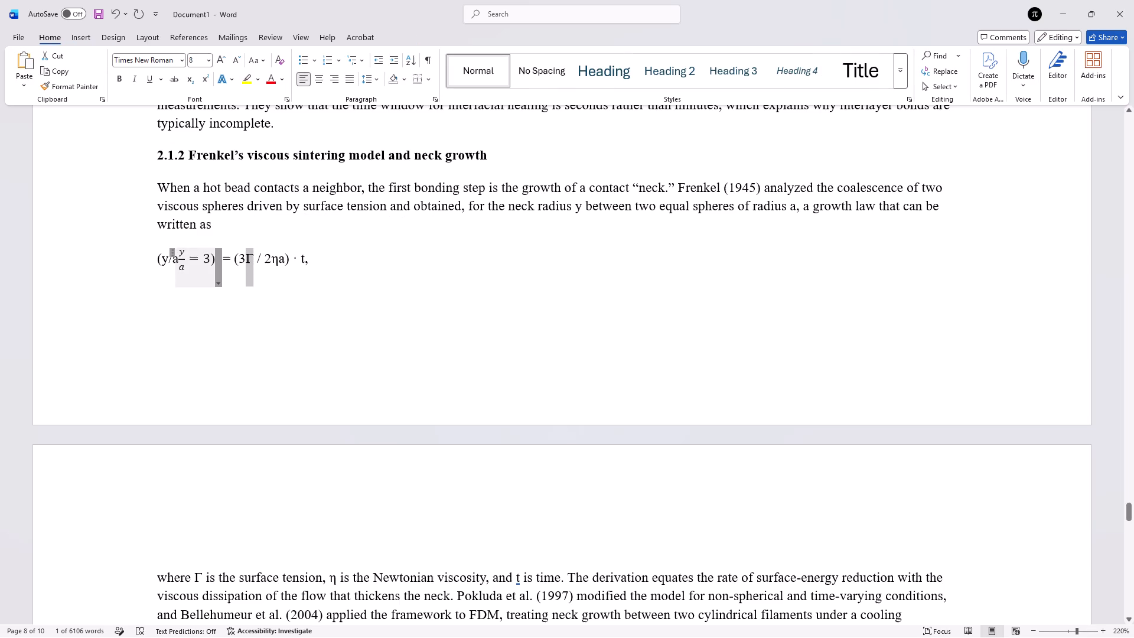
{"action": "left_click", "coordinate": [207, 261]}
{"action": "left_click", "coordinate": [207, 261]}
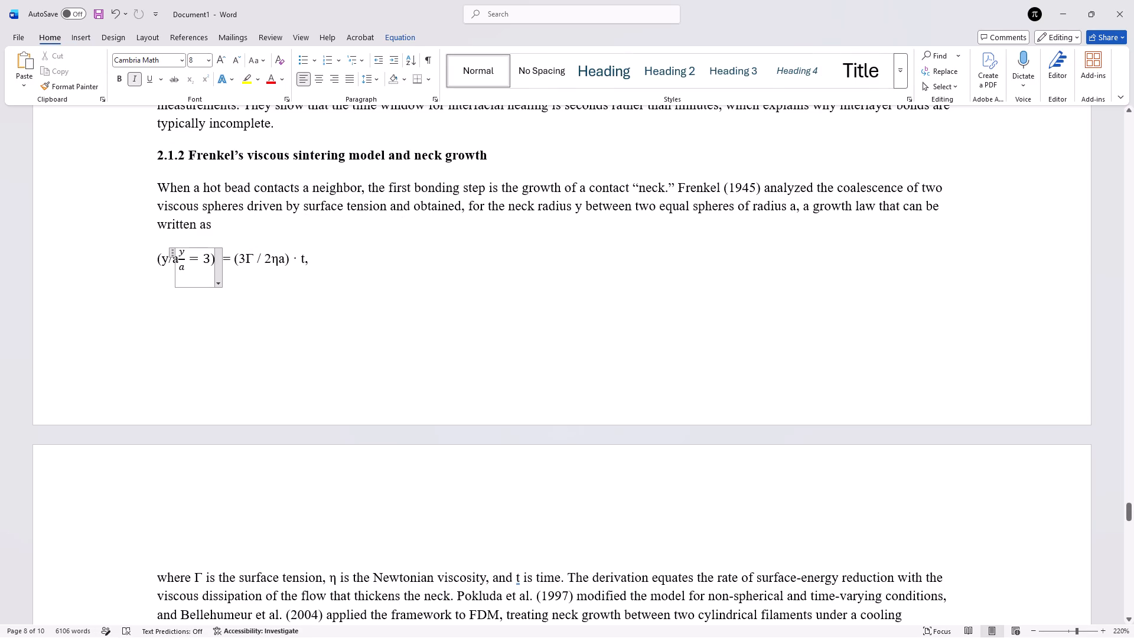
{"action": "key", "text": "Right"}
{"action": "key", "text": "ctrl+v"}
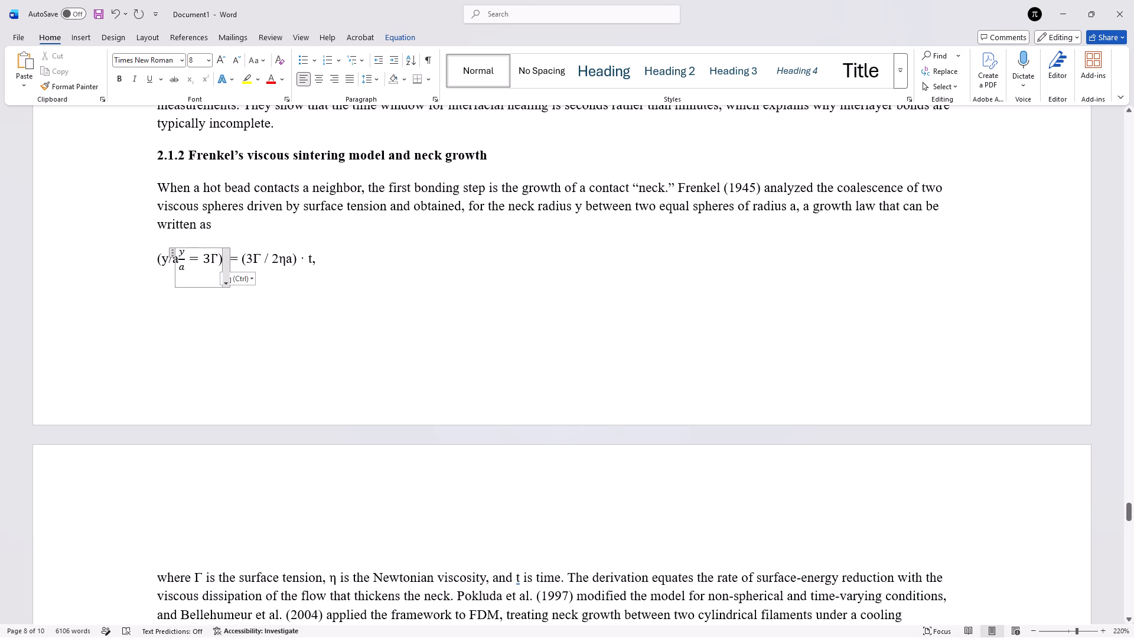
Move 3Γ into the numerator of a new stacked fraction after the equals sign.
{"action": "left_click_drag", "start_coordinate": [204, 262], "coordinate": [216, 266]}
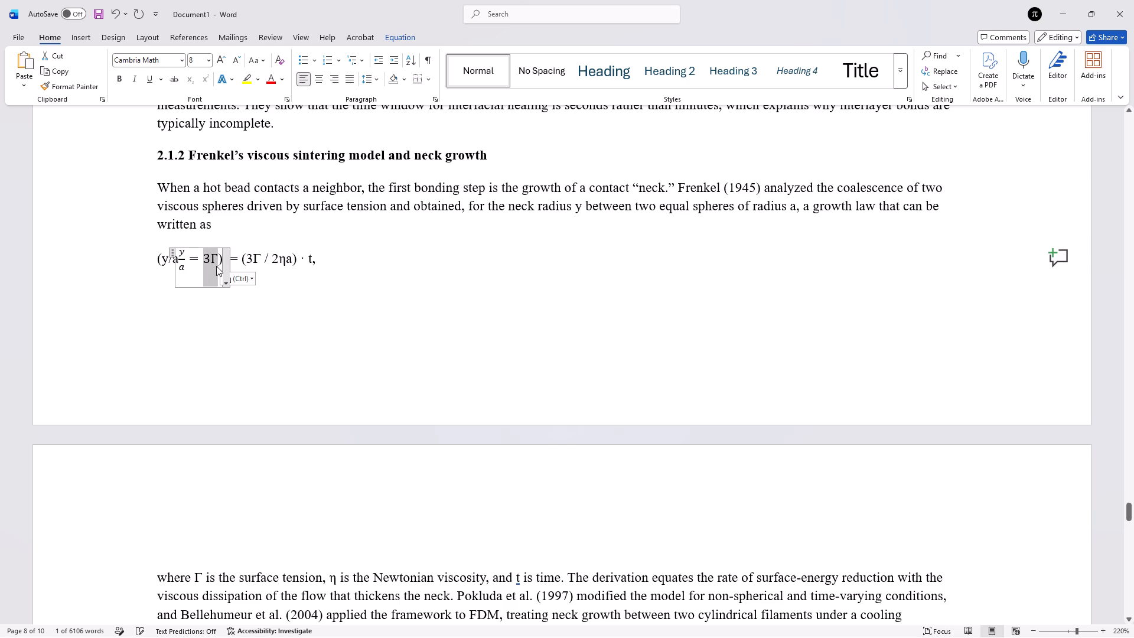
{"action": "key", "text": "ctrl+x"}
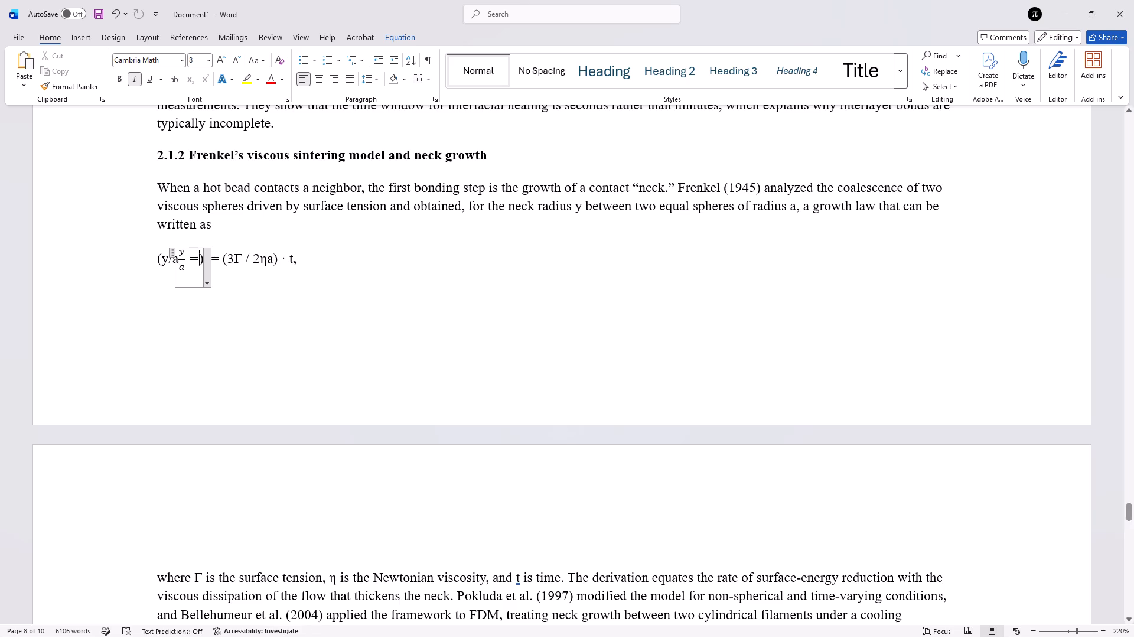
{"action": "left_click", "coordinate": [399, 41]}
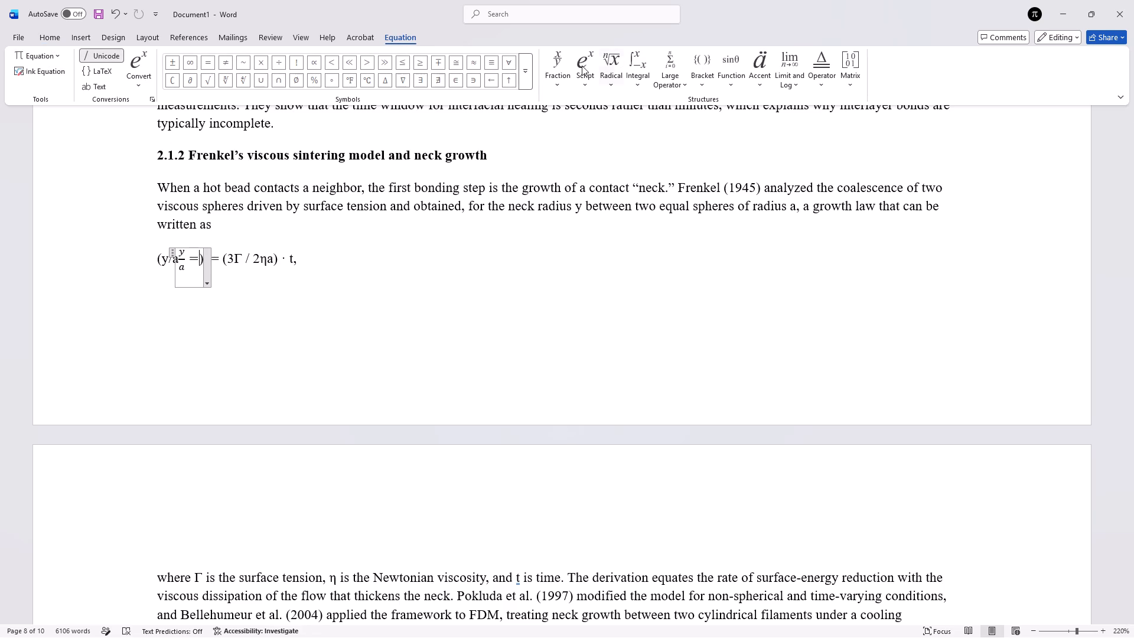
{"action": "left_click", "coordinate": [556, 64]}
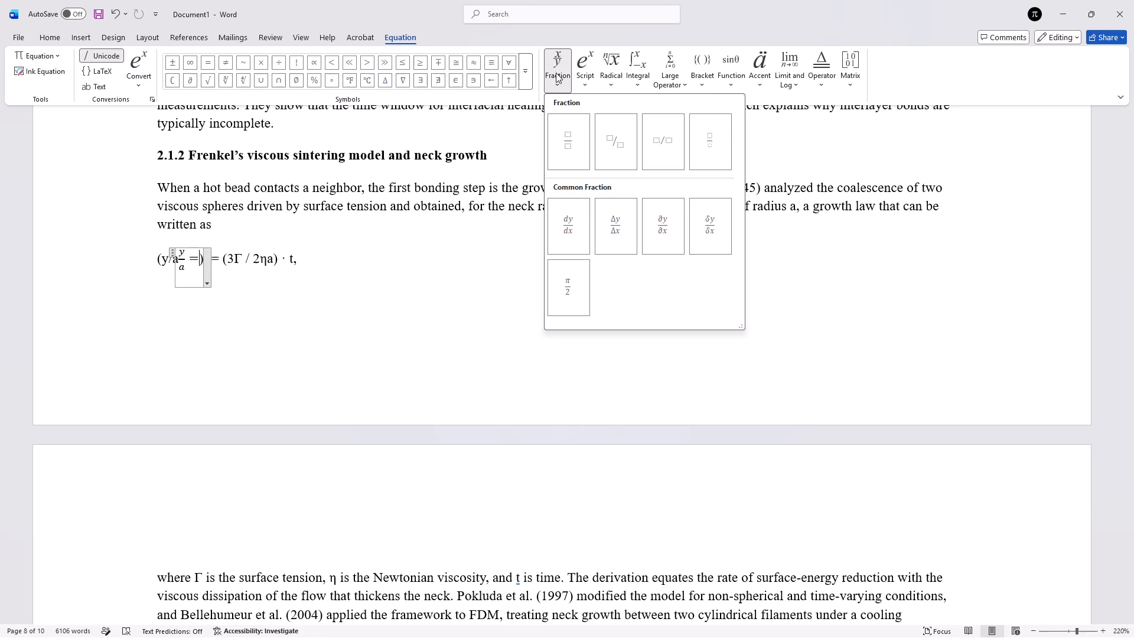
{"action": "left_click", "coordinate": [561, 130]}
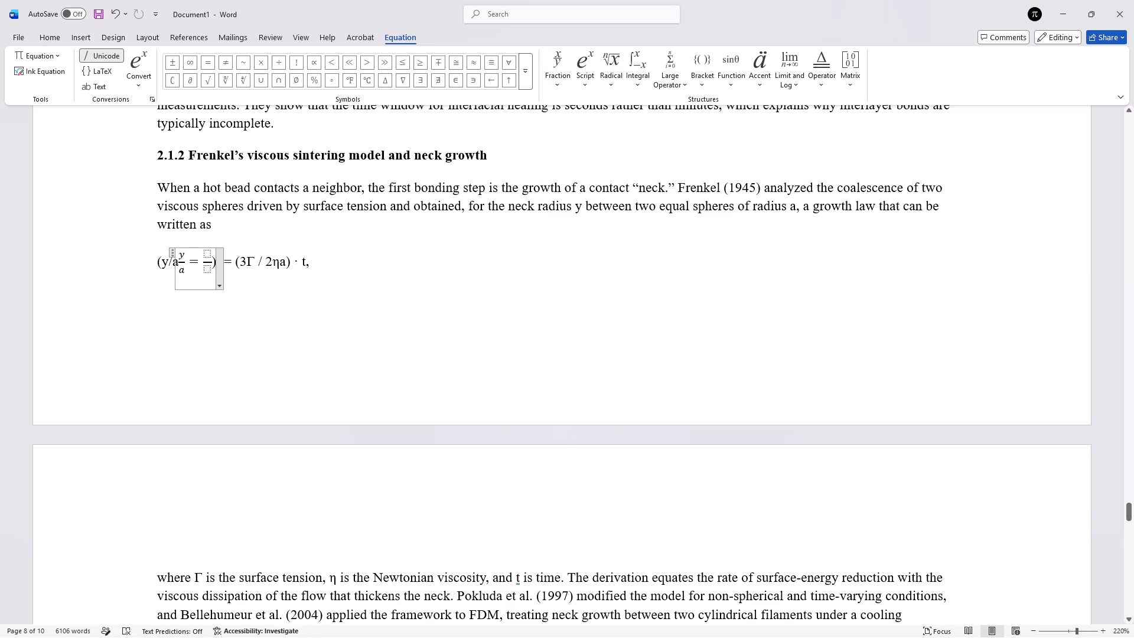
{"action": "left_click", "coordinate": [205, 253]}
{"action": "key", "text": "ctrl+v"}
Fill the fraction's denominator with 2ηa copied from the plain-text formula, and add t after the fraction.
{"action": "left_click", "coordinate": [206, 268]}
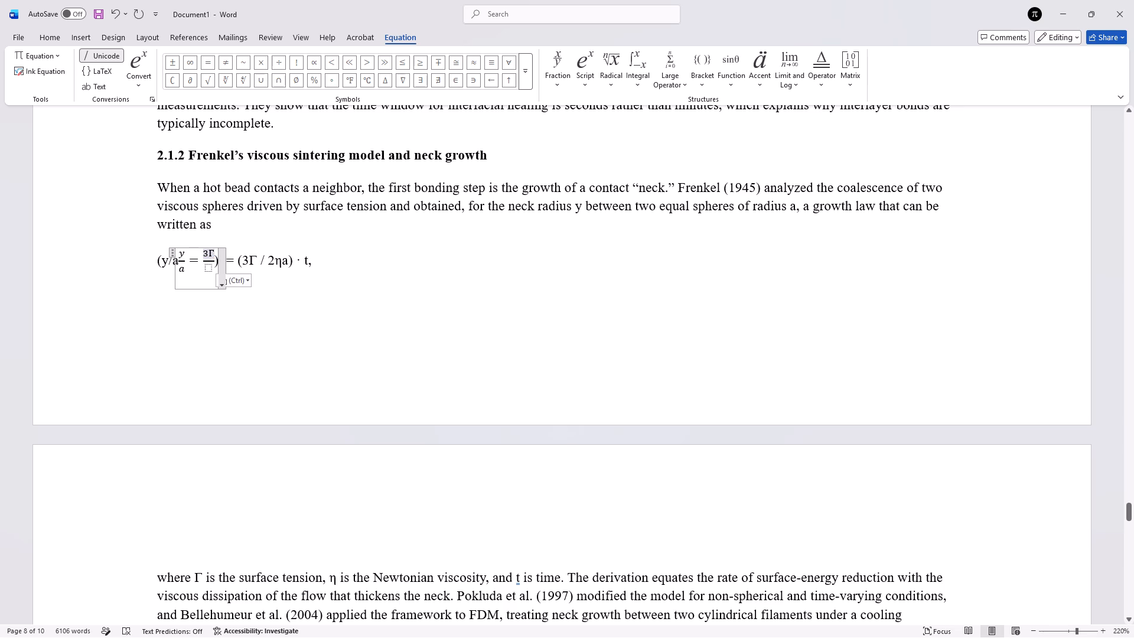
{"action": "left_click_drag", "start_coordinate": [269, 262], "coordinate": [272, 262]}
{"action": "left_click_drag", "start_coordinate": [272, 262], "coordinate": [288, 272]}
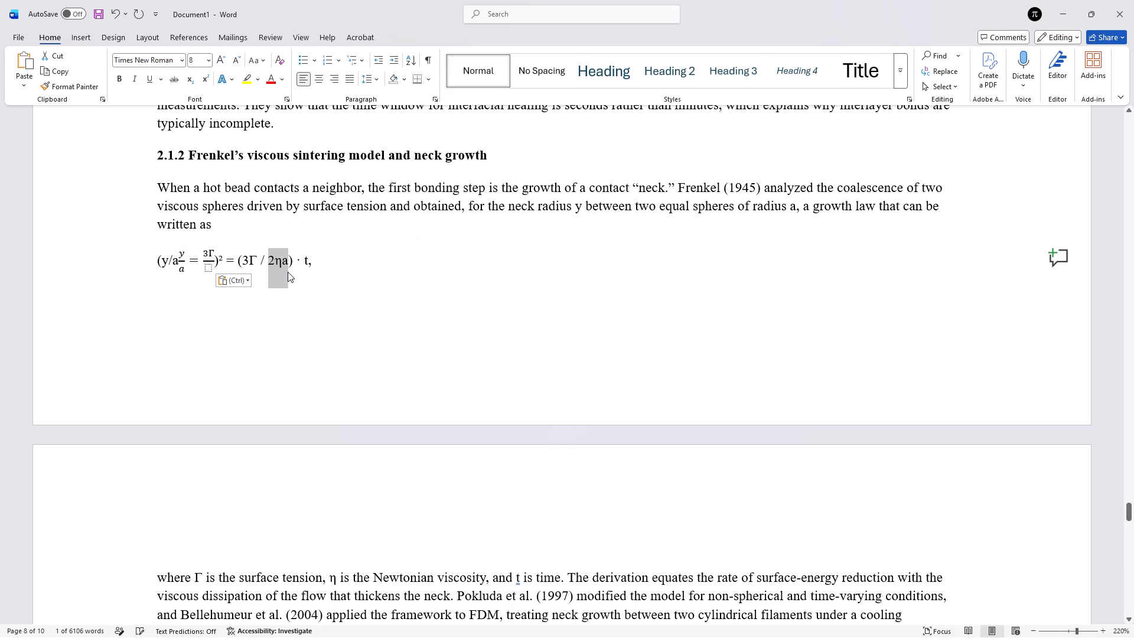
{"action": "key", "text": "ctrl+c"}
{"action": "left_click", "coordinate": [208, 270]}
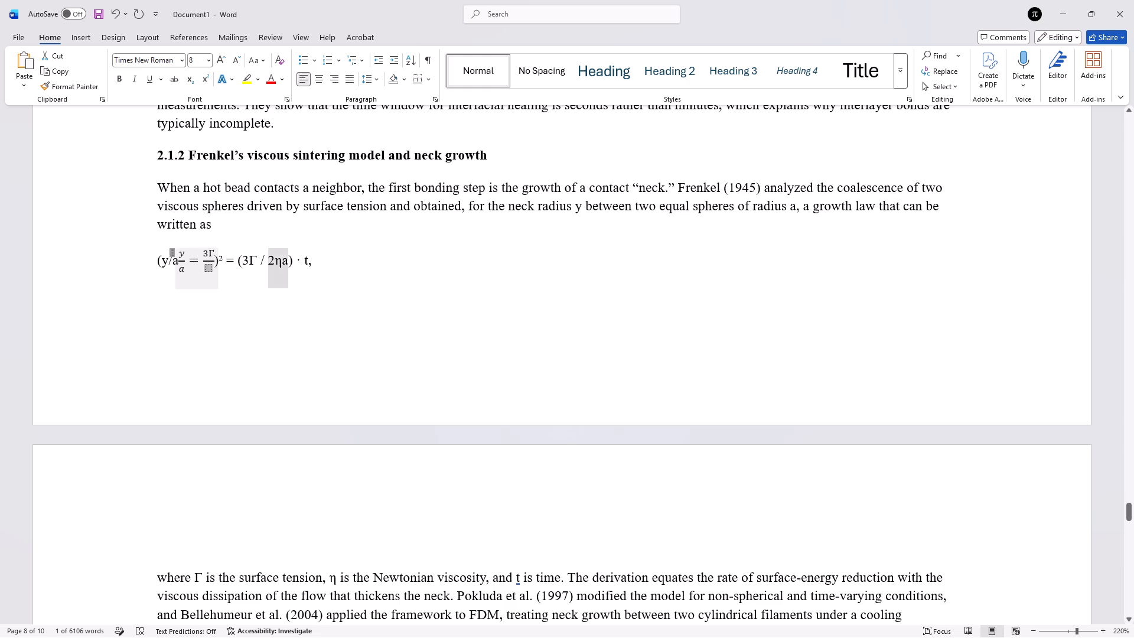
{"action": "key", "text": "ctrl+v"}
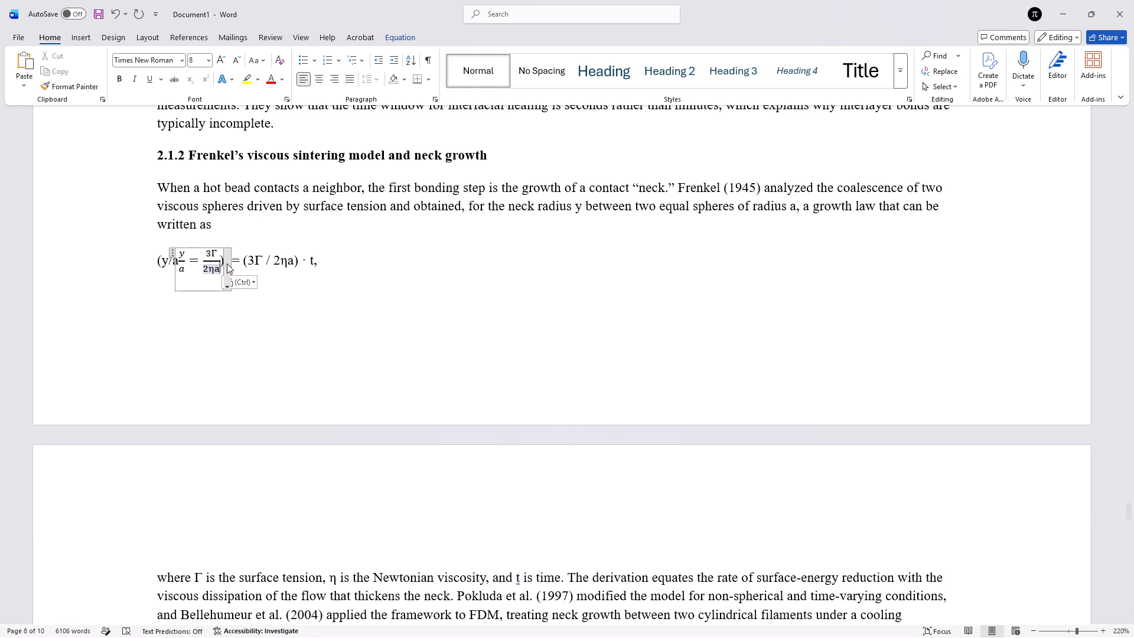
{"action": "key", "text": "Right"}
{"action": "key", "text": "t"}
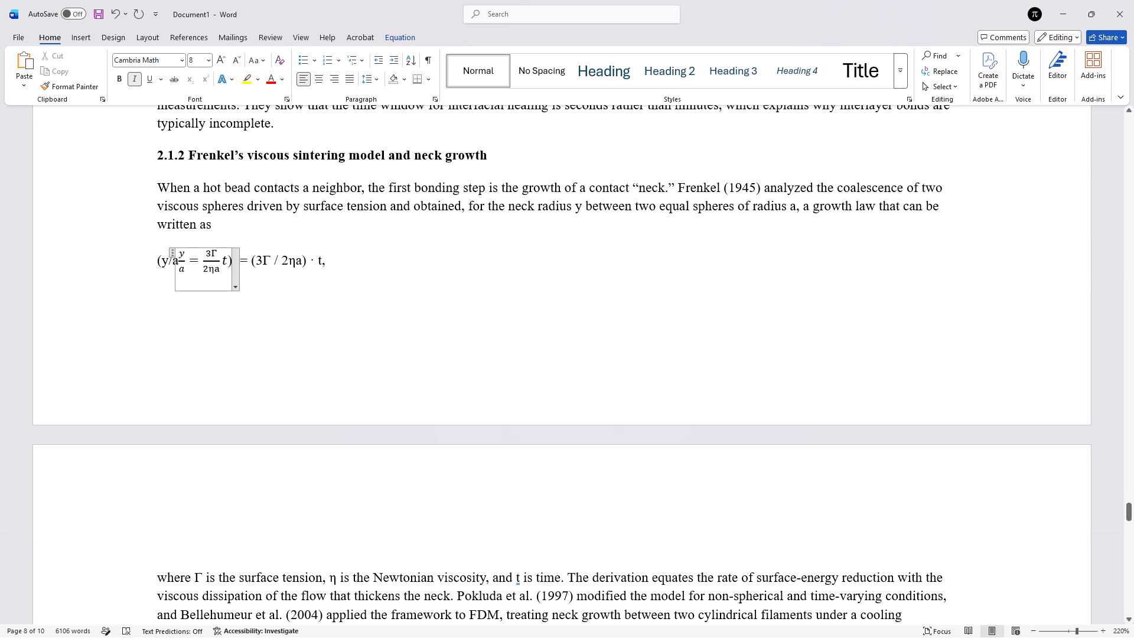
Remove the italics from t and from the y/a fraction in the equation.
{"action": "left_click_drag", "start_coordinate": [221, 258], "coordinate": [224, 258]}
{"action": "left_click_drag", "start_coordinate": [224, 258], "coordinate": [226, 259]}
{"action": "left_click", "coordinate": [135, 78]}
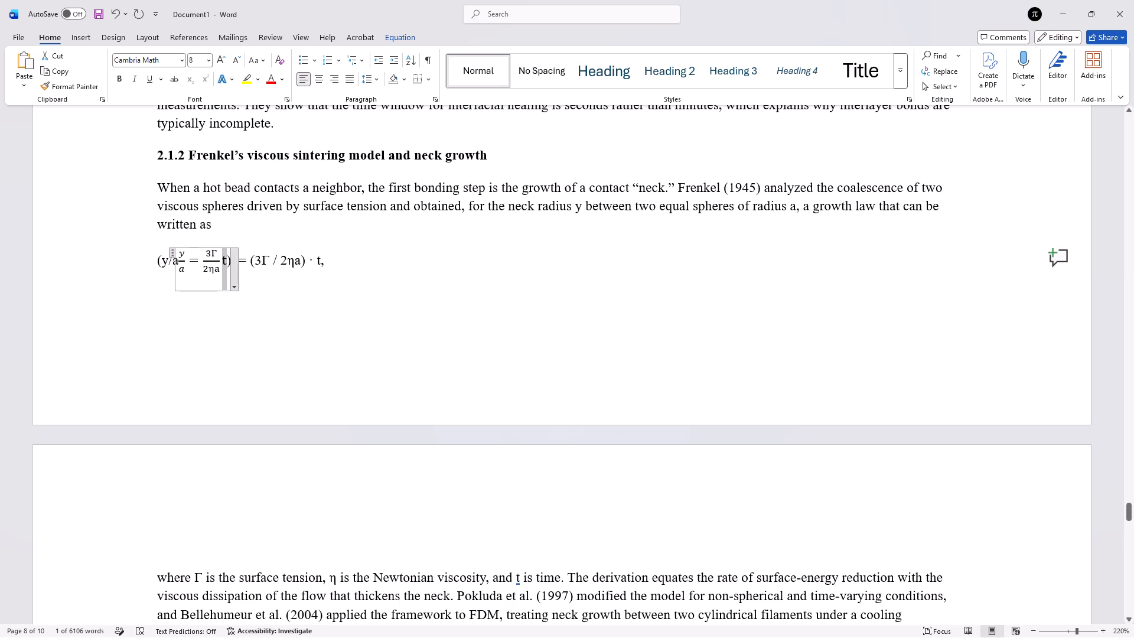
{"action": "left_click_drag", "start_coordinate": [188, 270], "coordinate": [183, 270]}
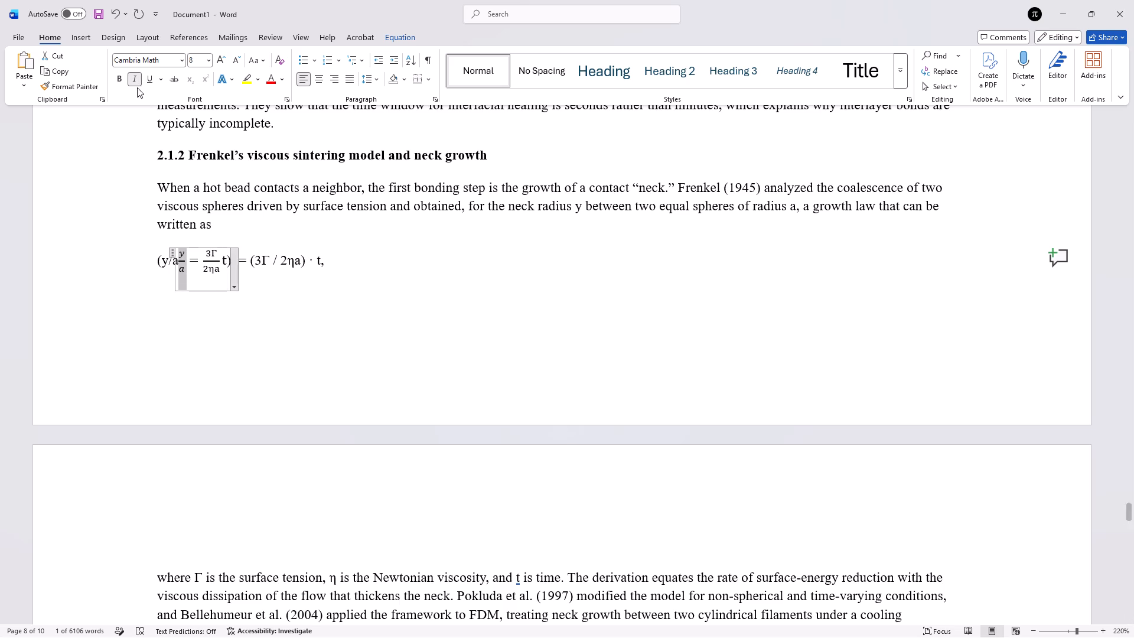
{"action": "left_click", "coordinate": [136, 80]}
Delete the leftover plain text ")² = (3Γ / 2ηa) · t," after the equation.
{"action": "left_click", "coordinate": [329, 261]}
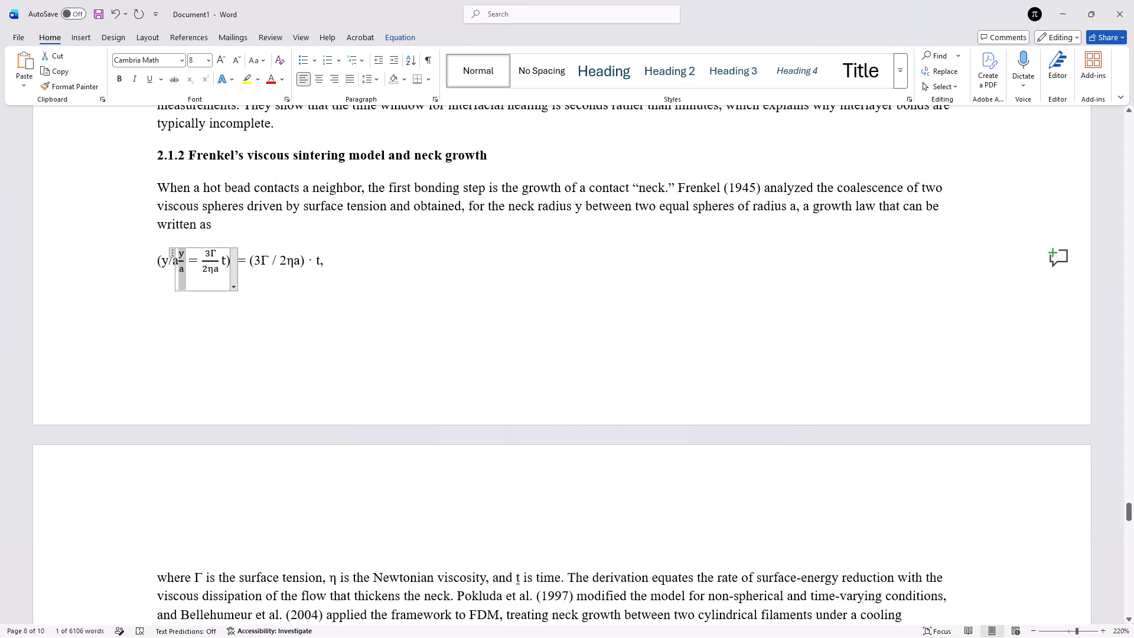
{"action": "left_click_drag", "start_coordinate": [329, 261], "coordinate": [237, 249]}
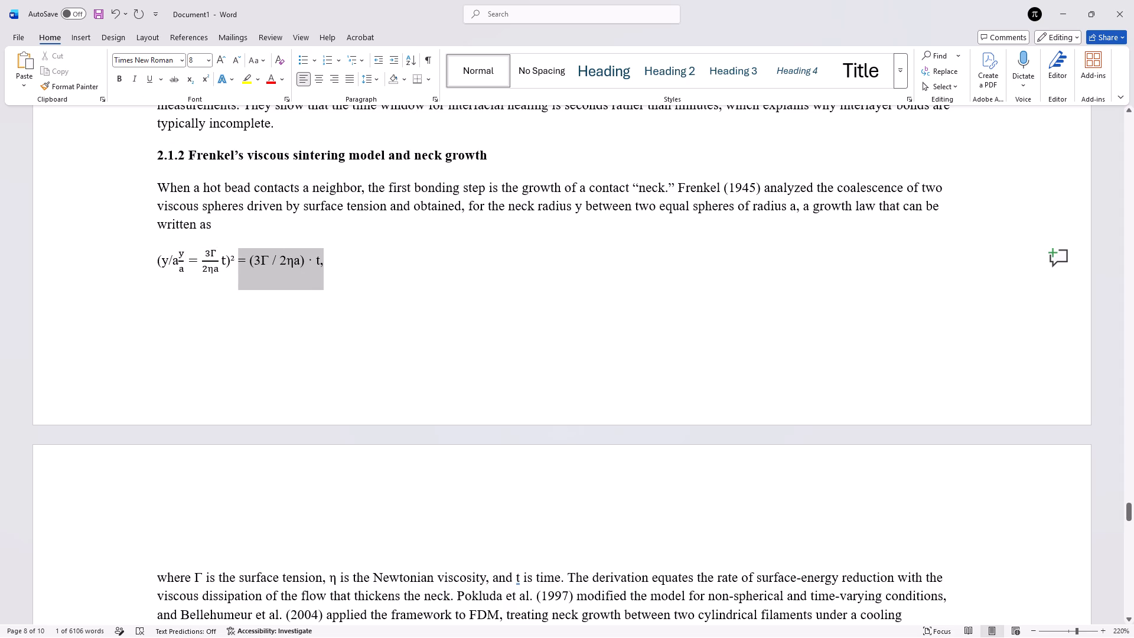
{"action": "left_click_drag", "start_coordinate": [237, 249], "coordinate": [235, 252]}
{"action": "left_click_drag", "start_coordinate": [235, 252], "coordinate": [242, 252]}
{"action": "key", "text": "BackSpace"}
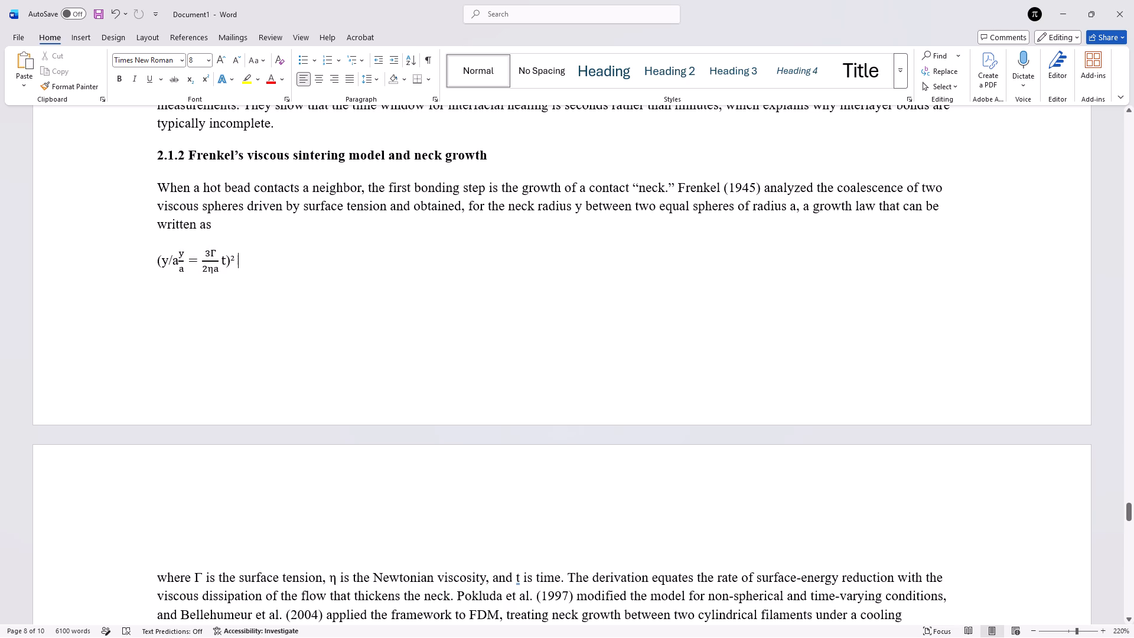
{"action": "left_click", "coordinate": [231, 263]}
{"action": "key", "text": "BackSpace"}
{"action": "key", "text": "Right"}
{"action": "key", "text": "BackSpace"}
Delete the leftover plain text "(y/a" in front of the equation.
{"action": "key", "text": "Left"}
{"action": "key", "text": "Left"}
{"action": "key", "text": "Left"}
{"action": "key", "text": "Left"}
{"action": "key", "text": "Left"}
{"action": "key", "text": "Left"}
{"action": "key", "text": "Left"}
{"action": "key", "text": "Left"}
{"action": "key", "text": "Left"}
{"action": "key", "text": "Left"}
{"action": "key", "text": "Left"}
{"action": "key", "text": "Left"}
{"action": "key", "text": "Left"}
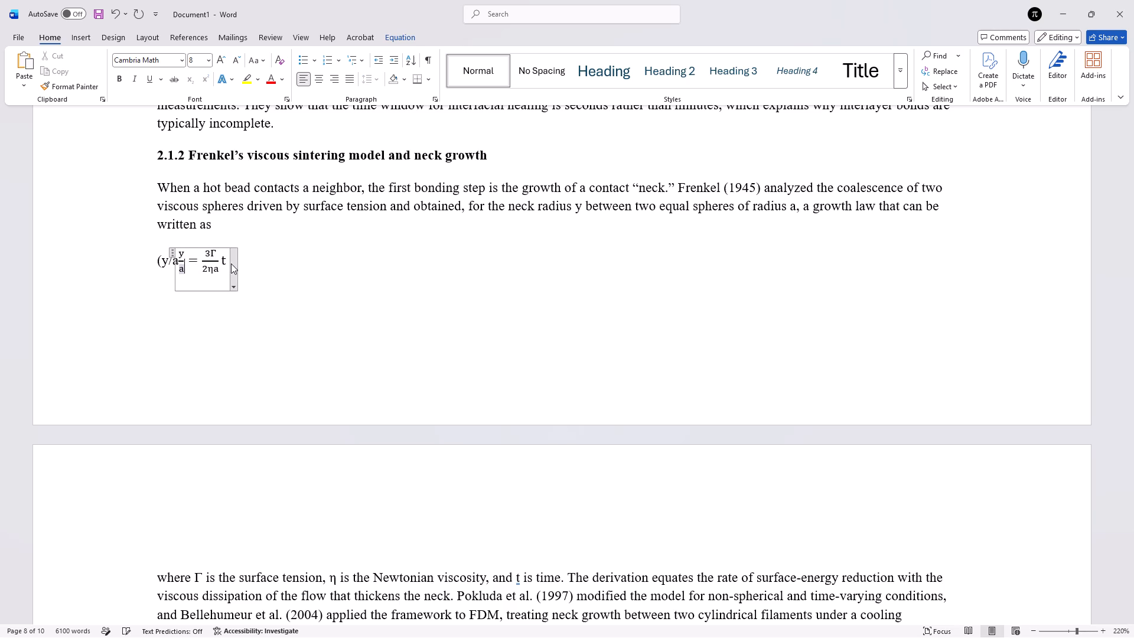
{"action": "key", "text": "Left"}
{"action": "key", "text": "Left"}
{"action": "key", "text": "Left"}
{"action": "key", "text": "Left"}
{"action": "key", "text": "BackSpace"}
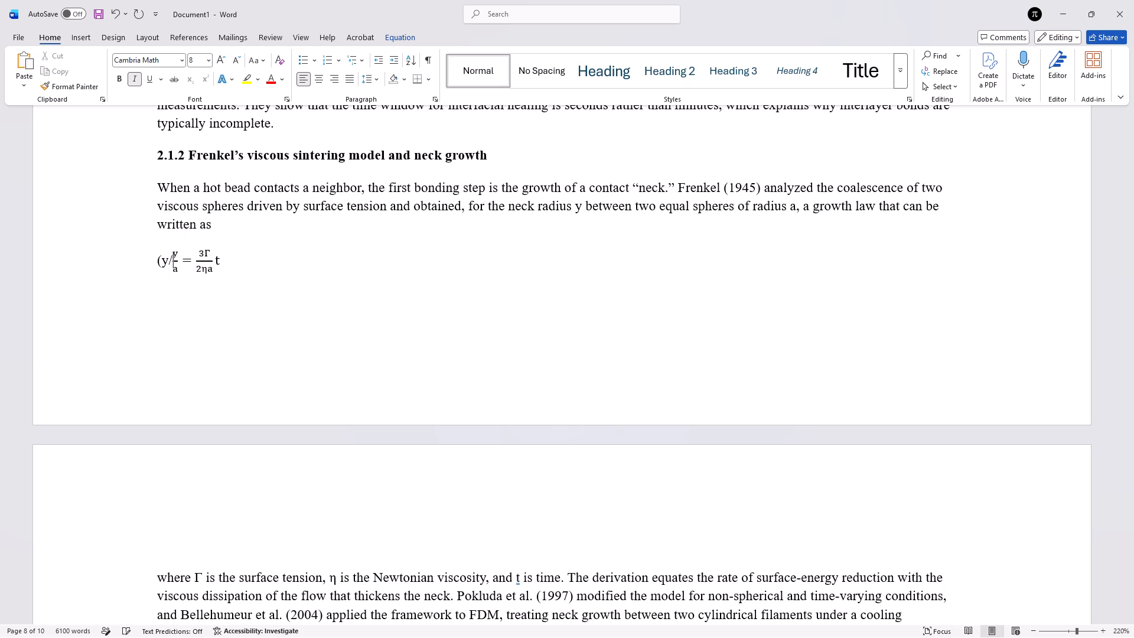
{"action": "key", "text": "BackSpace"}
{"action": "key", "text": "BackSpace"}
{"action": "key", "text": "BackSpace"}
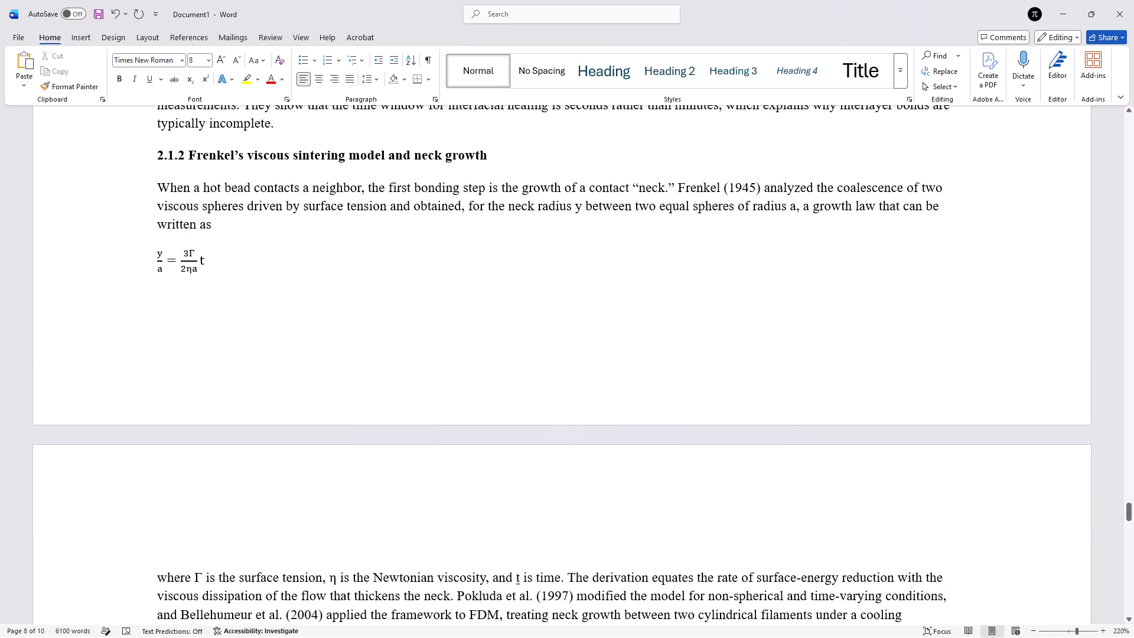
Cut the y/a fraction from the start of the Frenkel neck-growth equation.
{"action": "left_click_drag", "start_coordinate": [165, 274], "coordinate": [154, 253]}
{"action": "key", "text": "ctrl+c"}
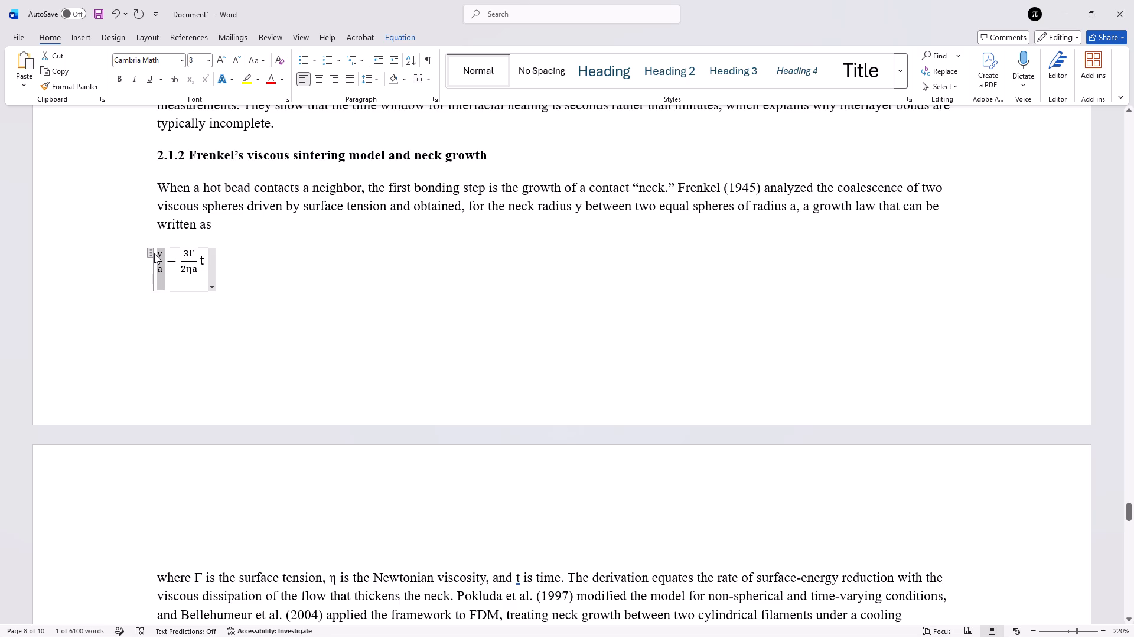
{"action": "key", "text": "ctrl+x"}
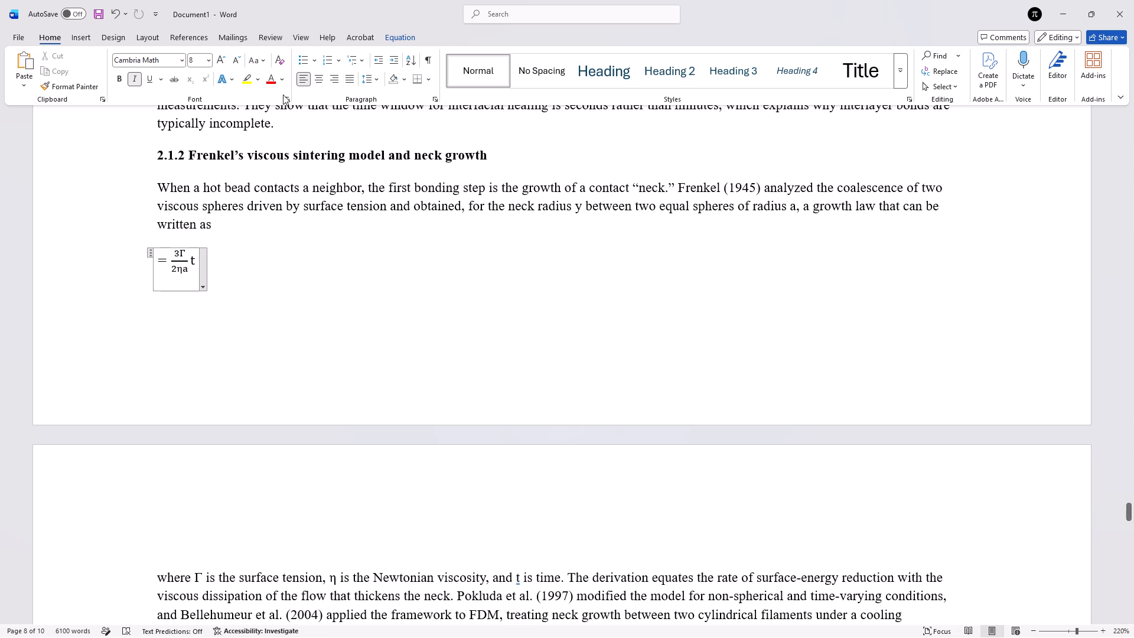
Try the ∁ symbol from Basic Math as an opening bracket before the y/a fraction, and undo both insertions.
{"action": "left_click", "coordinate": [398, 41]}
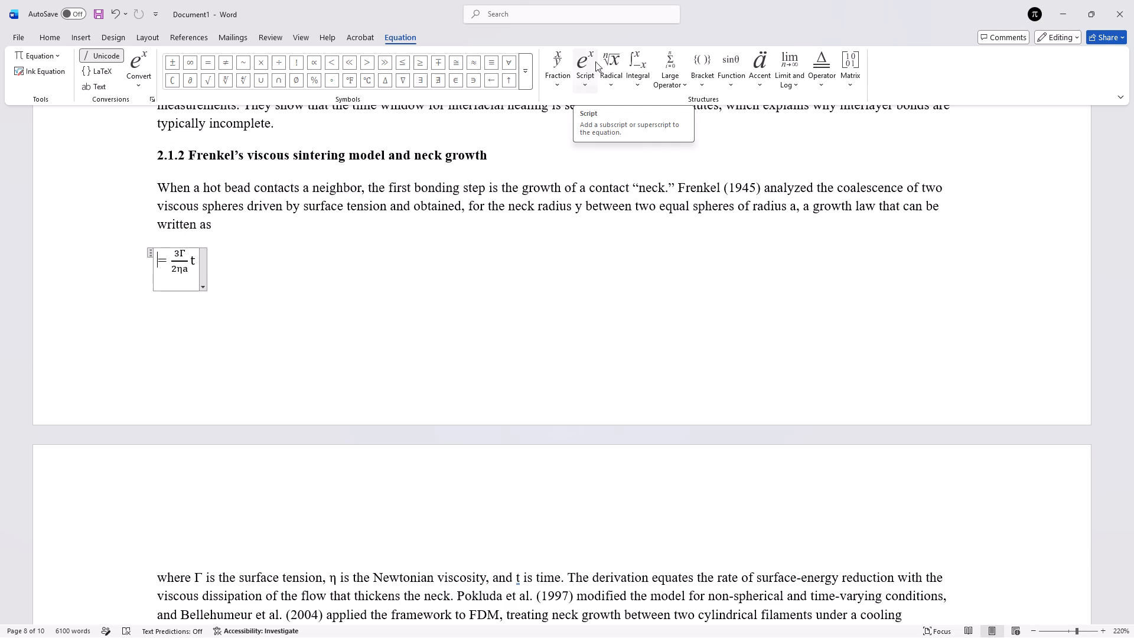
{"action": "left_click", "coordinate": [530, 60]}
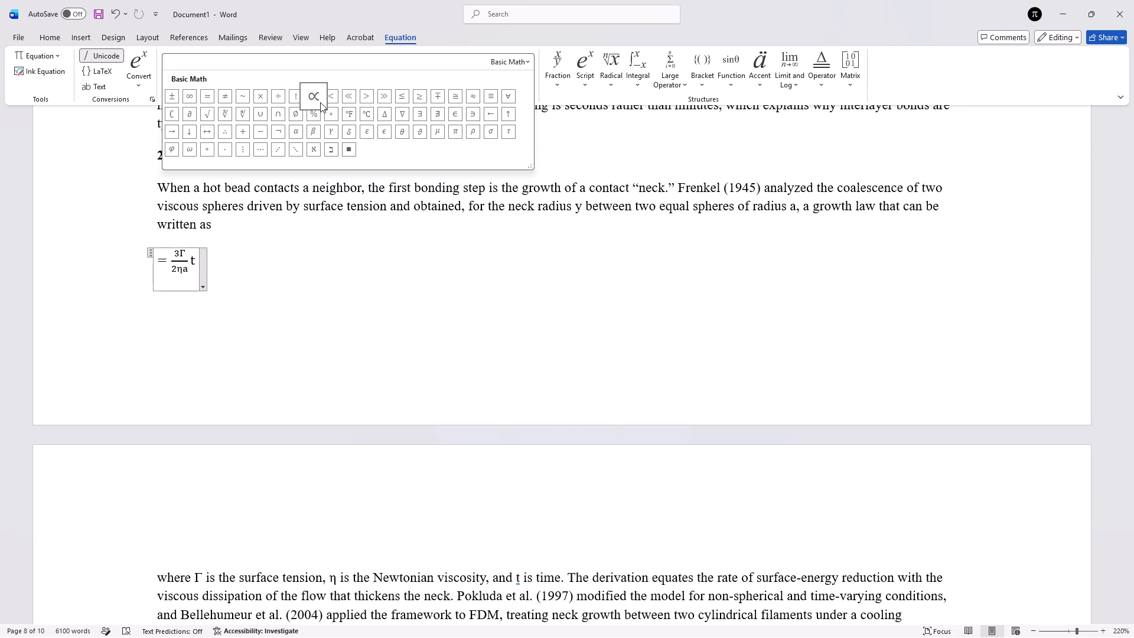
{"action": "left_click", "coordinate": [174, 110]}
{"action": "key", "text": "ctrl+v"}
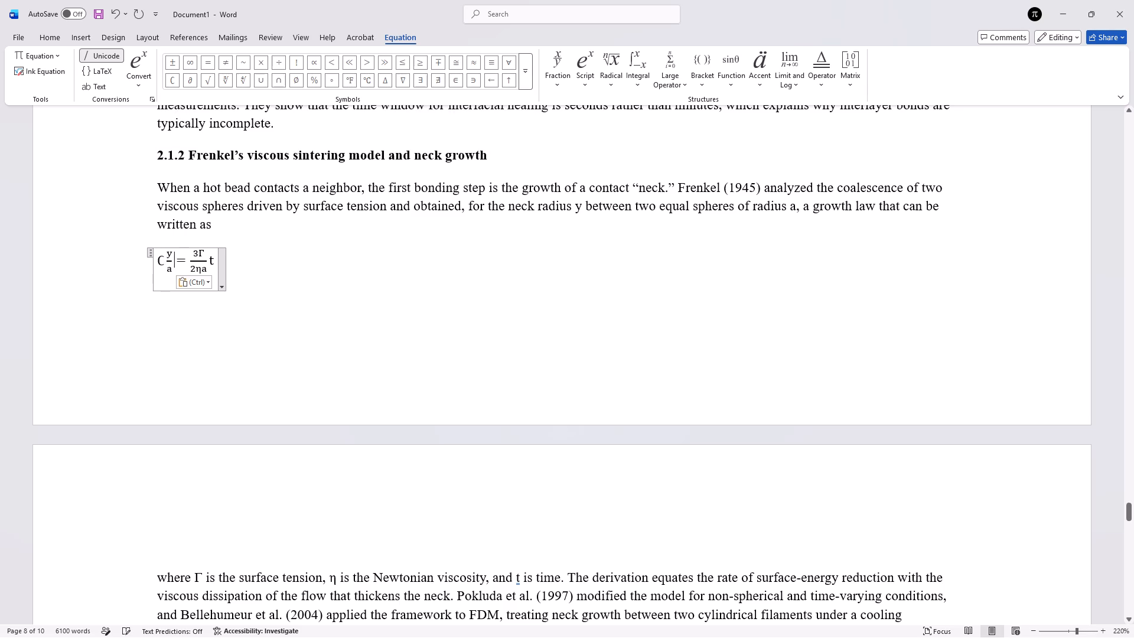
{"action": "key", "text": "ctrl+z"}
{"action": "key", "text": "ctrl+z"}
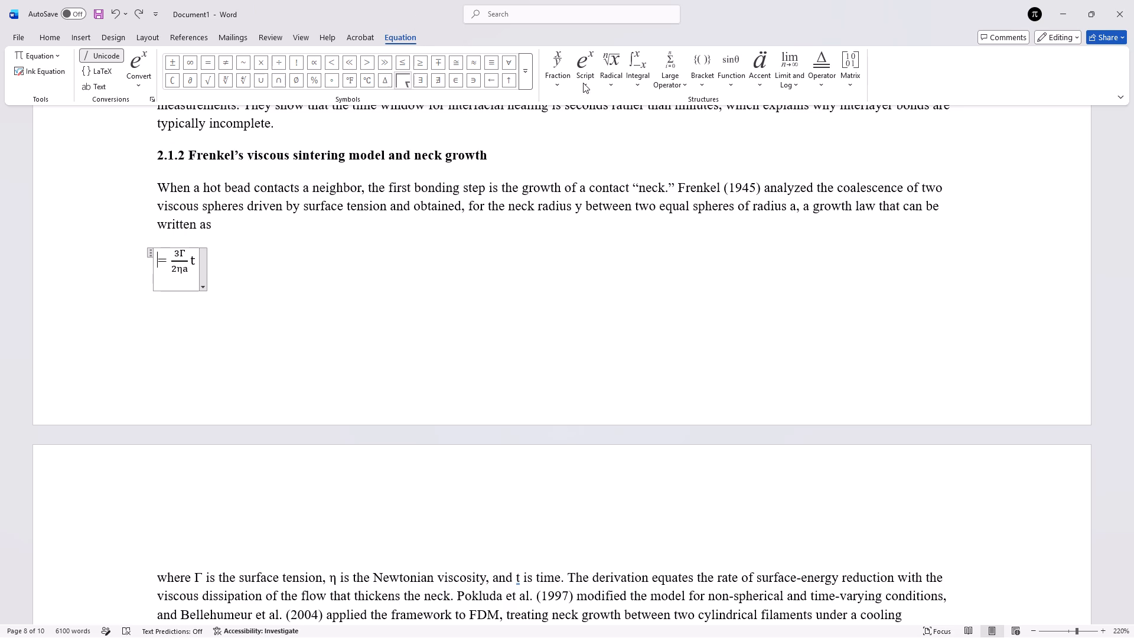
Insert a pair of parentheses before the equals sign and paste the cut y/a fraction inside them.
{"action": "left_click", "coordinate": [704, 87]}
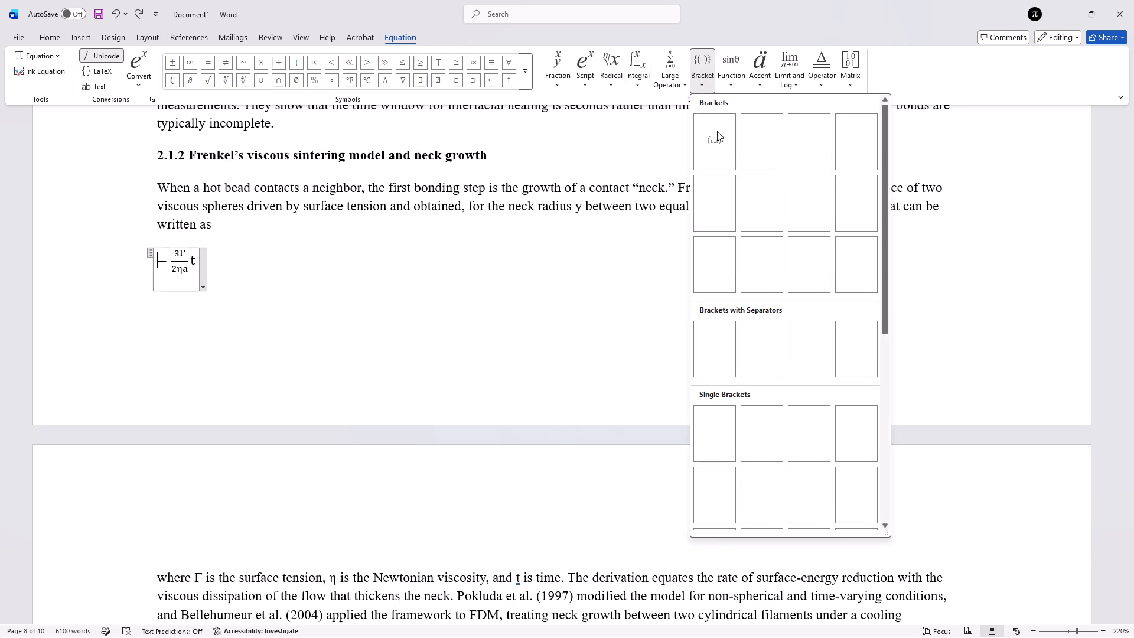
{"action": "left_click", "coordinate": [715, 139]}
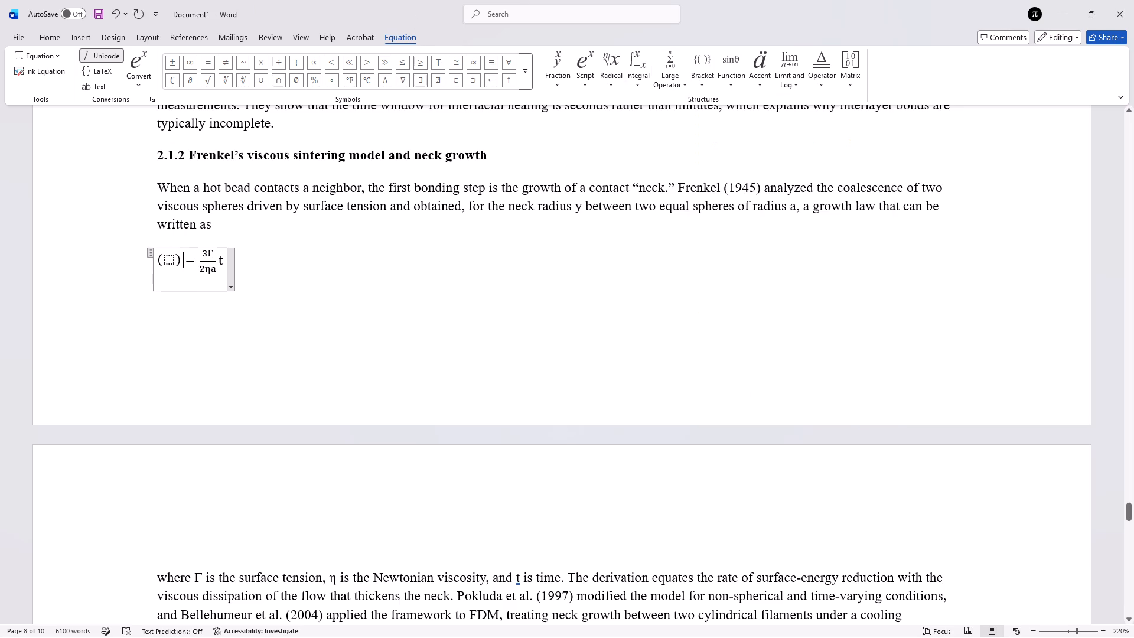
{"action": "left_click", "coordinate": [171, 259]}
{"action": "key", "text": "ctrl+v"}
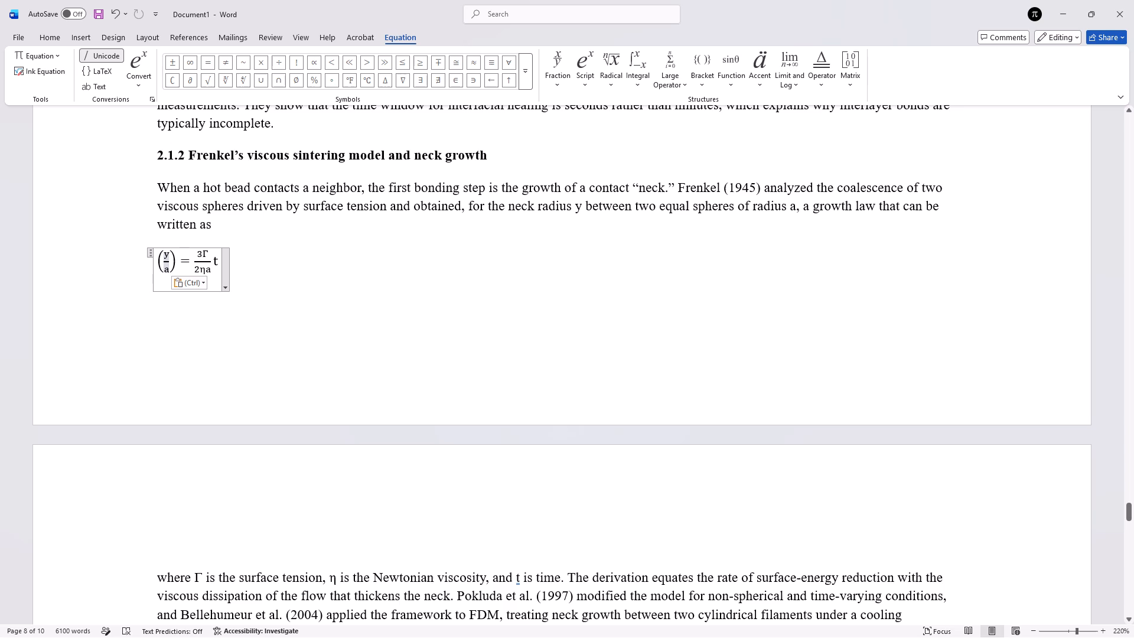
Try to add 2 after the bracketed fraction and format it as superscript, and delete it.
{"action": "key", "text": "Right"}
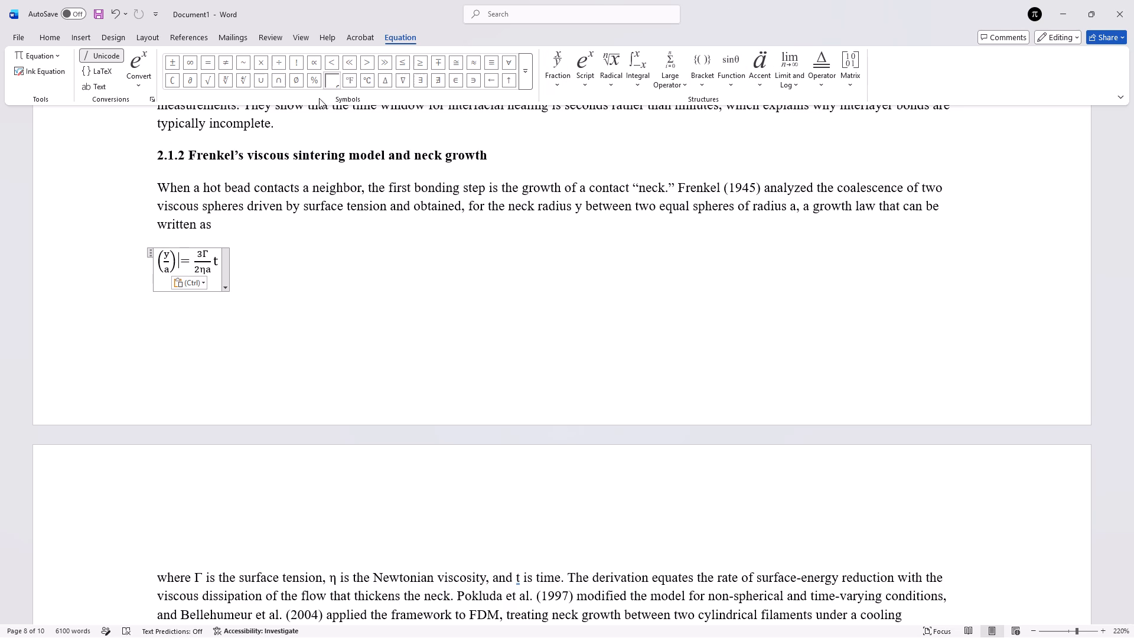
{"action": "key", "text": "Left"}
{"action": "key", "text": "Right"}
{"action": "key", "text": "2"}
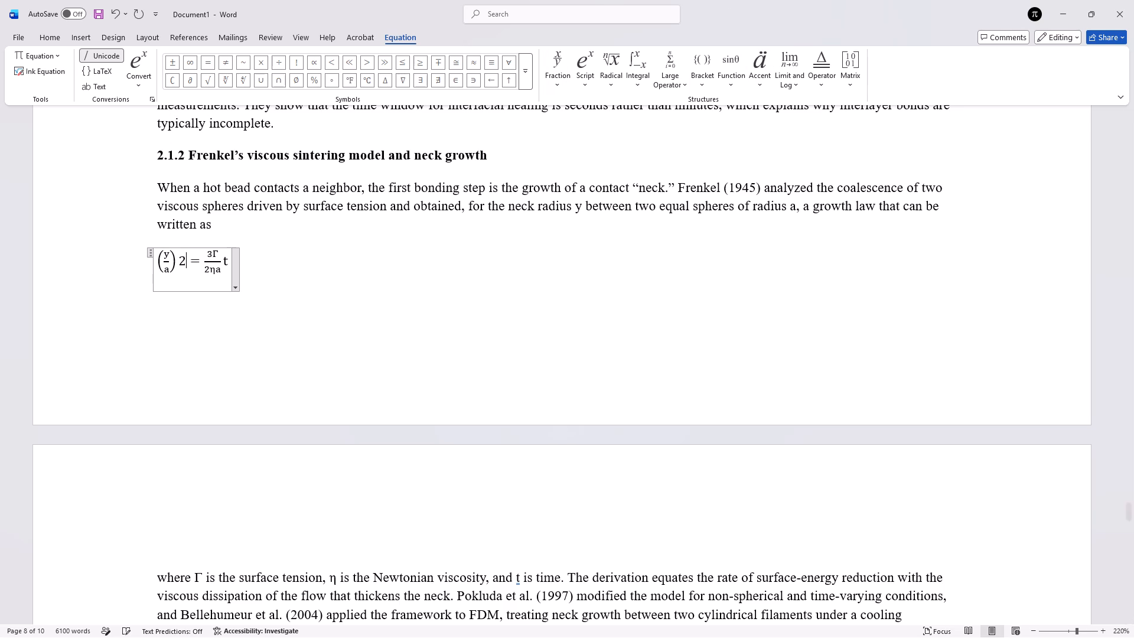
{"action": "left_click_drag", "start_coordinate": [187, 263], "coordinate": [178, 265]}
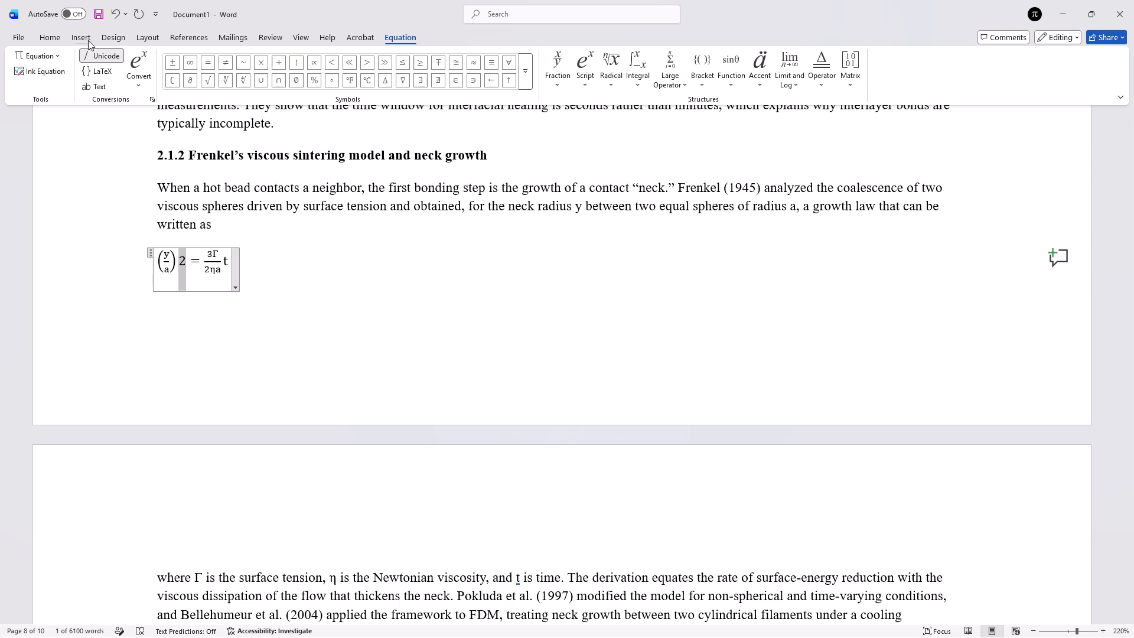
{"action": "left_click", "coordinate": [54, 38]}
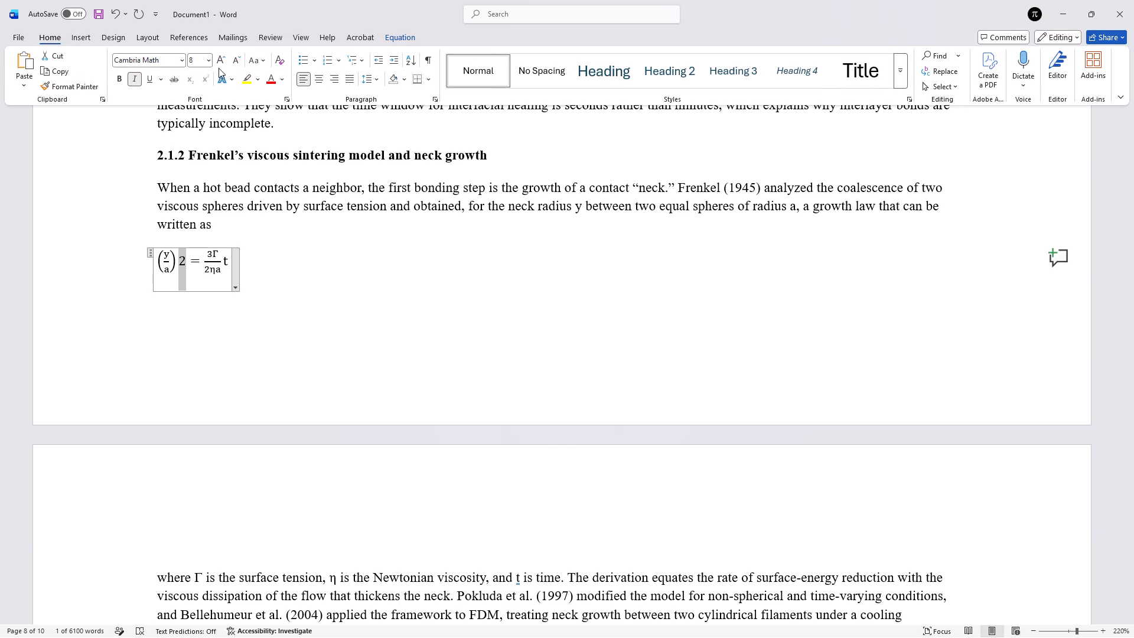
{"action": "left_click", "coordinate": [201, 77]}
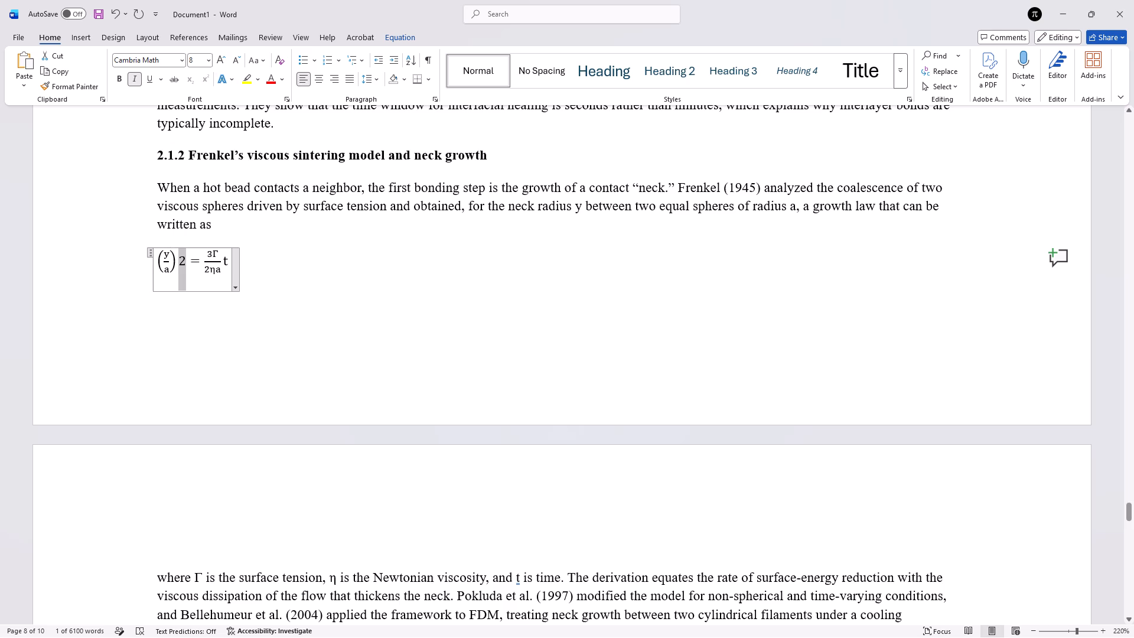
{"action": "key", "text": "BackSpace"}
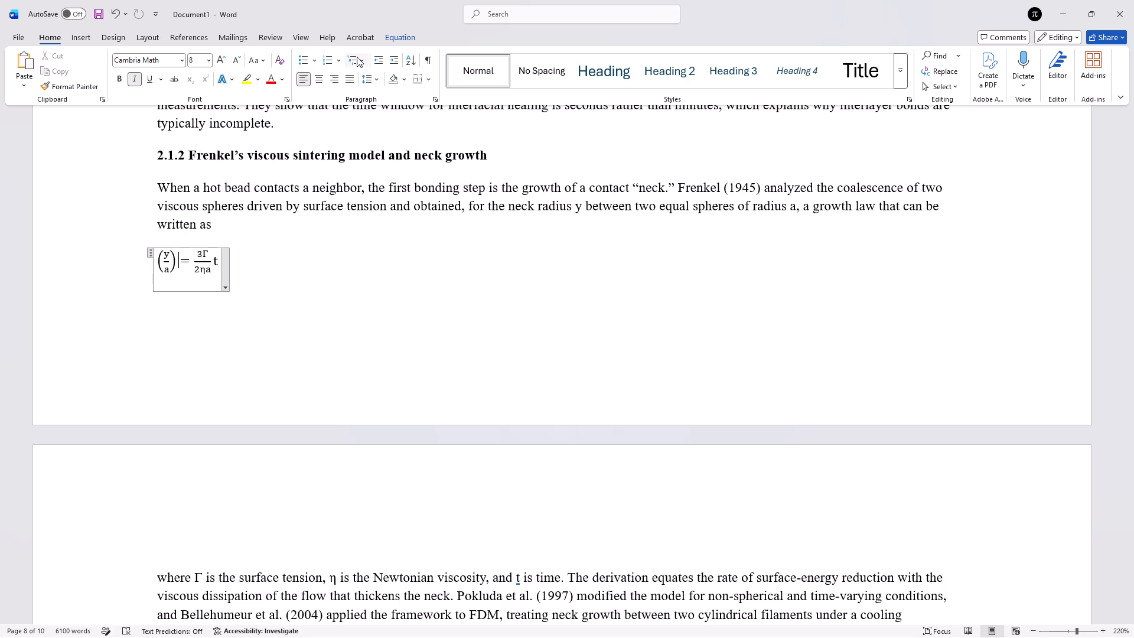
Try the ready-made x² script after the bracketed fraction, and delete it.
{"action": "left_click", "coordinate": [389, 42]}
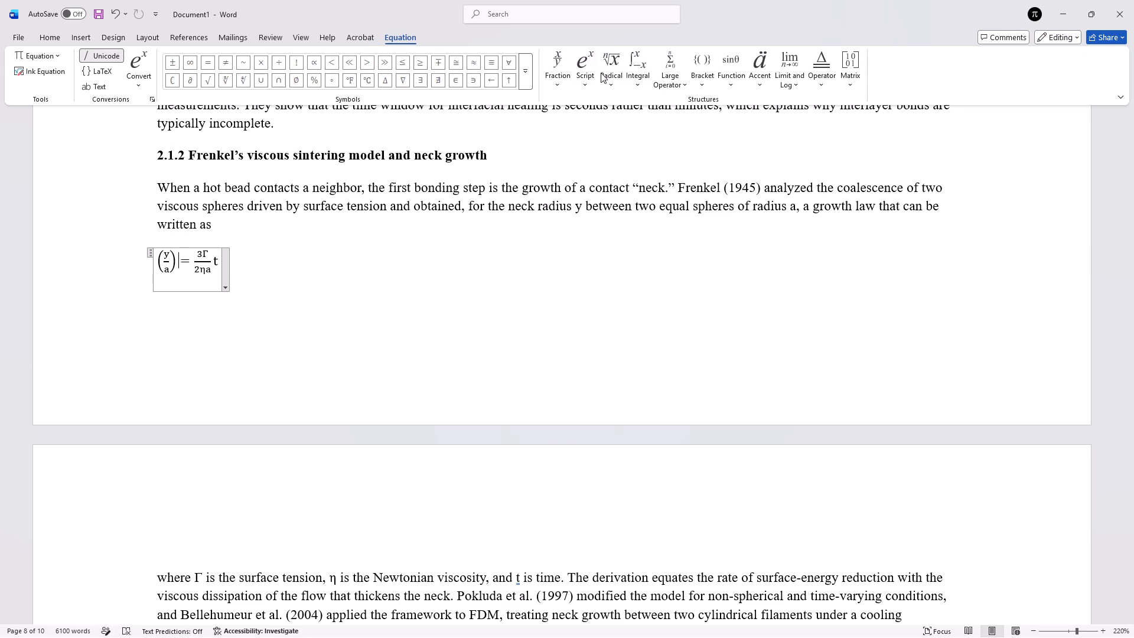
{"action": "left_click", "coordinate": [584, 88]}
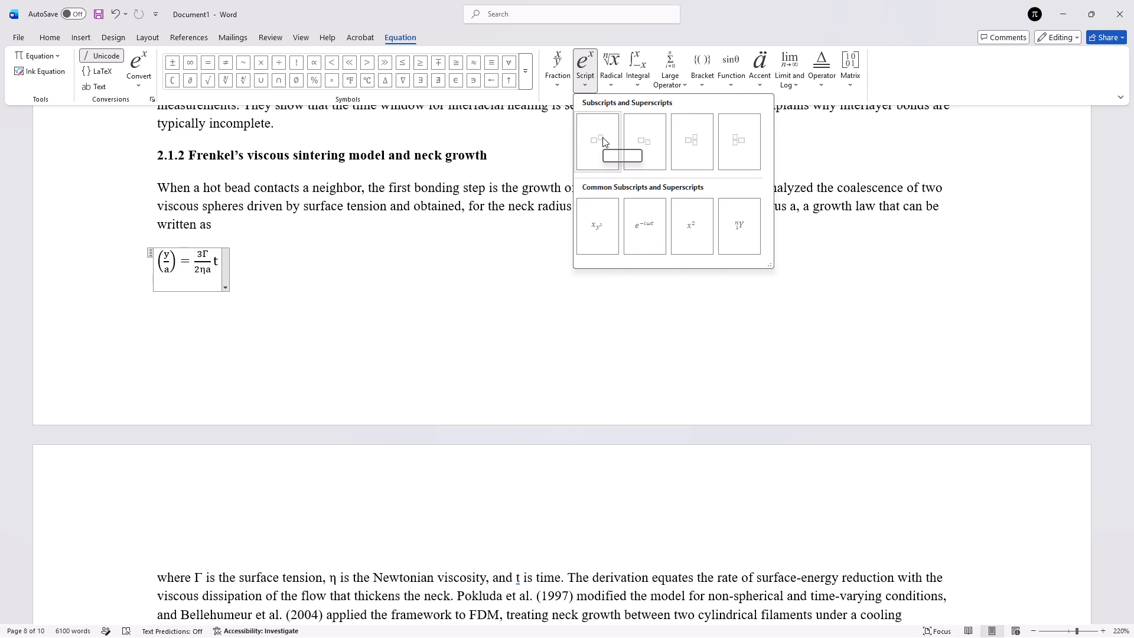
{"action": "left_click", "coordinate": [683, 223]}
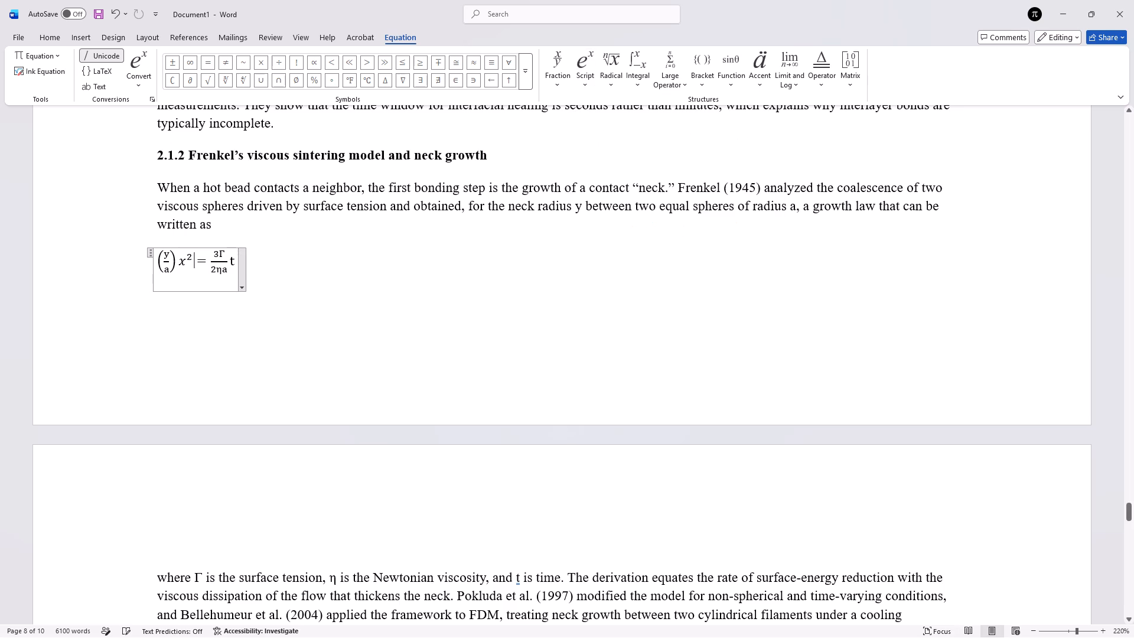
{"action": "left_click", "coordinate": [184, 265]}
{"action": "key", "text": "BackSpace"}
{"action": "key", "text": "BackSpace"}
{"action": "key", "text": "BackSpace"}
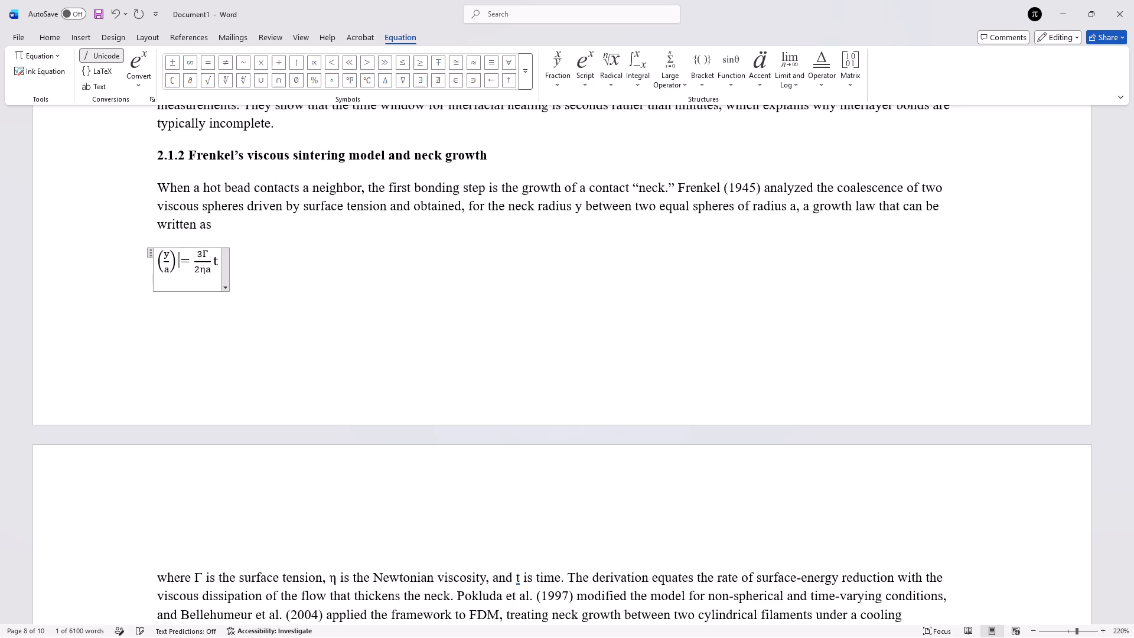
Square the bracketed y/a fraction by cutting it and pasting it as the base of a superscript structure with exponent 2.
{"action": "left_click_drag", "start_coordinate": [184, 265], "coordinate": [170, 262]}
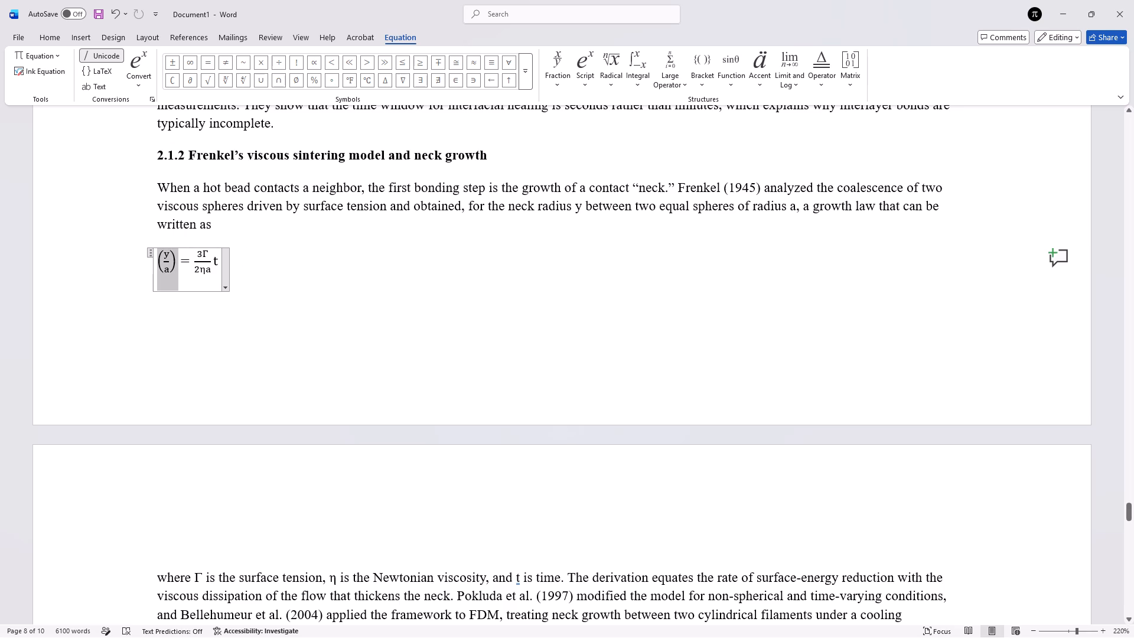
{"action": "left_click_drag", "start_coordinate": [170, 262], "coordinate": [164, 262]}
{"action": "key", "text": "ctrl+x"}
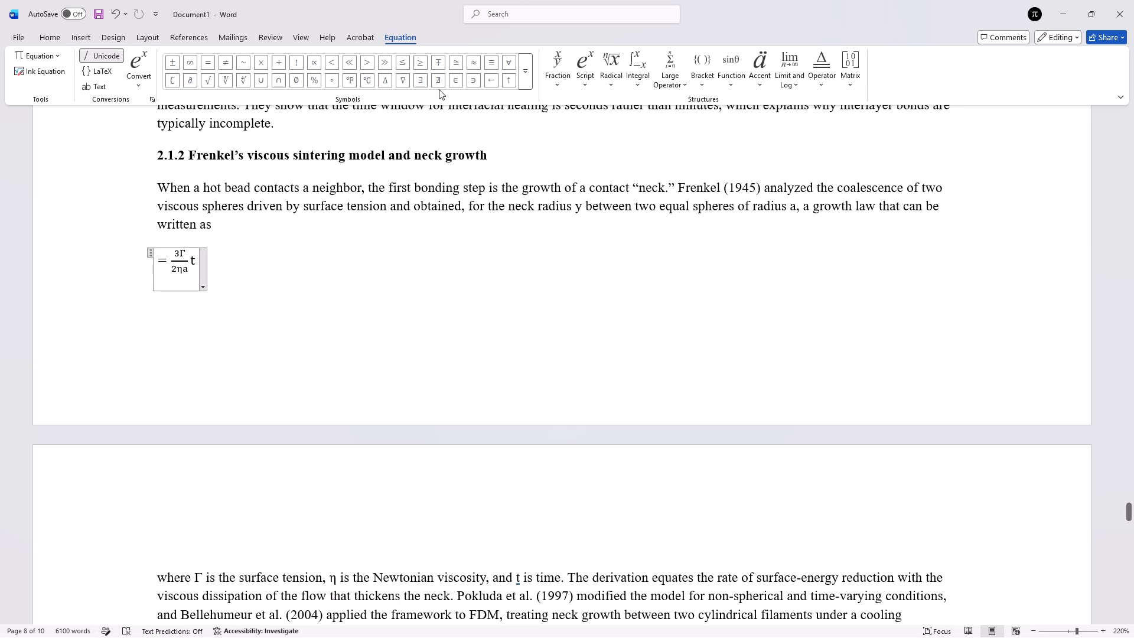
{"action": "left_click", "coordinate": [588, 82]}
{"action": "left_click", "coordinate": [601, 146]}
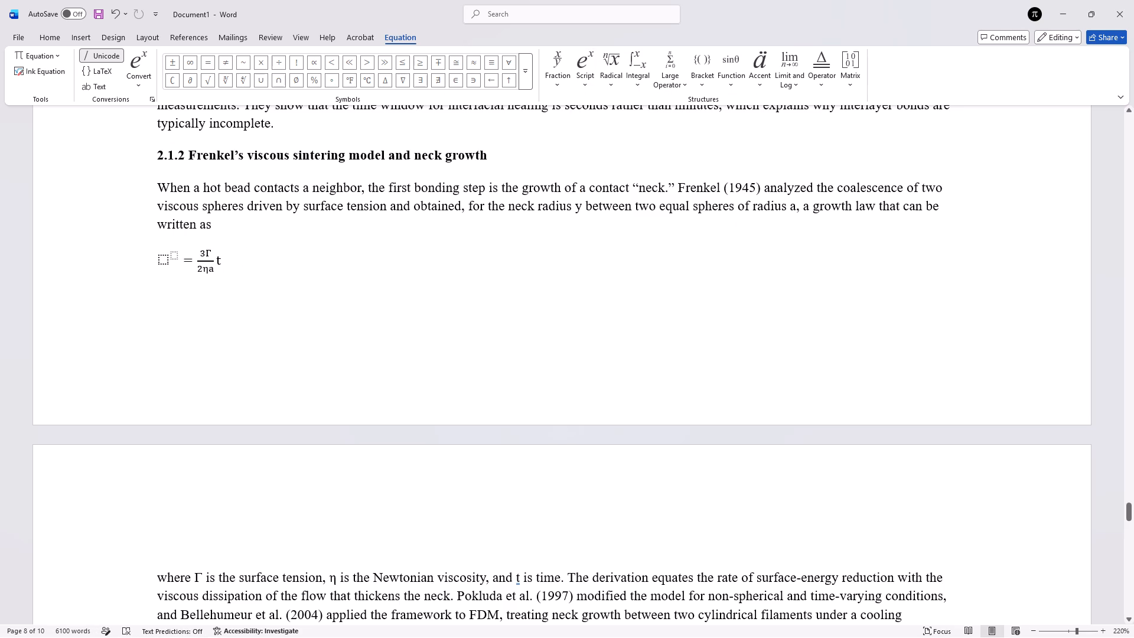
{"action": "key", "text": "Left"}
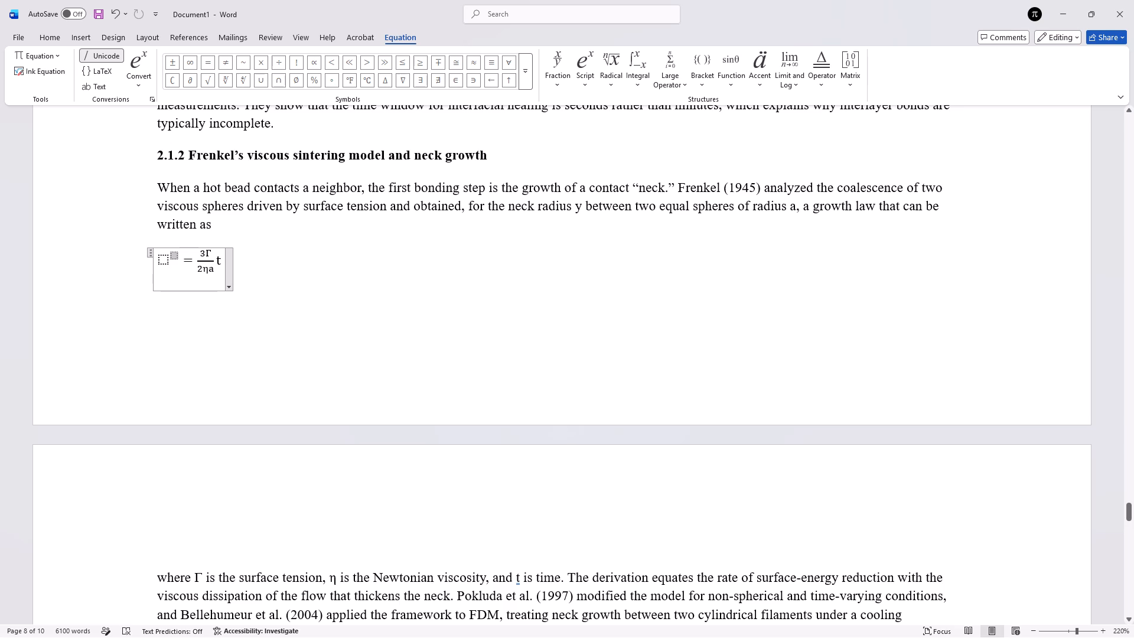
{"action": "key", "text": "2"}
{"action": "key", "text": "Left"}
{"action": "key", "text": "Left"}
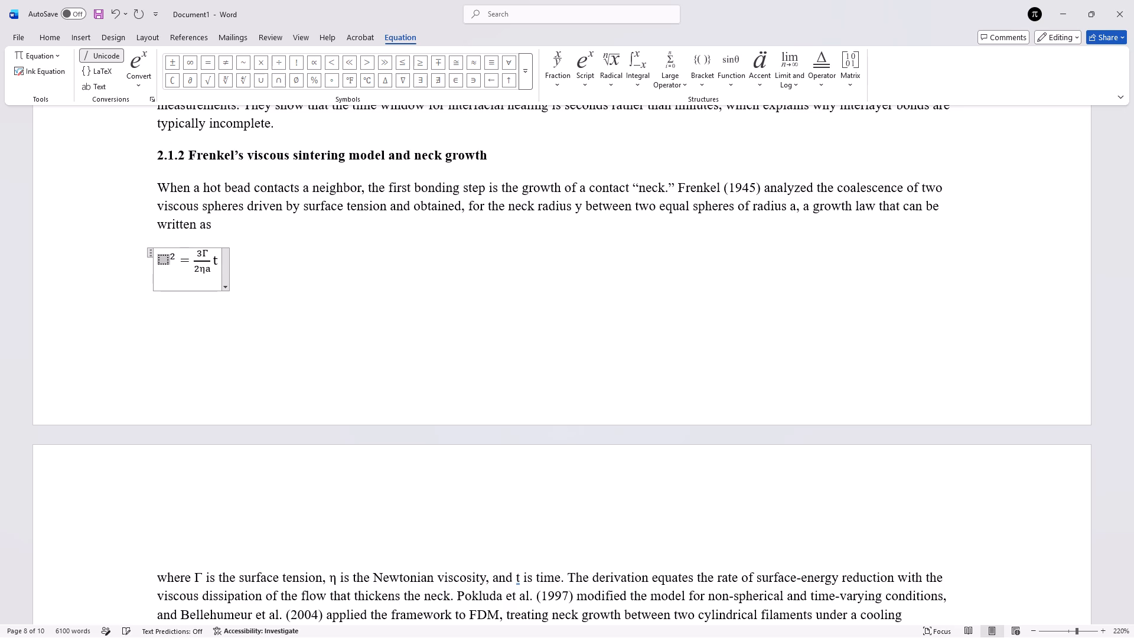
{"action": "key", "text": "ctrl+v"}
{"action": "left_click", "coordinate": [320, 271]}
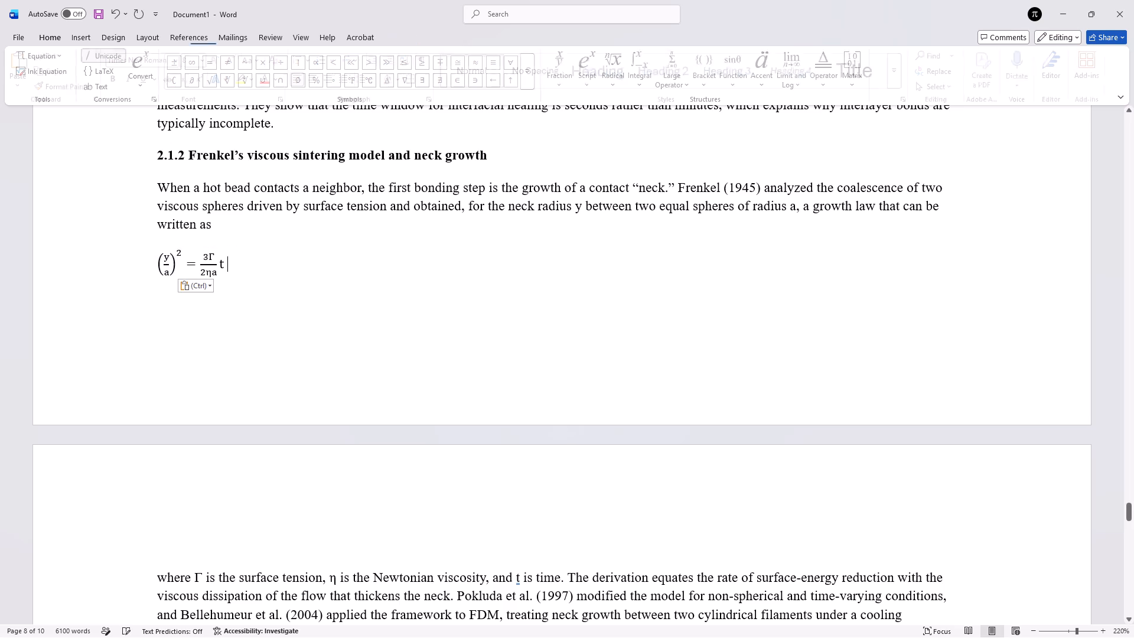
Join the equation onto the end of the "written as" line, separated by a space.
{"action": "left_click", "coordinate": [149, 257]}
{"action": "left_click", "coordinate": [149, 257]}
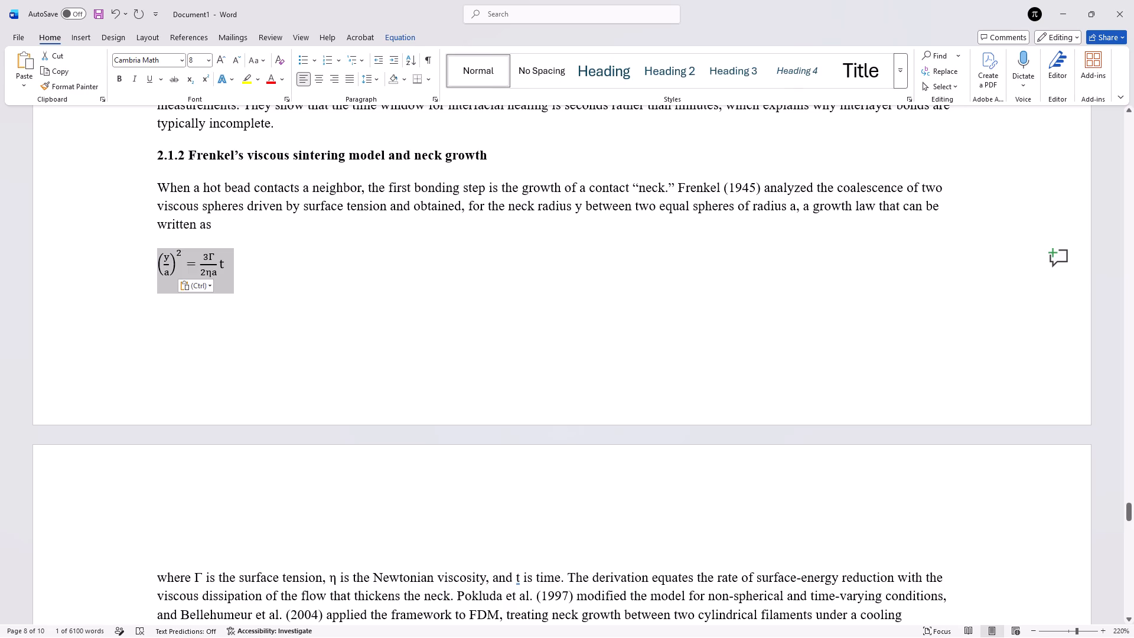
{"action": "left_click", "coordinate": [154, 262]}
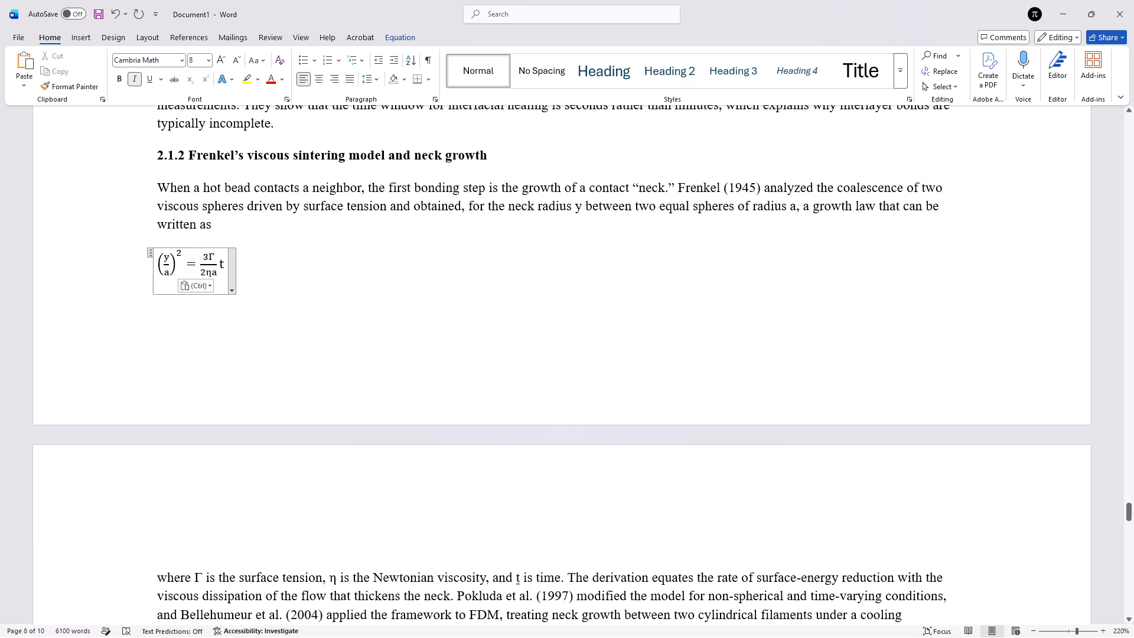
{"action": "key", "text": "BackSpace"}
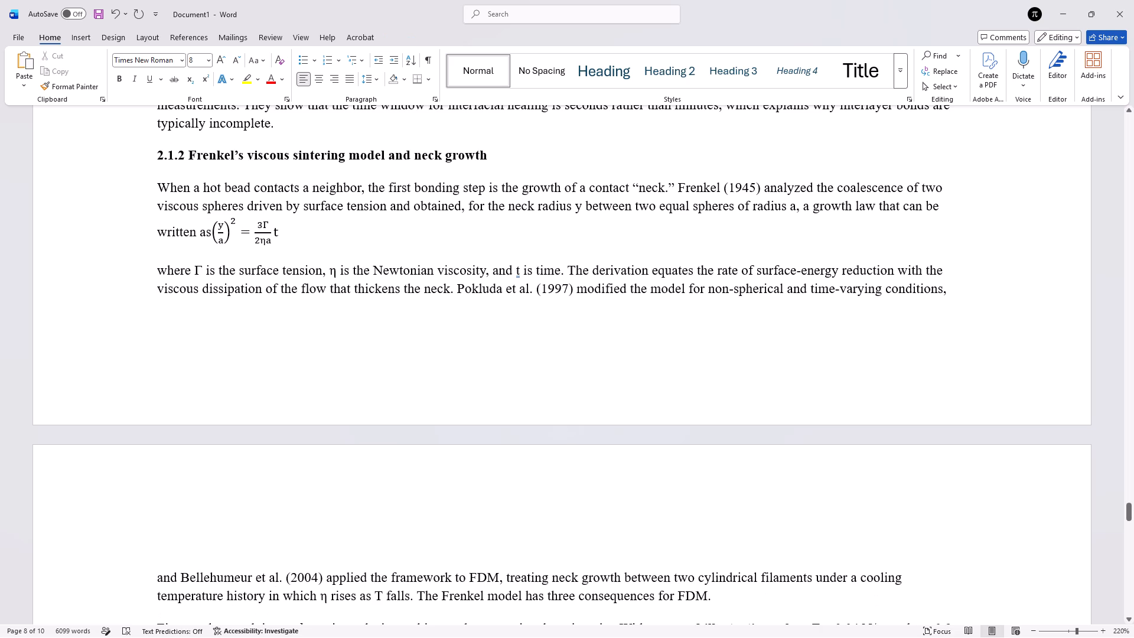
{"action": "key", "text": "space"}
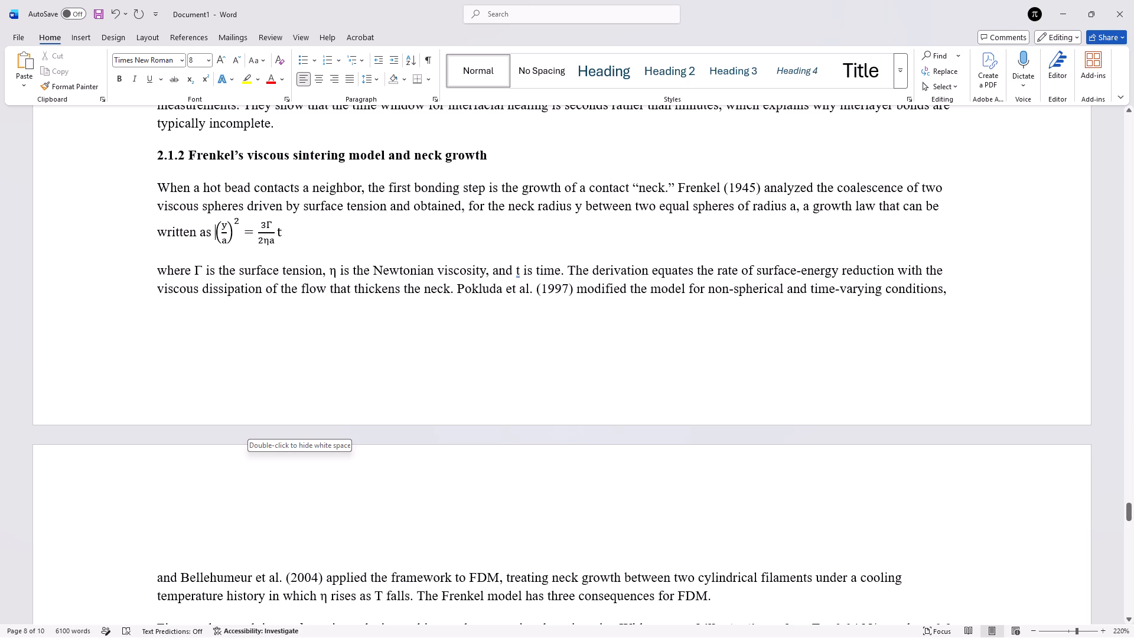
{"action": "left_click", "coordinate": [253, 434]}
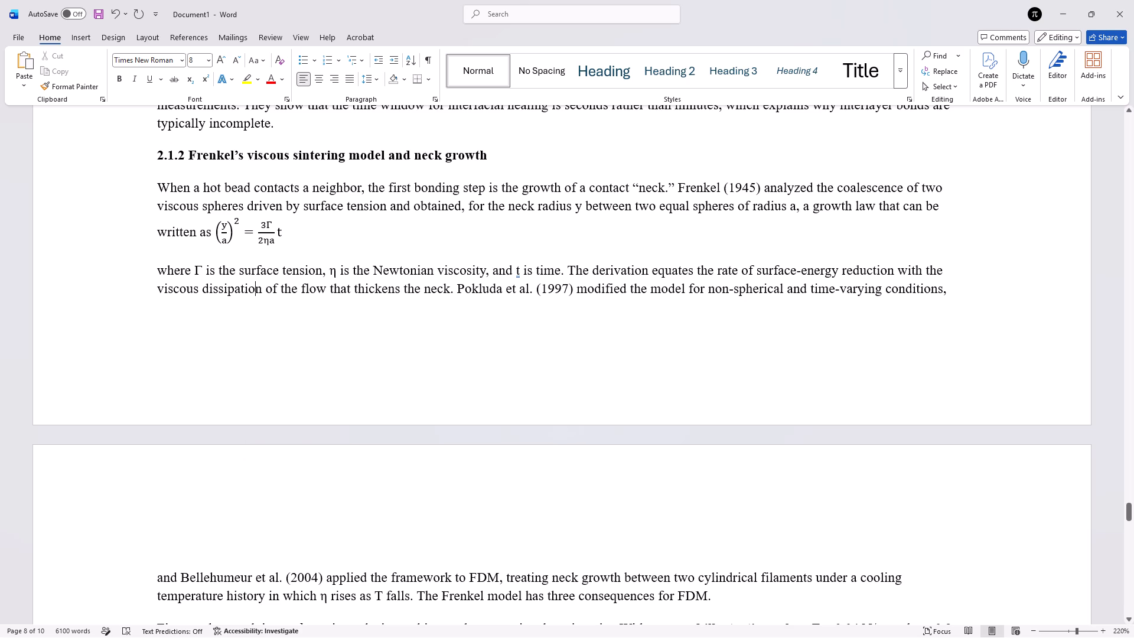
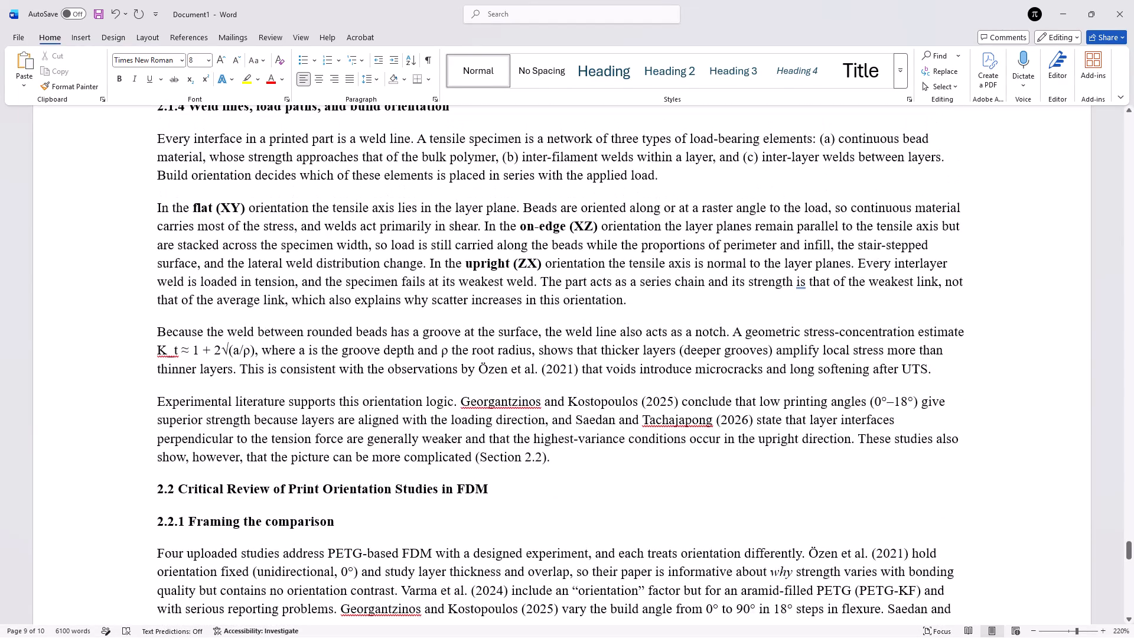
Switch from Word to the Claude chat in Brave and clear the text selection over the study comparison table.
{"action": "left_click", "coordinate": [1067, 8]}
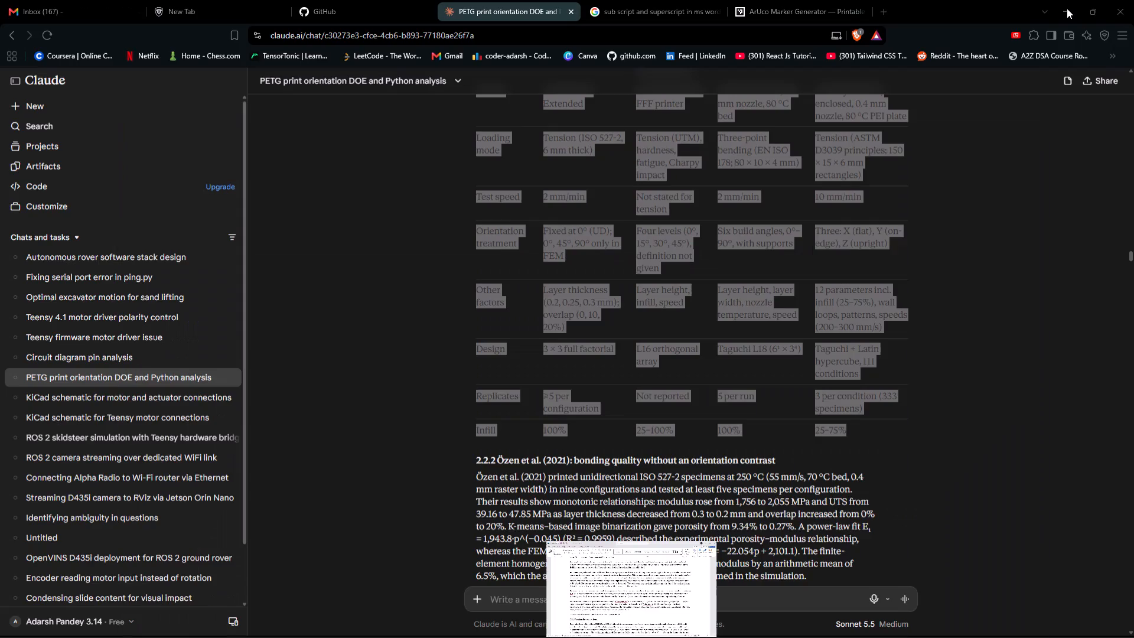
{"action": "left_click", "coordinate": [1006, 172]}
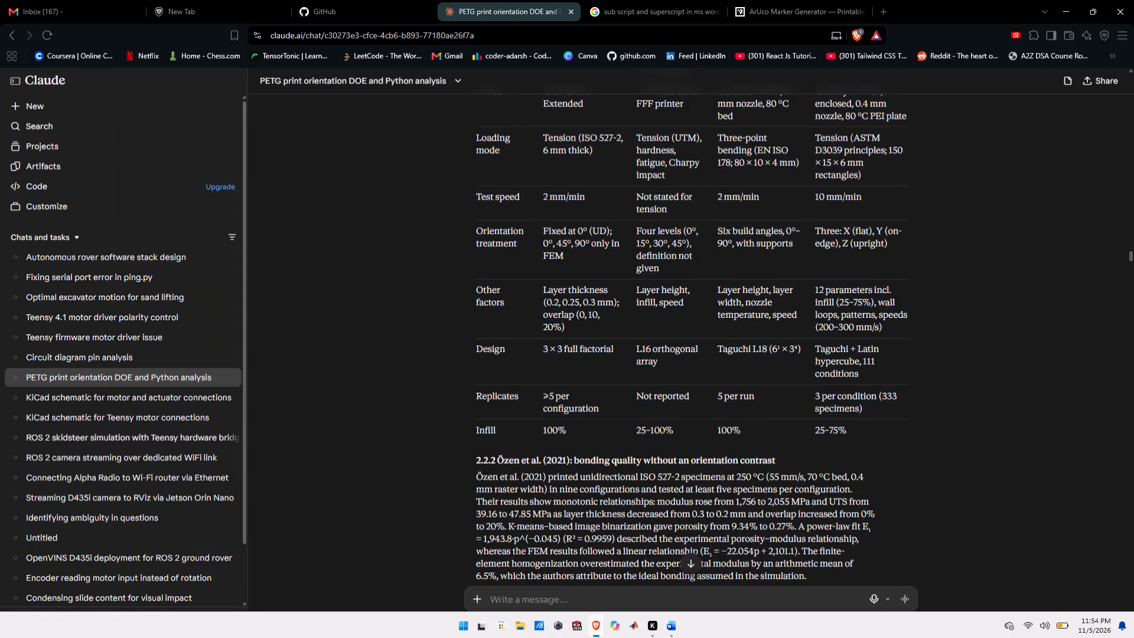
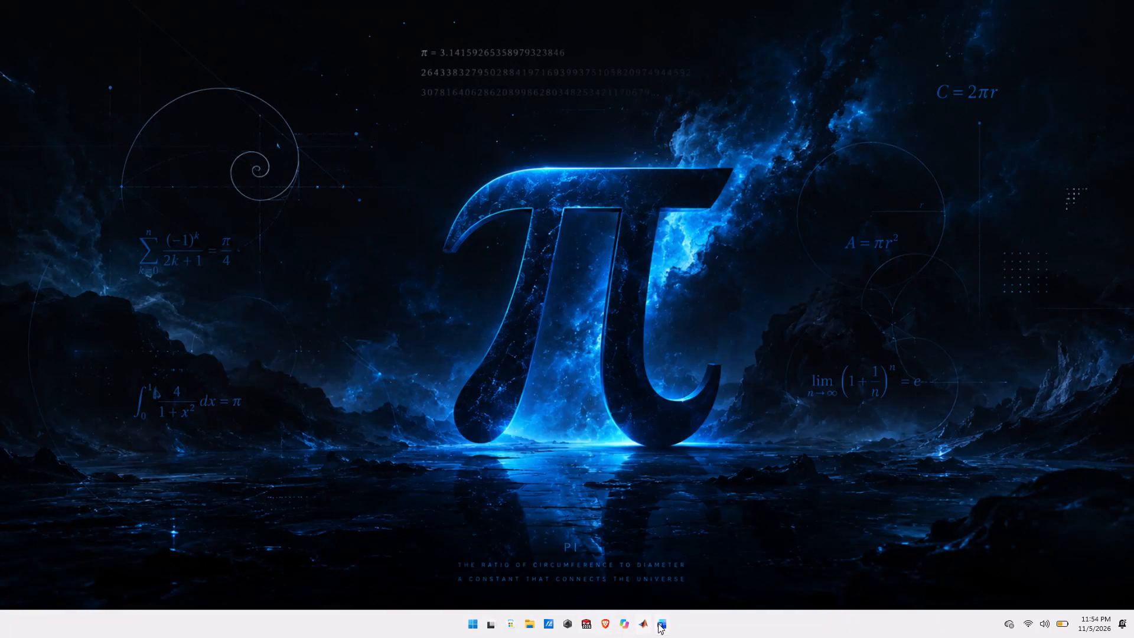
Switch to the Word literature review document and close it, saving it as Python.docx in the Documents folder.
{"action": "left_click", "coordinate": [660, 624]}
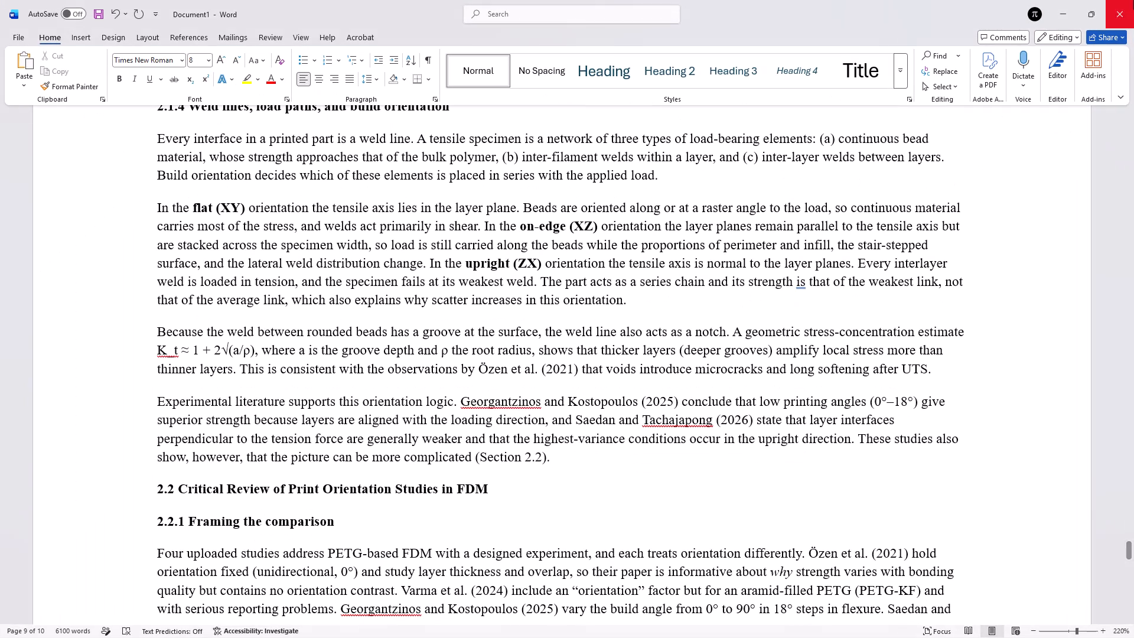
{"action": "left_click", "coordinate": [1133, 0]}
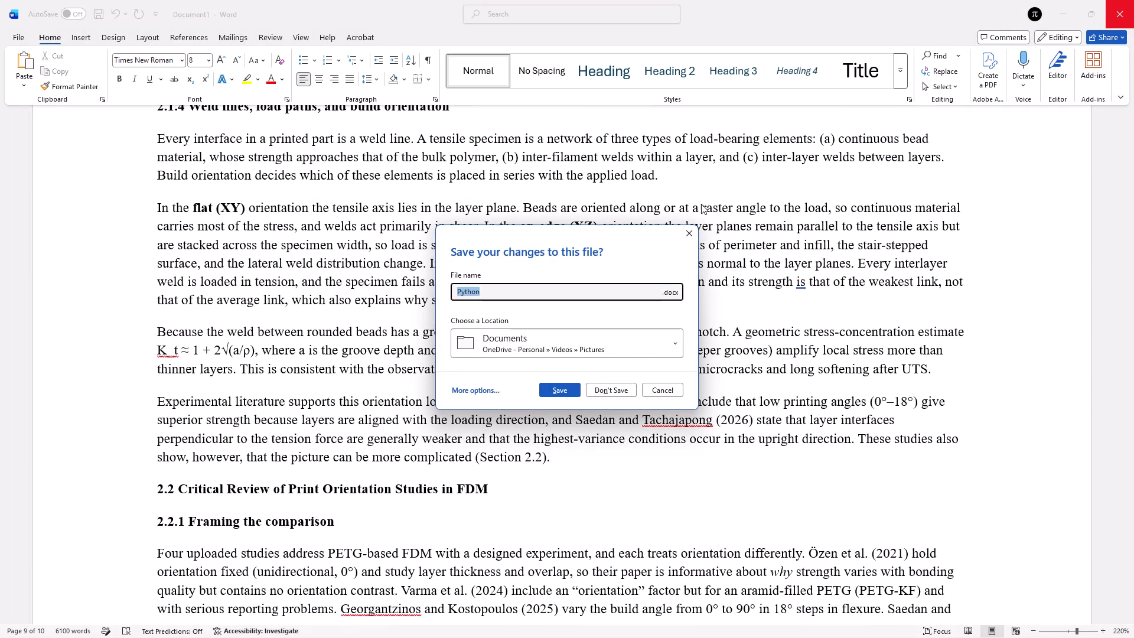
{"action": "left_click", "coordinate": [552, 385]}
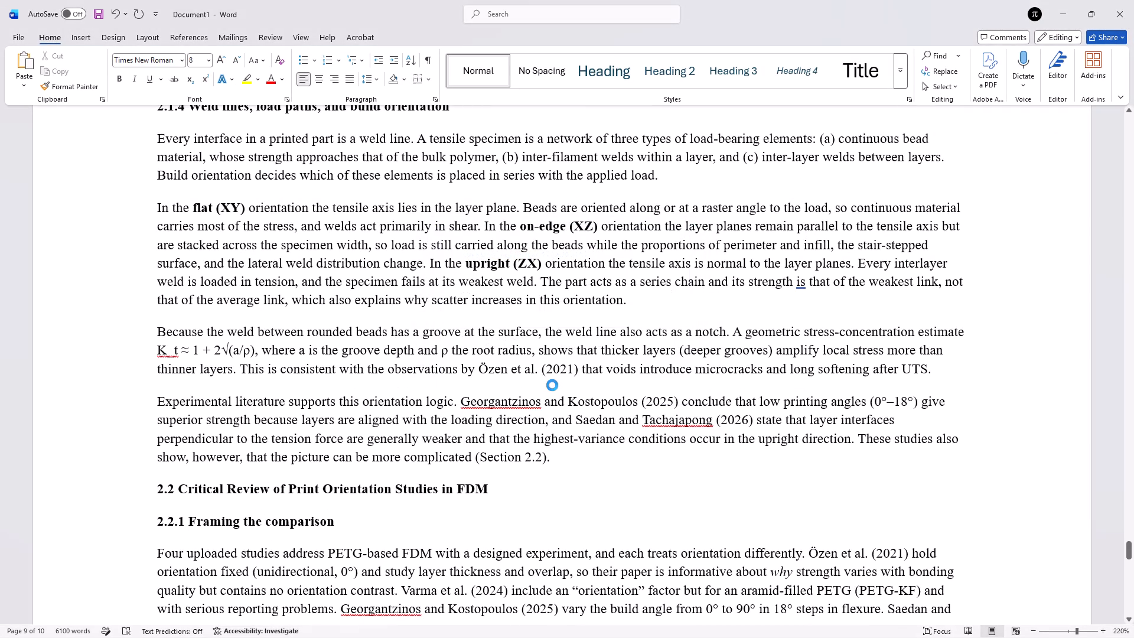